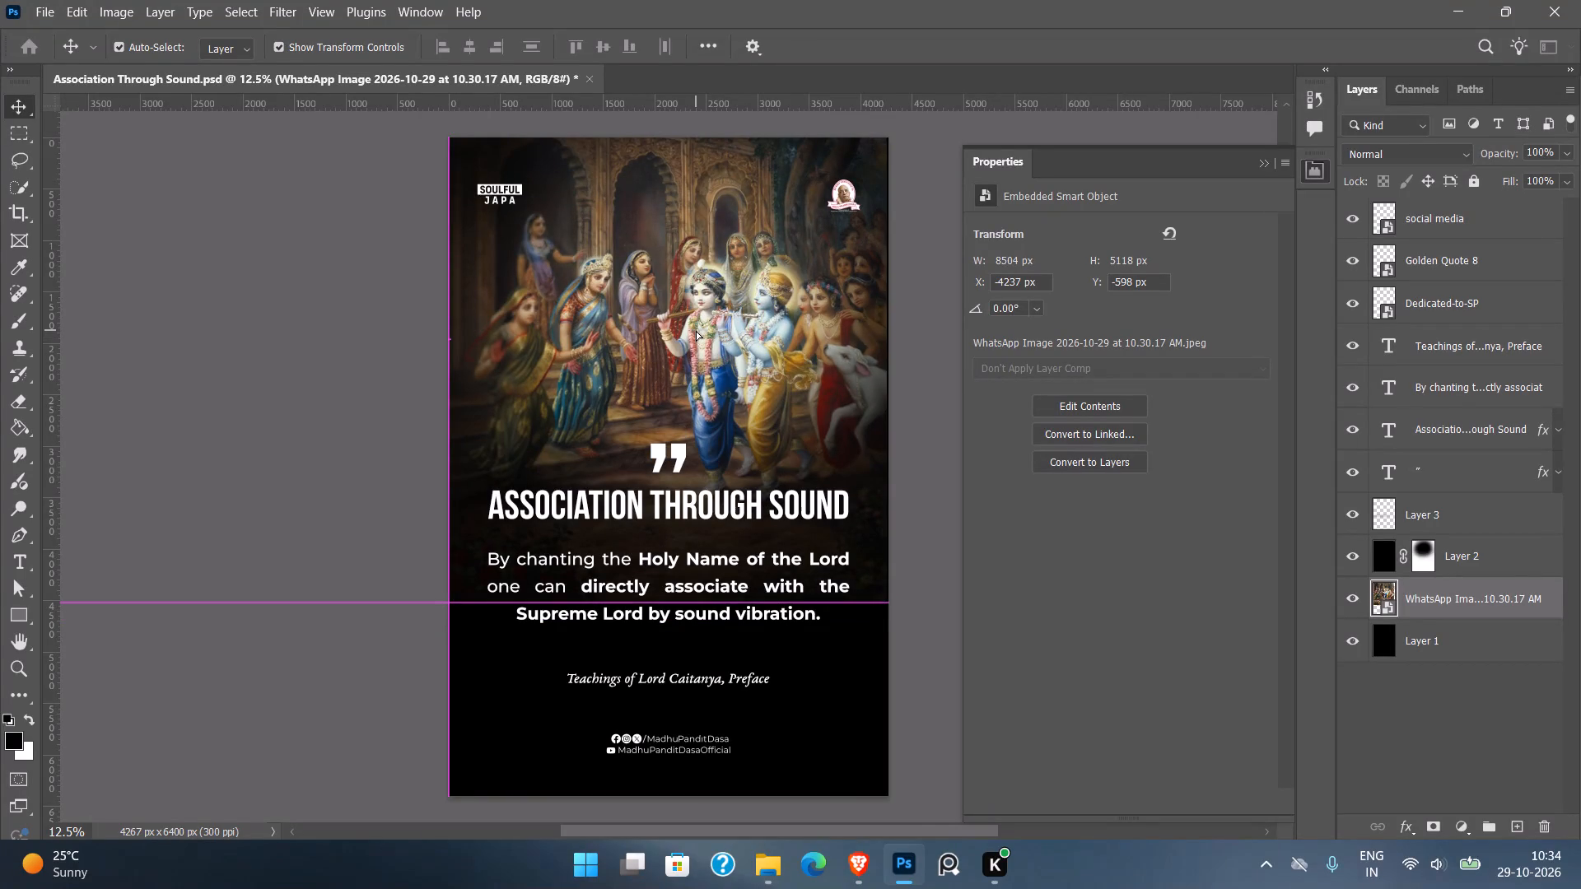
In the Russian Translations spreadsheet in Brave, copy the English title "Work Filled with Kīrtana" from row 567.
left_click(346, 471)
left_click(875, 849)
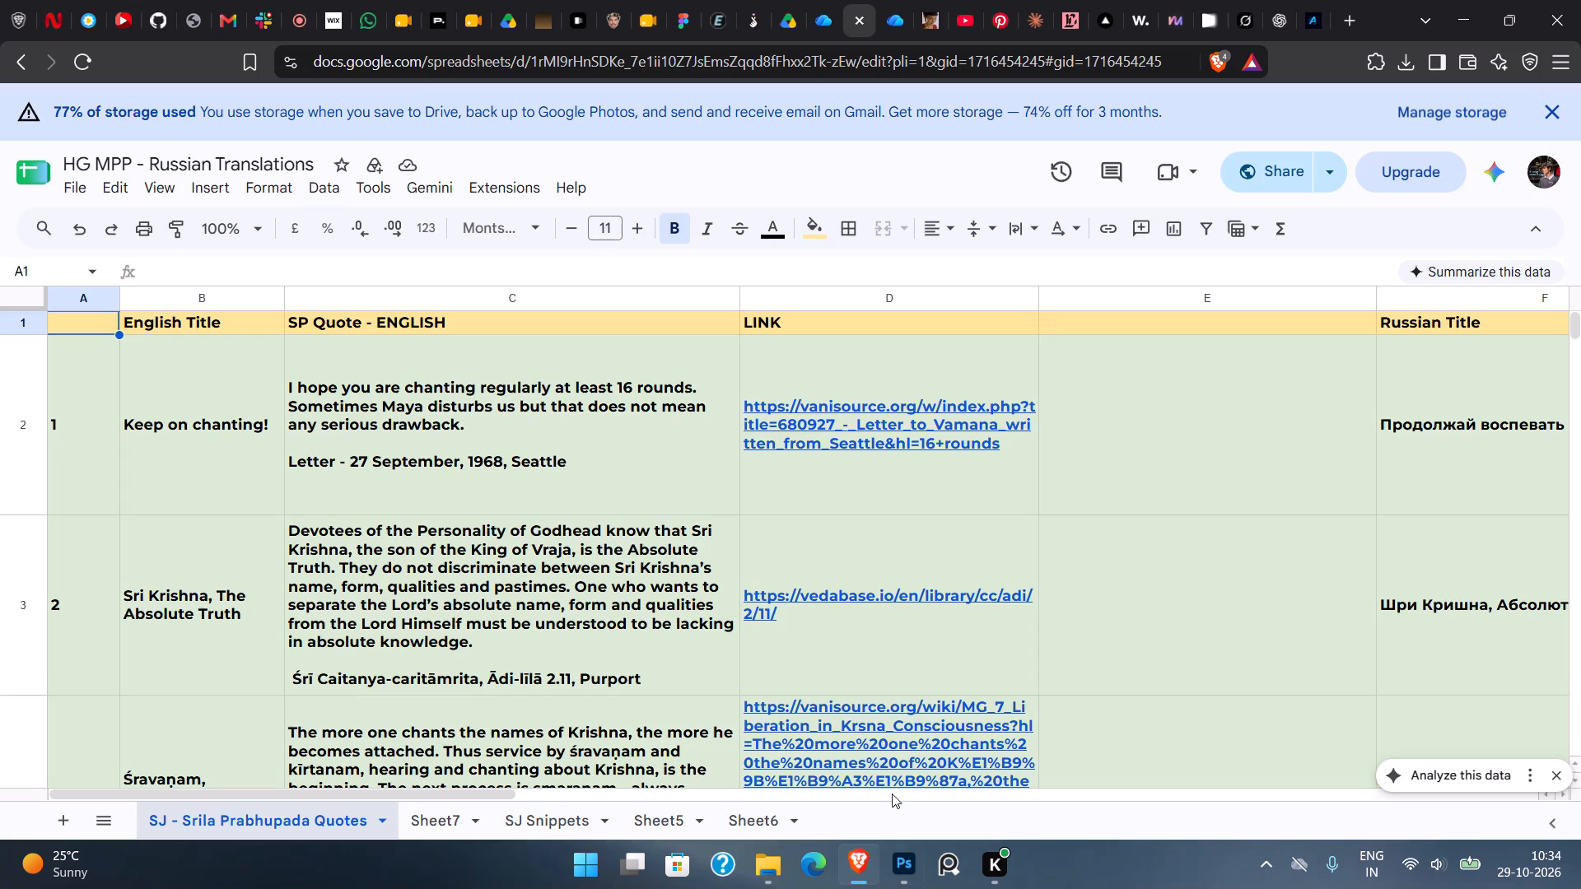
left_click_drag(1576, 330, 1576, 409)
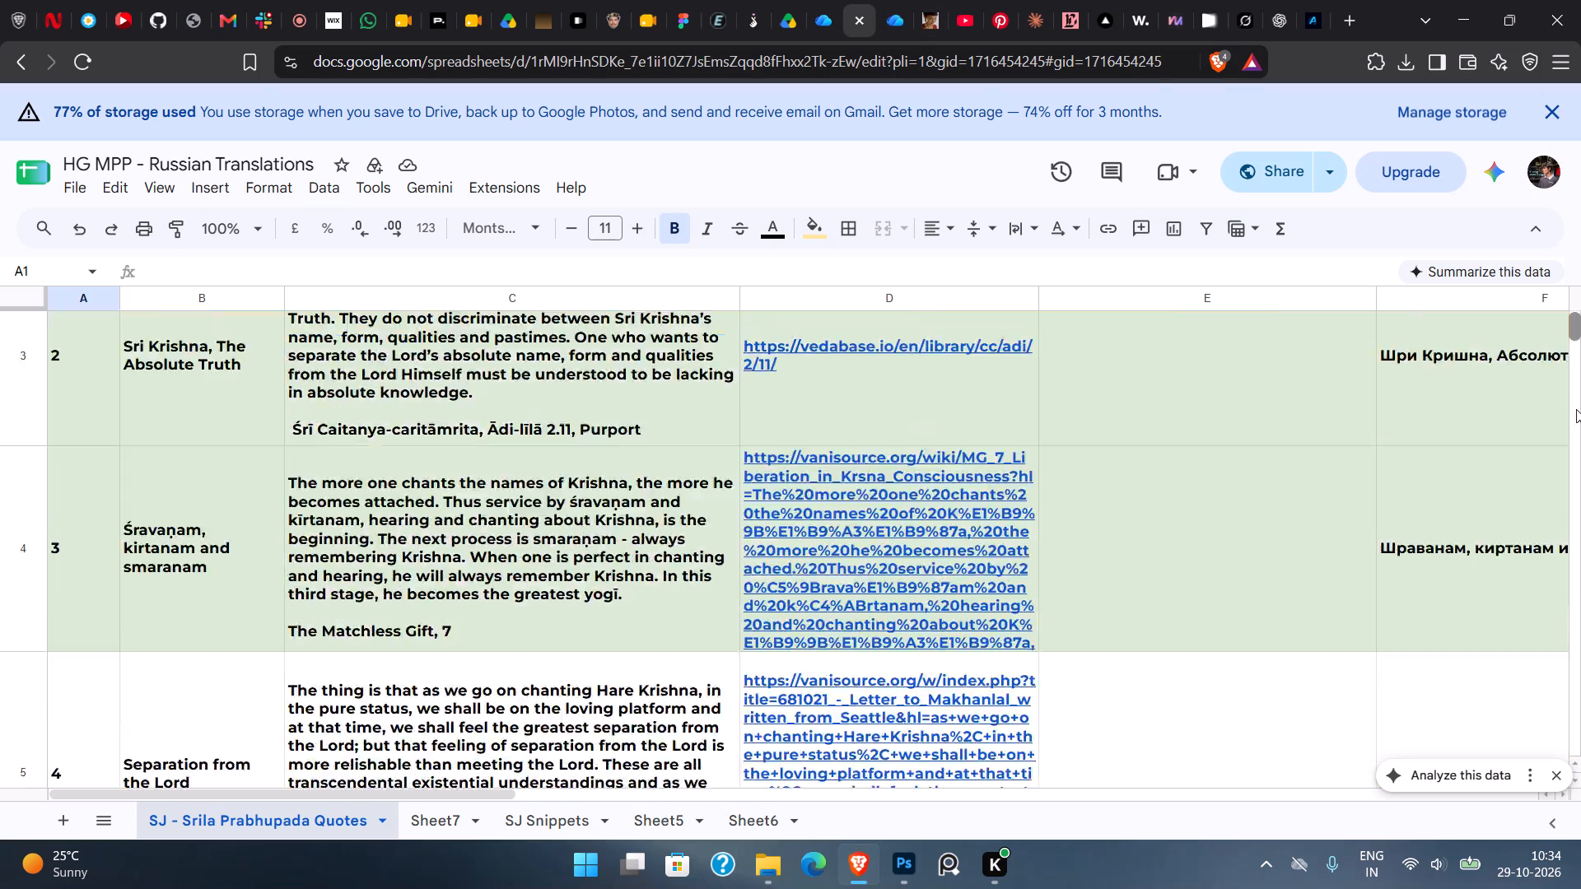
left_click_drag(1576, 409, 1580, 724)
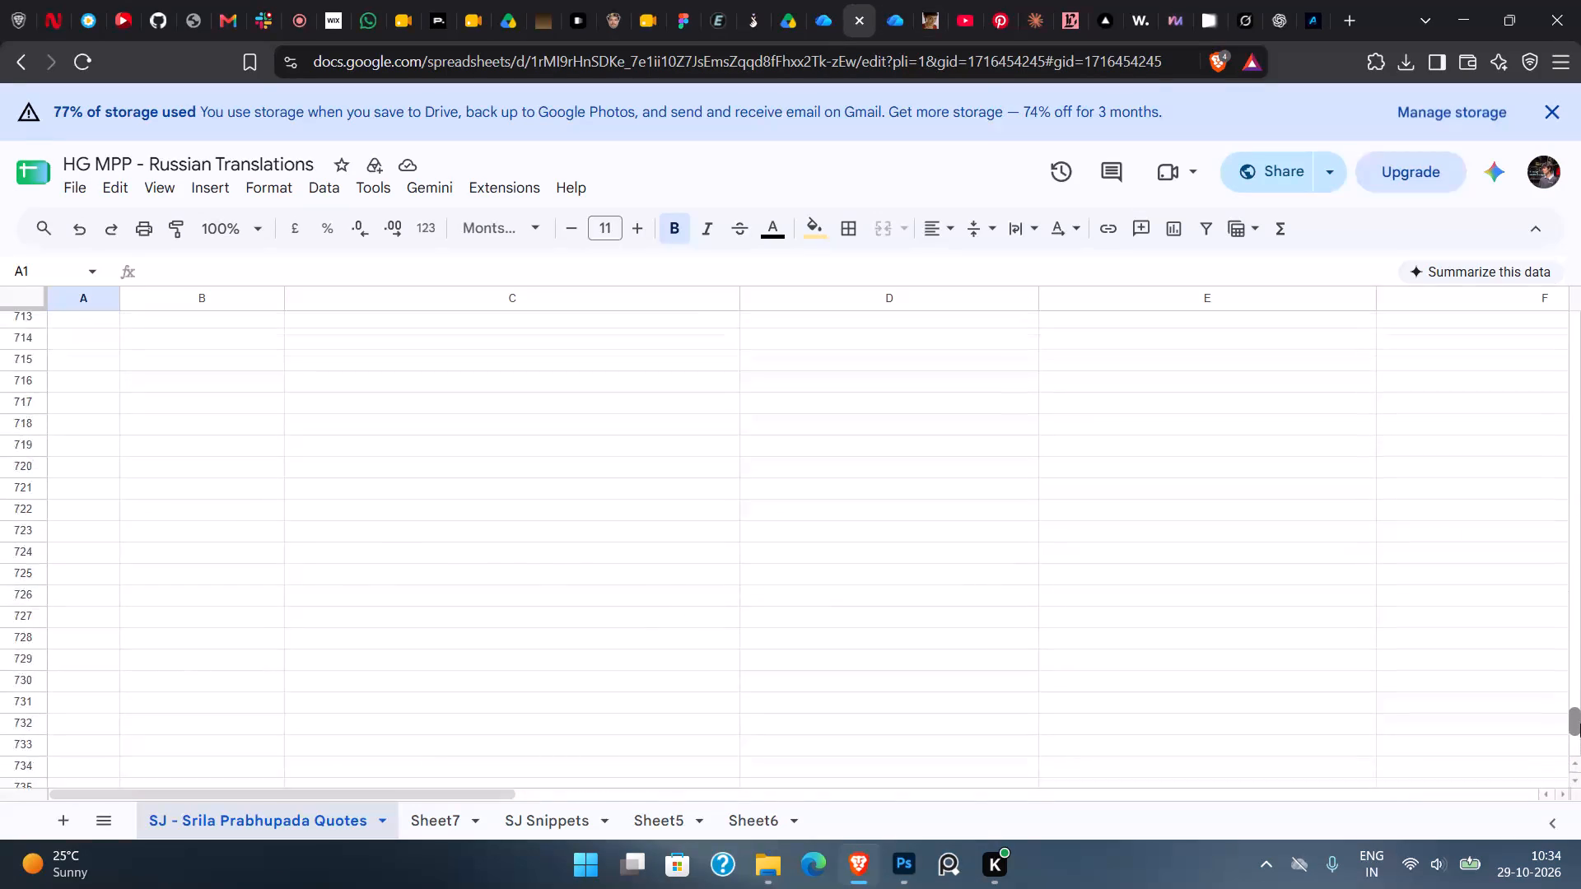
left_click_drag(1580, 724, 1580, 711)
scroll(876, 574, "down", 7)
scroll(401, 594, "down", 7)
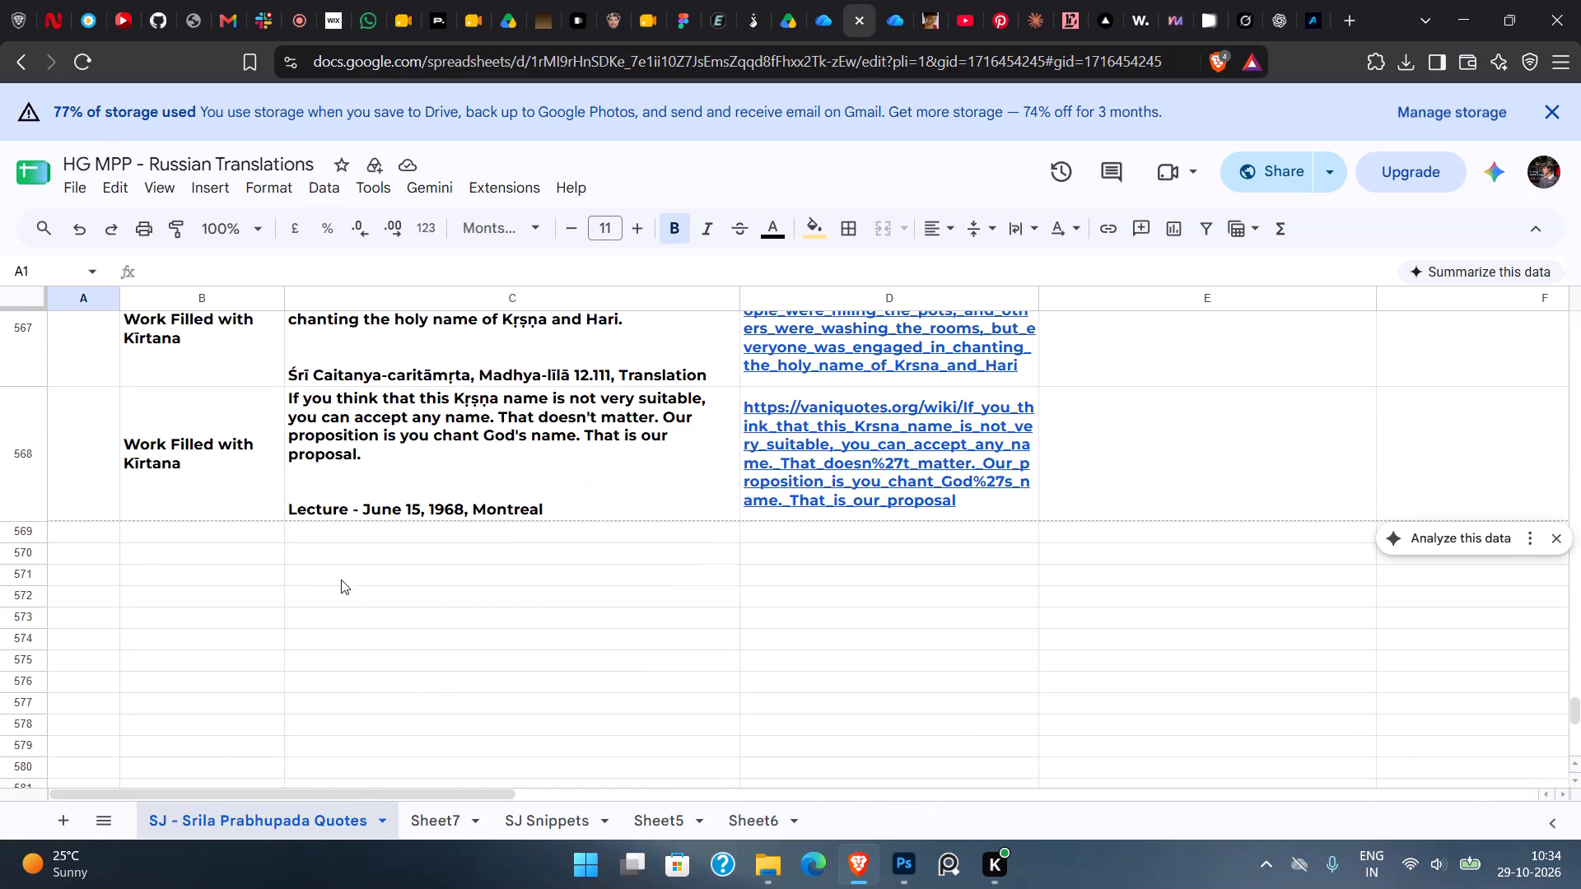
scroll(309, 544, "up", 2)
double_click(182, 542)
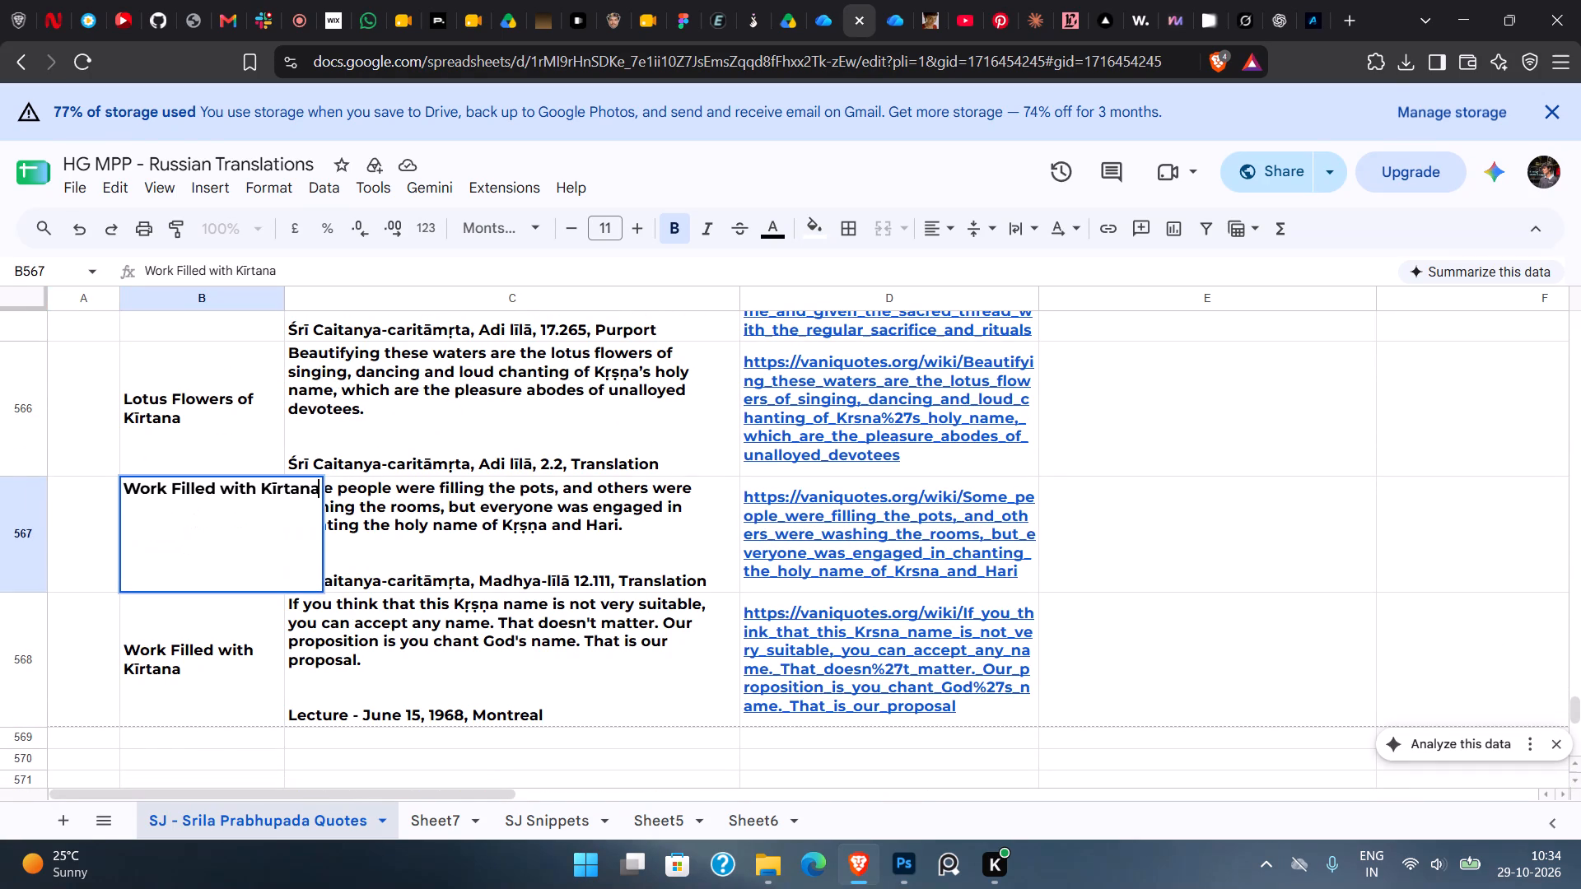
left_click(206, 484)
key("ctrl+a")
key("ctrl+c")
key("ctrl+c")
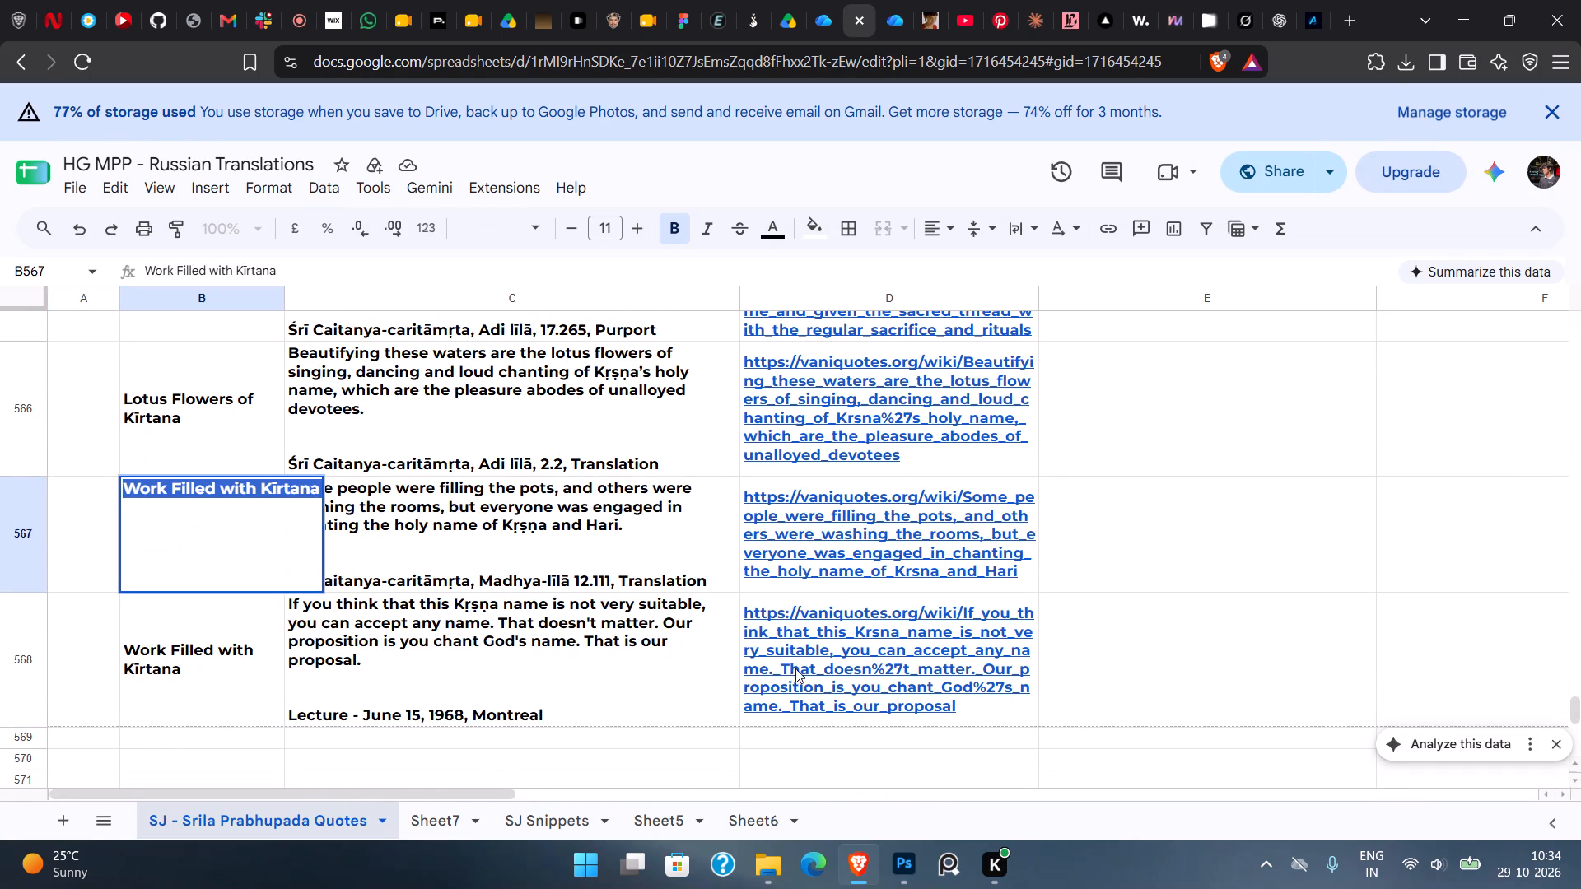
Back in Photoshop, replace the poster heading "Association Through Sound" with the copied title "Work Filled with Kīrtana".
left_click(912, 857)
double_click(598, 500)
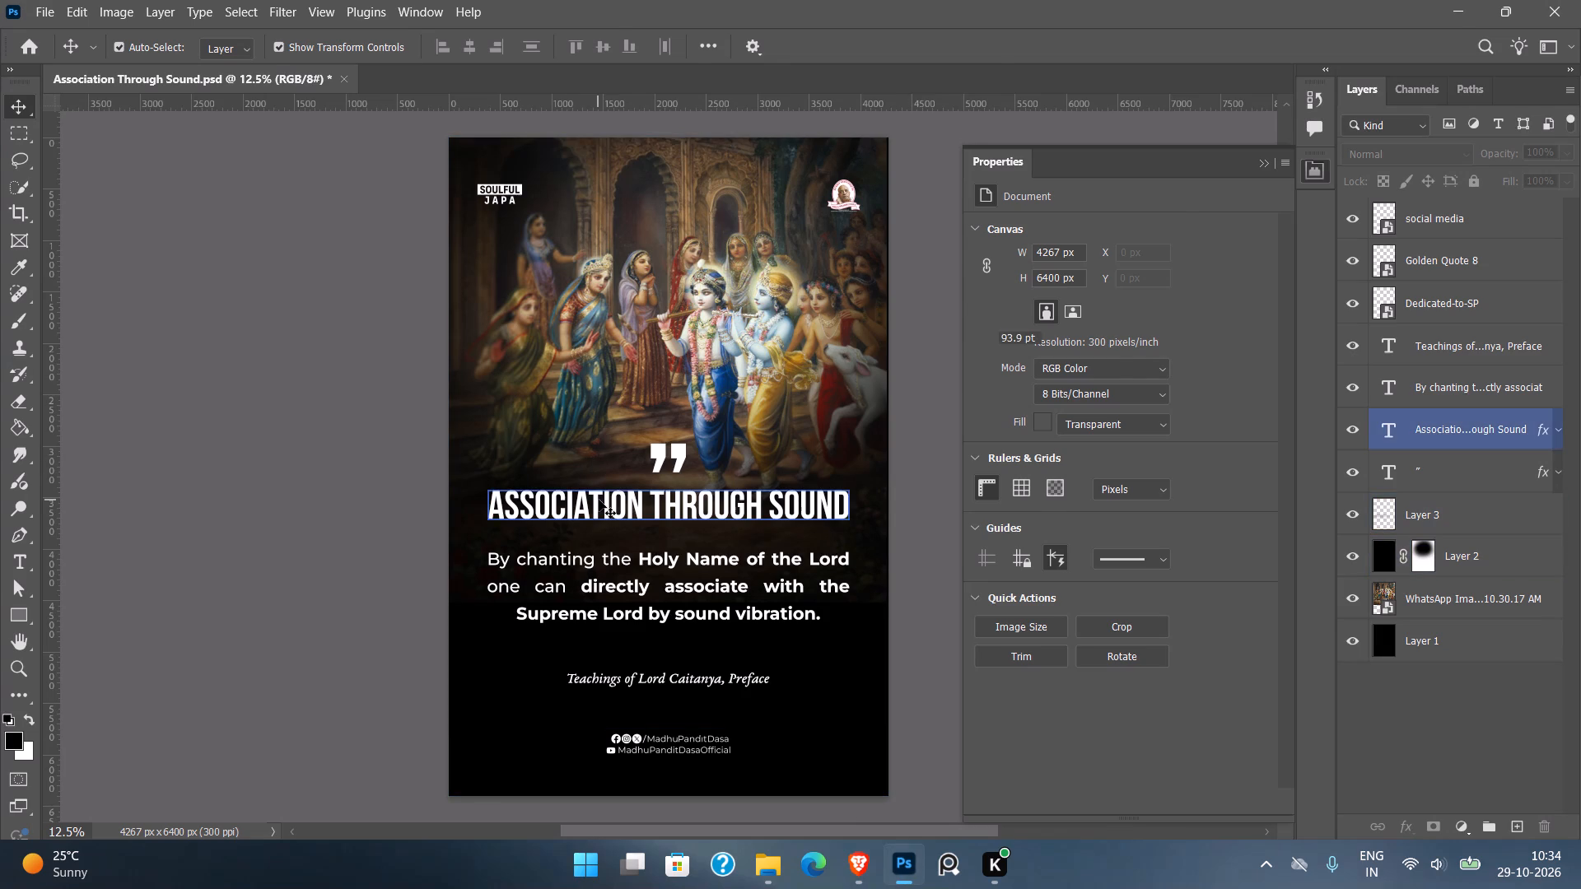
key("ctrl+v")
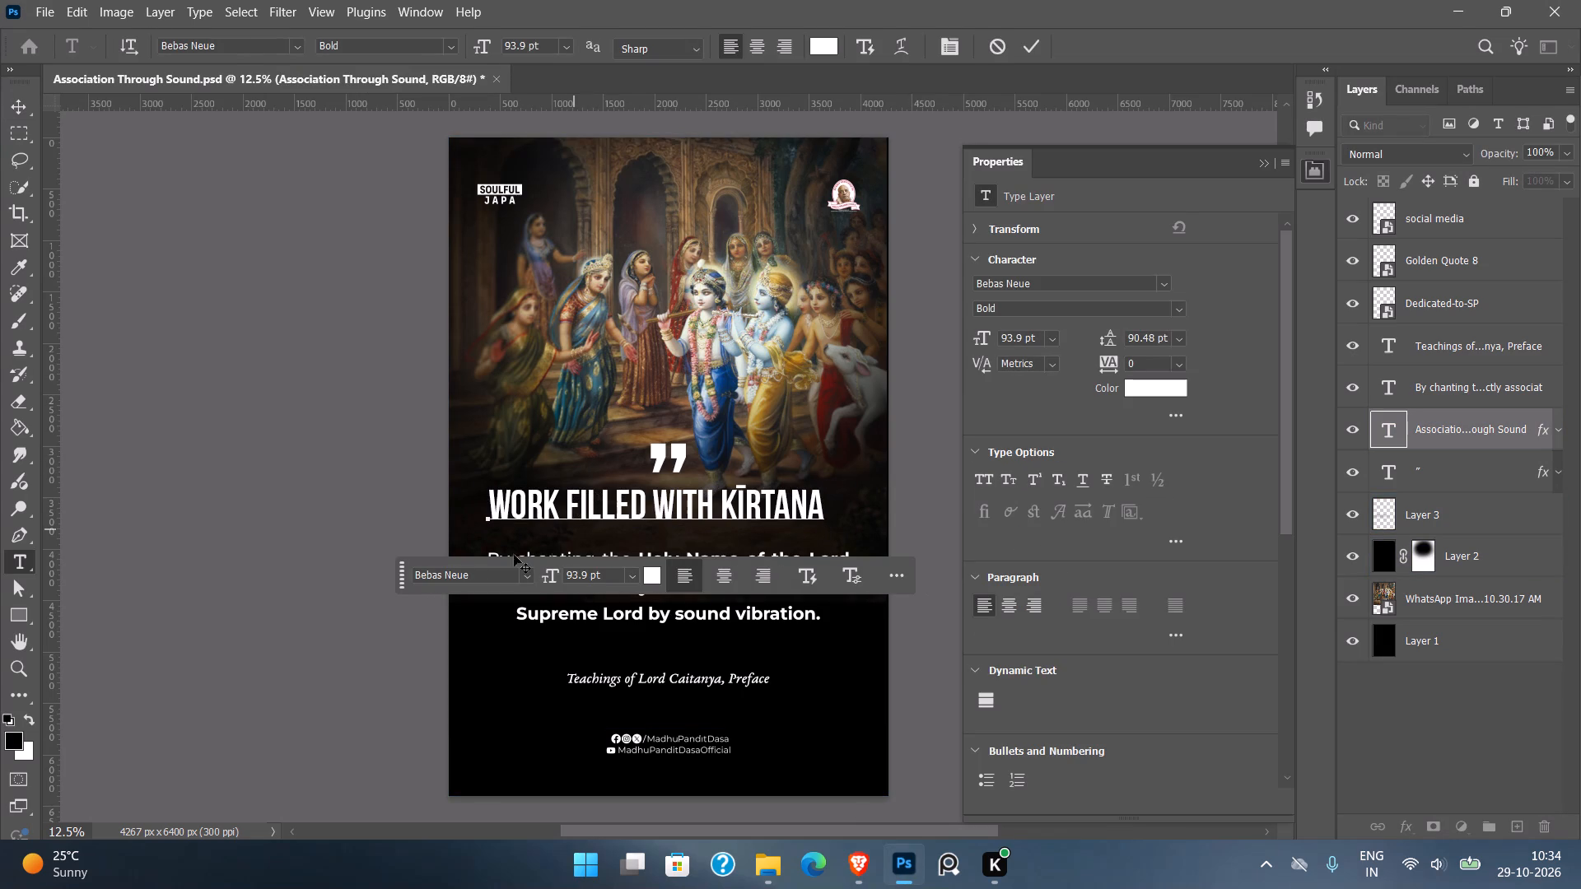
left_click(254, 561)
Switch to the spreadsheet in Brave and copy only the quote sentence from row 567, "Some people were filling the pots…", without its source.
left_click(622, 612)
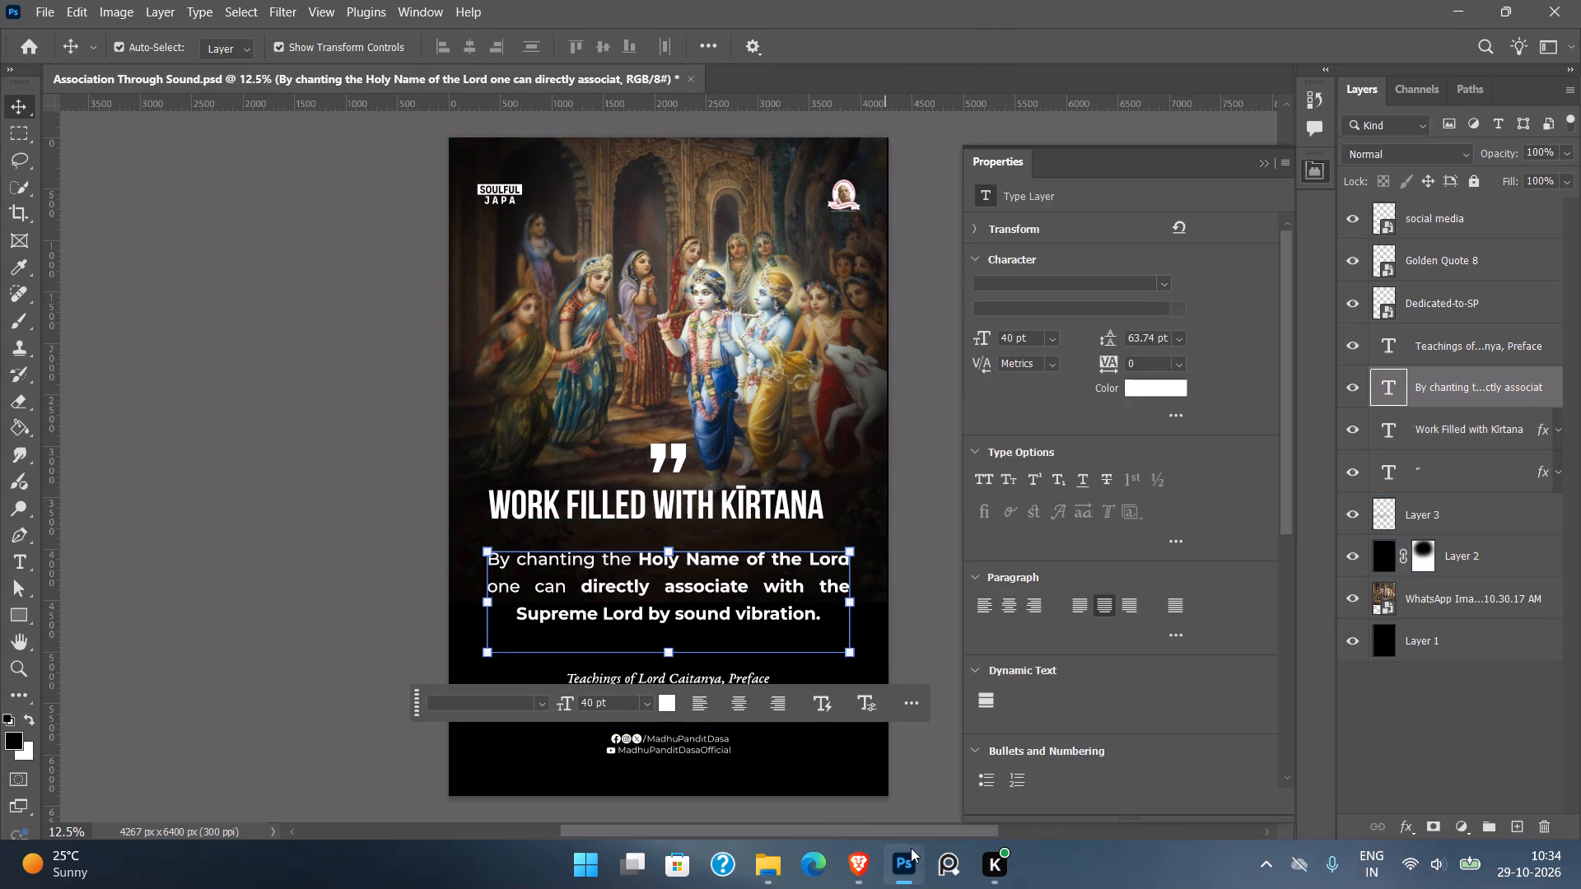
left_click(855, 861)
double_click(569, 512)
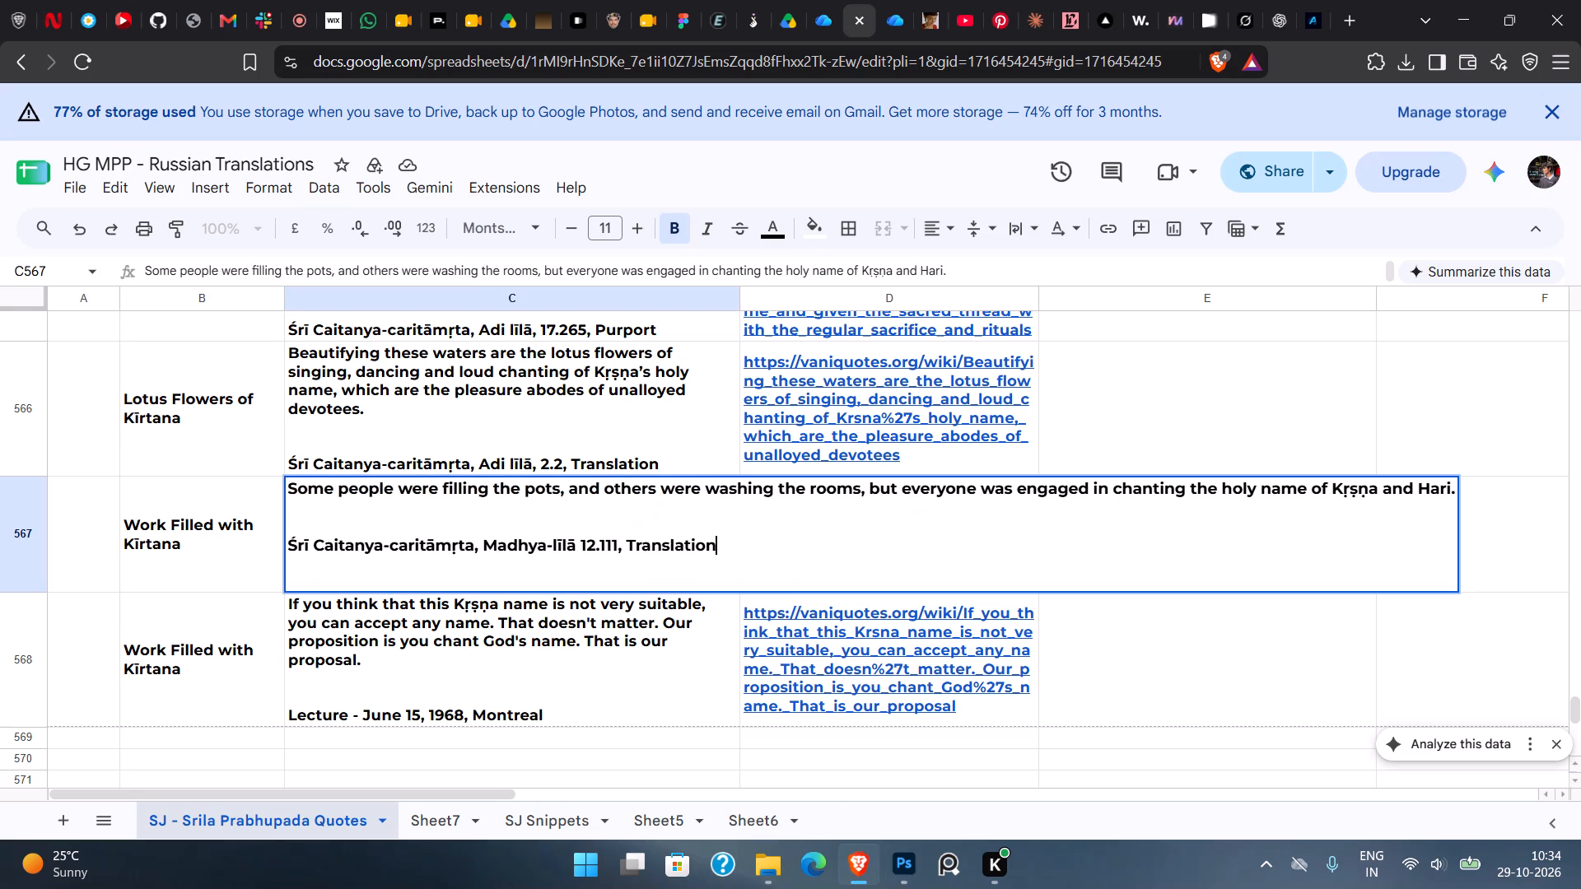
left_click_drag(288, 494, 289, 494)
left_click_drag(289, 494, 1459, 495)
key("ctrl+c")
key("ctrl+c")
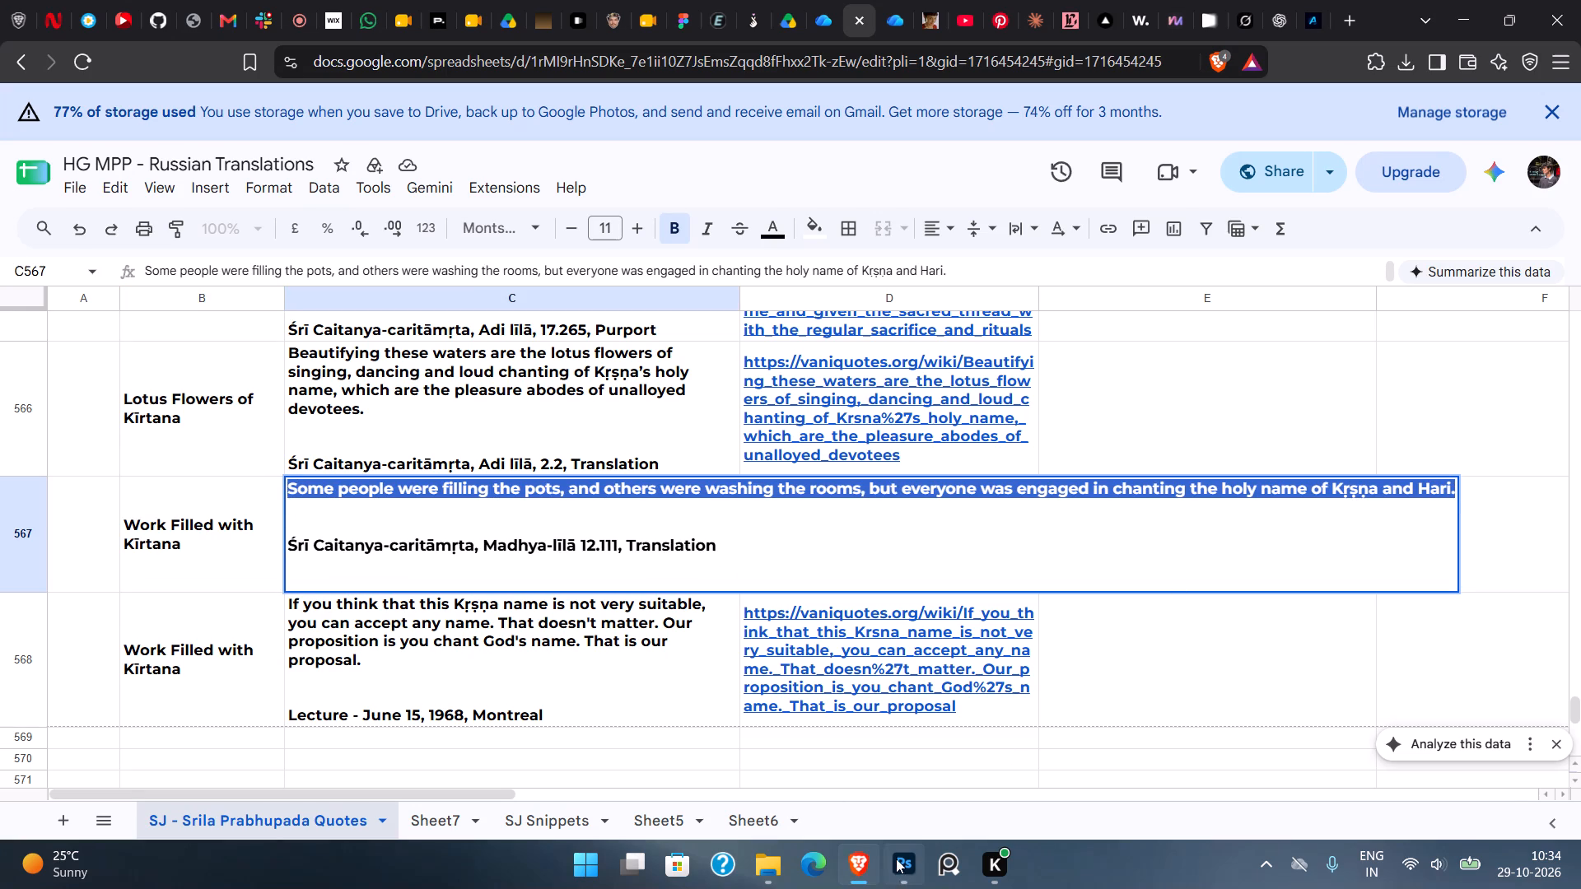
In Photoshop, replace the poster's body quote with the copied "Some people were filling the pots…" sentence.
left_click(893, 864)
double_click(679, 594)
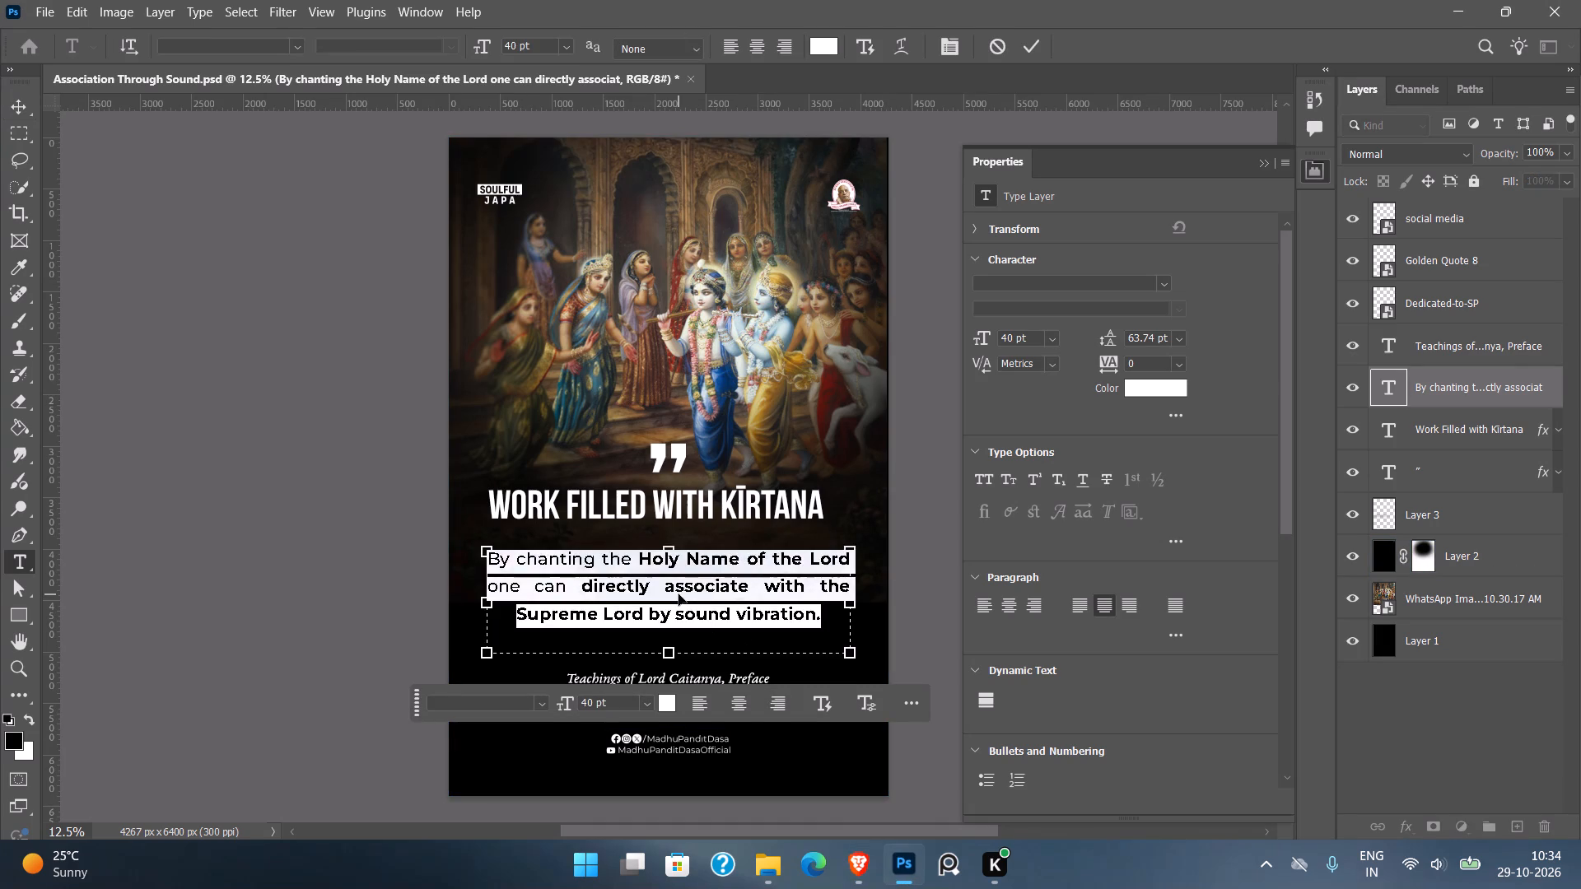
key("ctrl+v")
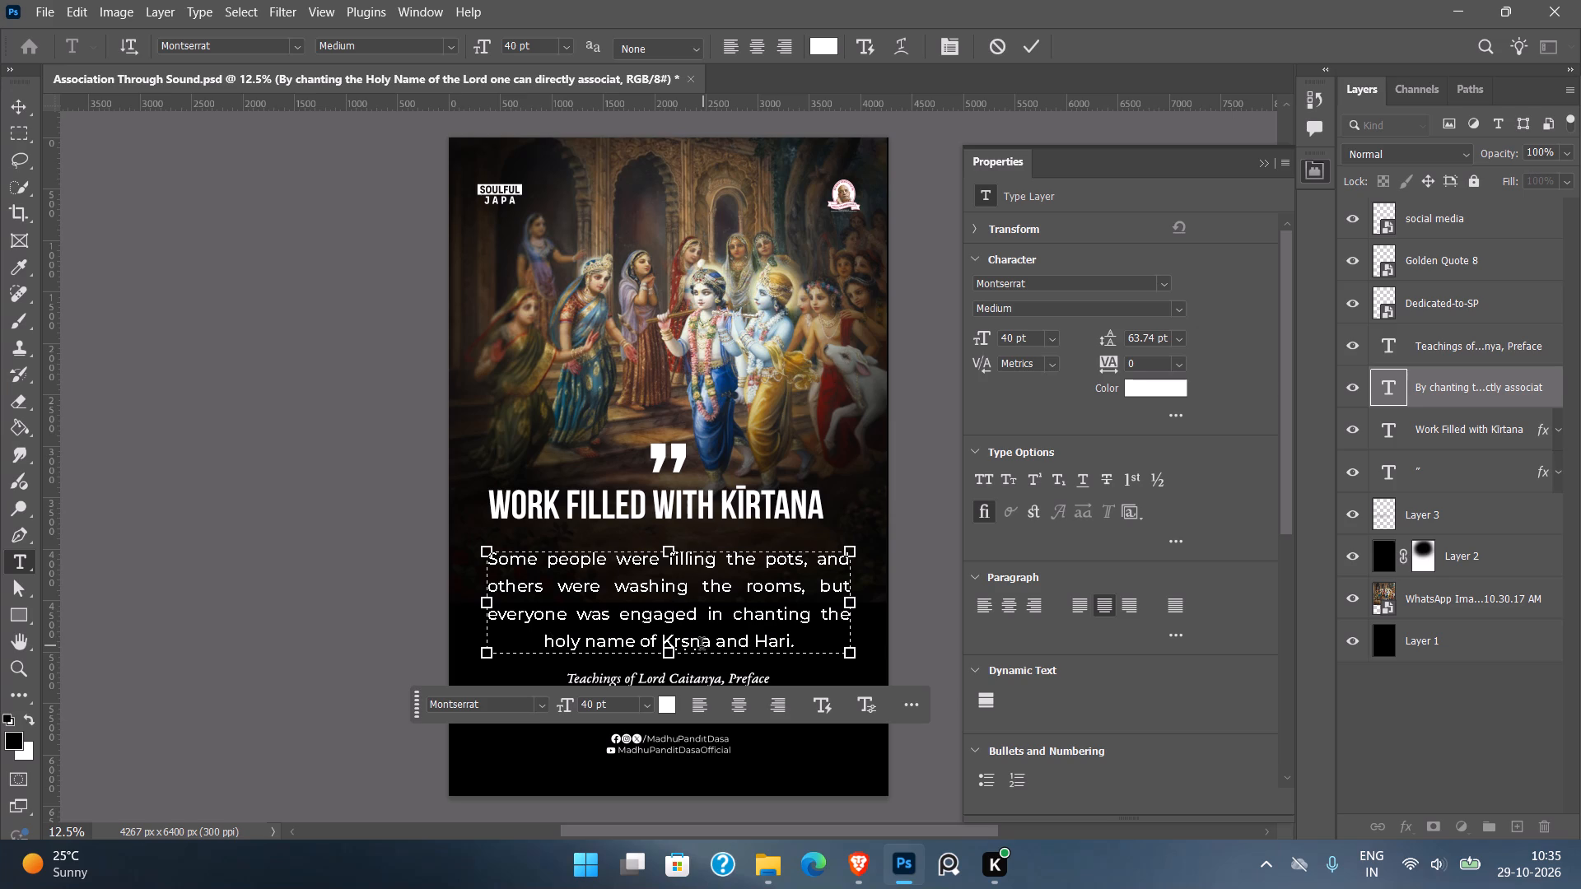
Resize the quote's text box to about 3265 px wide, matching the heading, and extend its lower edge past the citation line.
left_click_drag(849, 605, 871, 608)
left_click_drag(871, 608, 871, 607)
left_click_drag(856, 601, 886, 602)
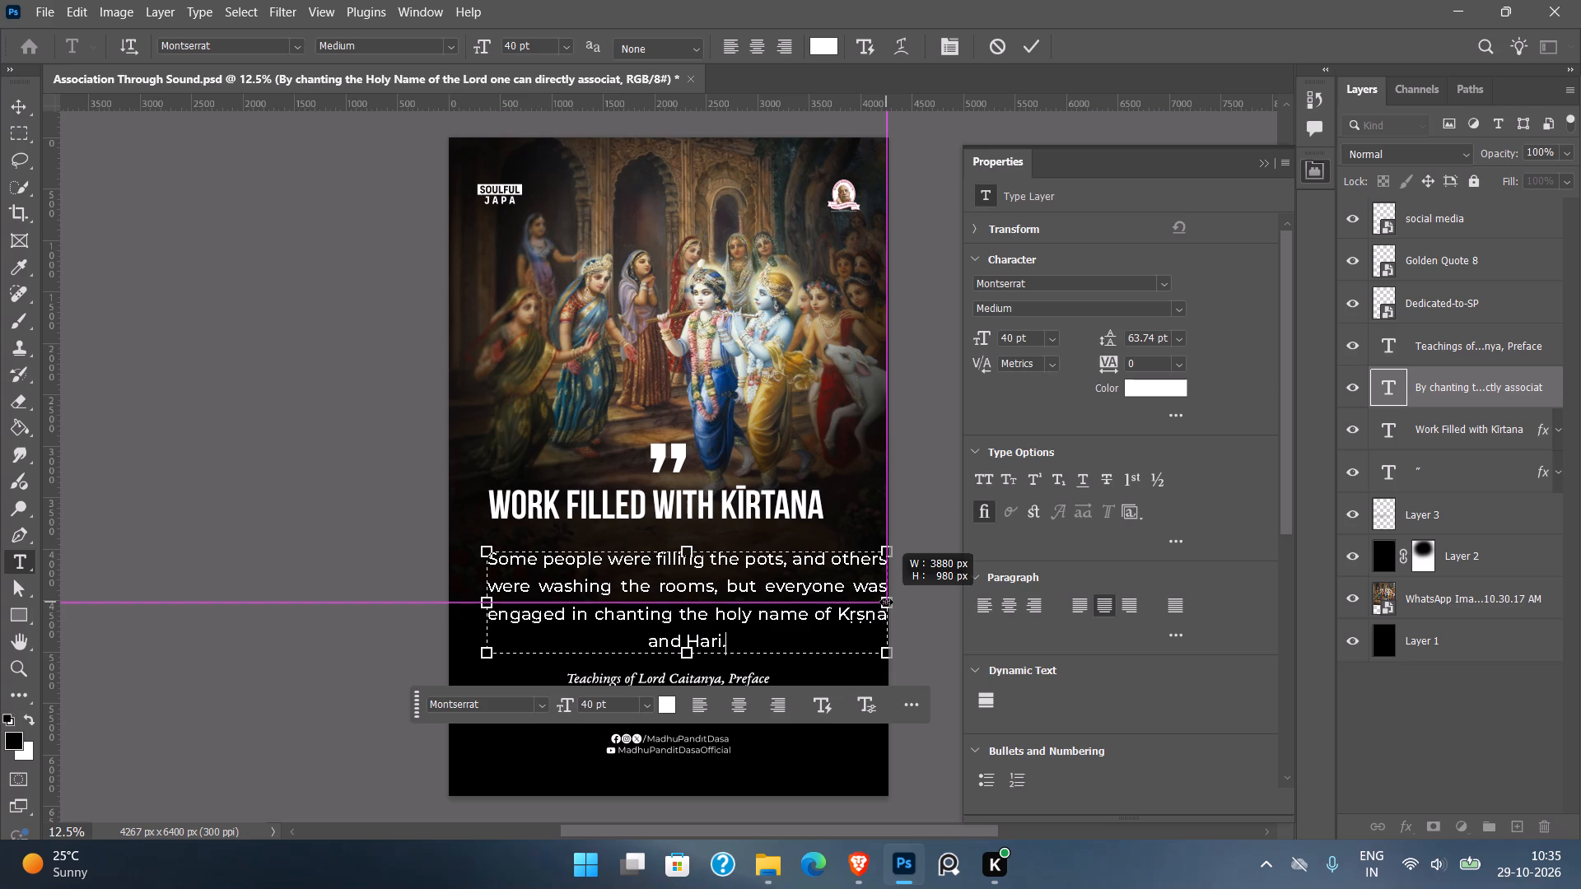
left_click_drag(886, 602, 881, 602)
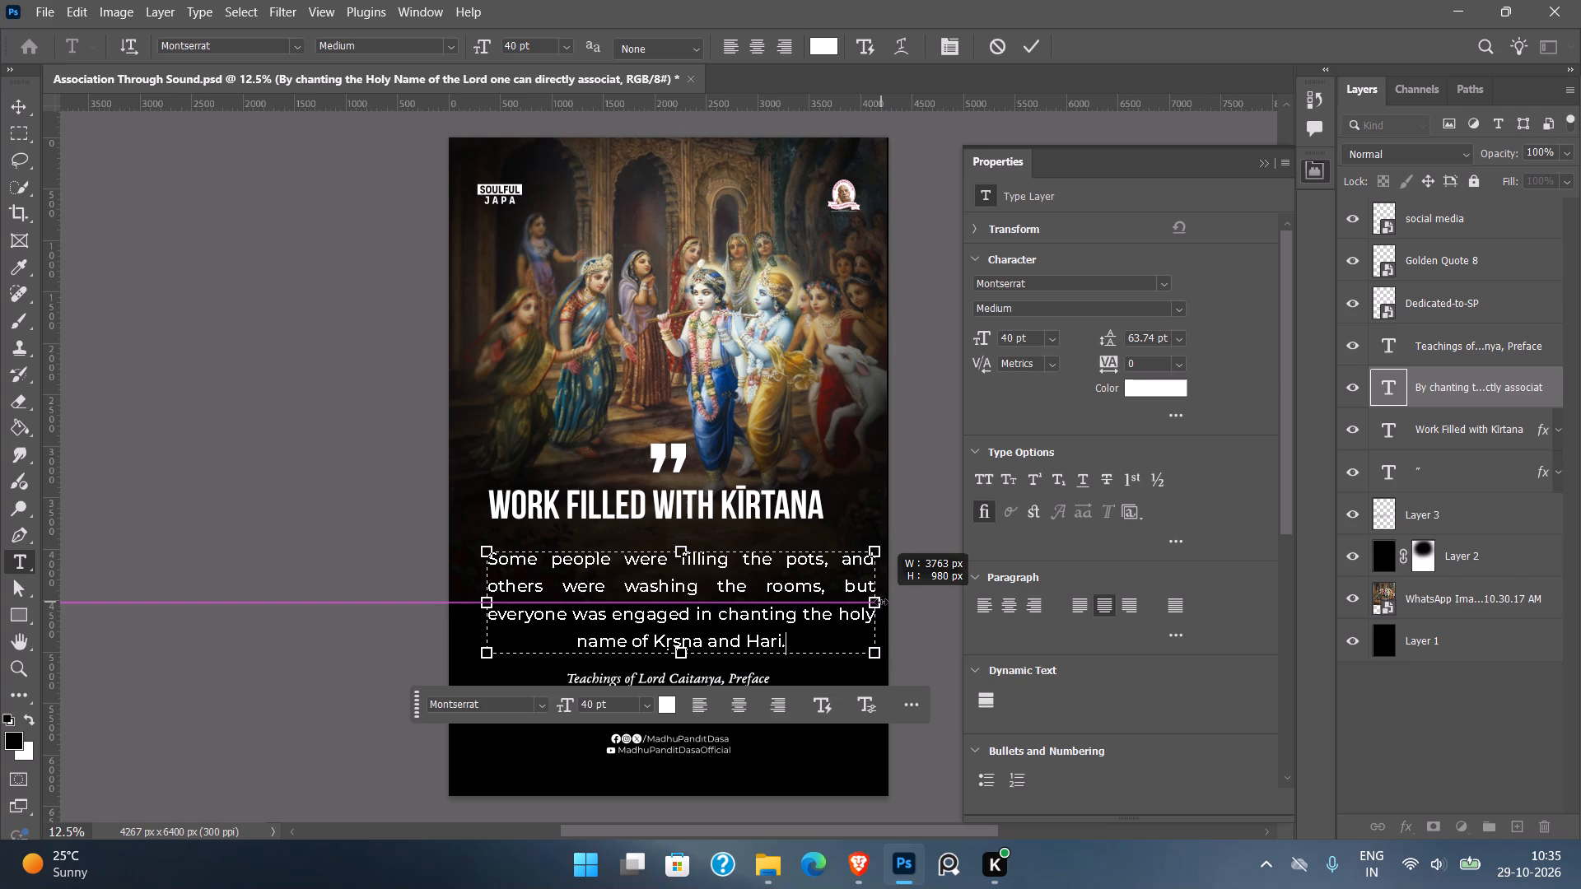
left_click_drag(881, 602, 862, 602)
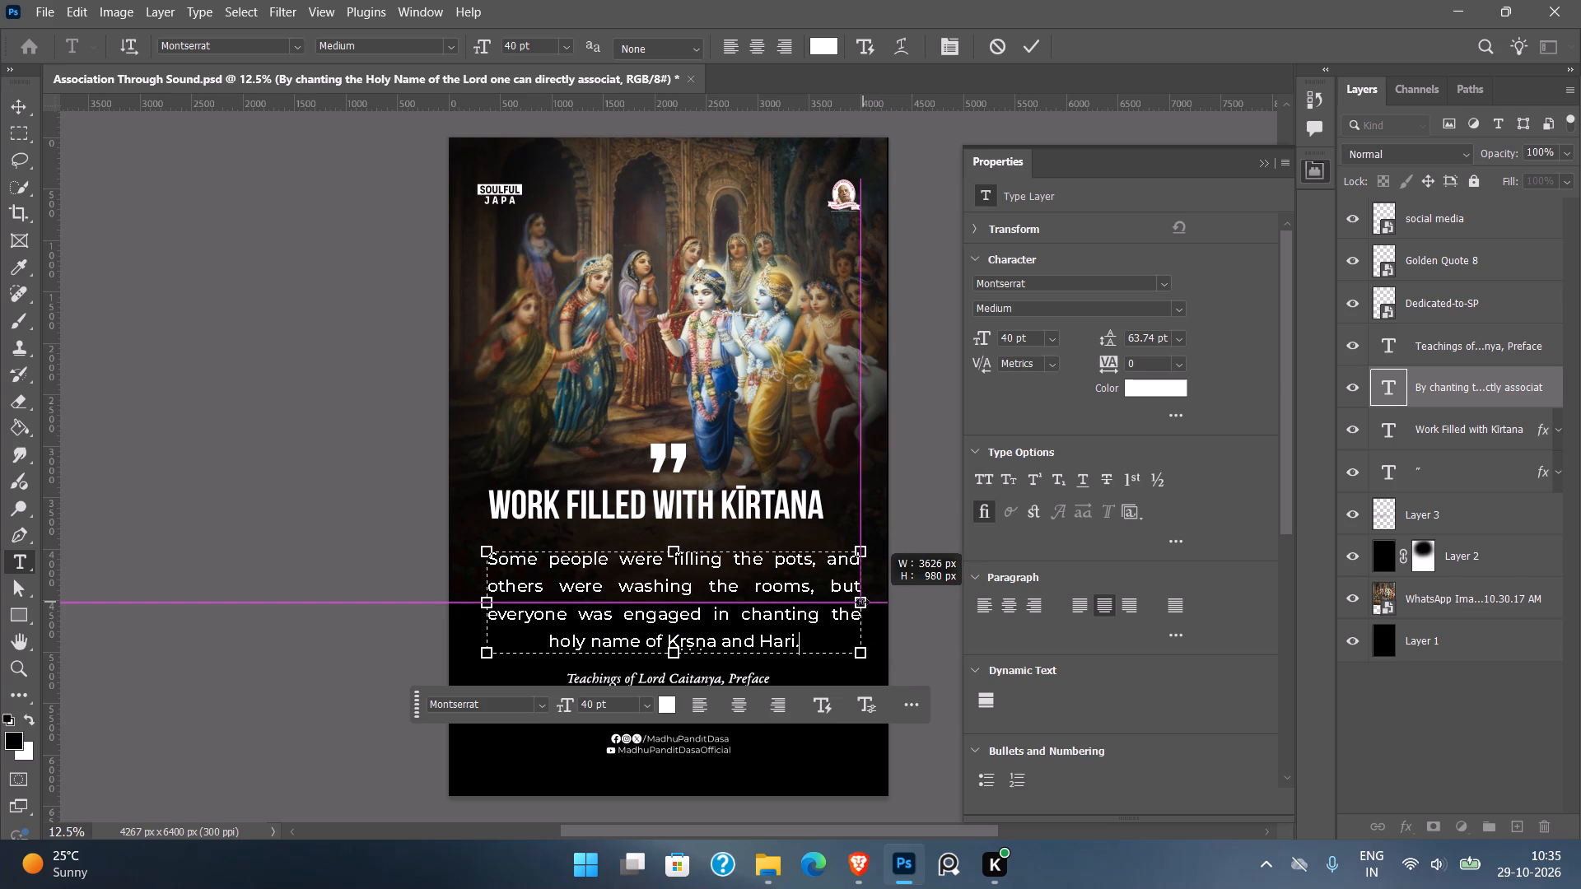
left_click_drag(862, 602, 821, 600)
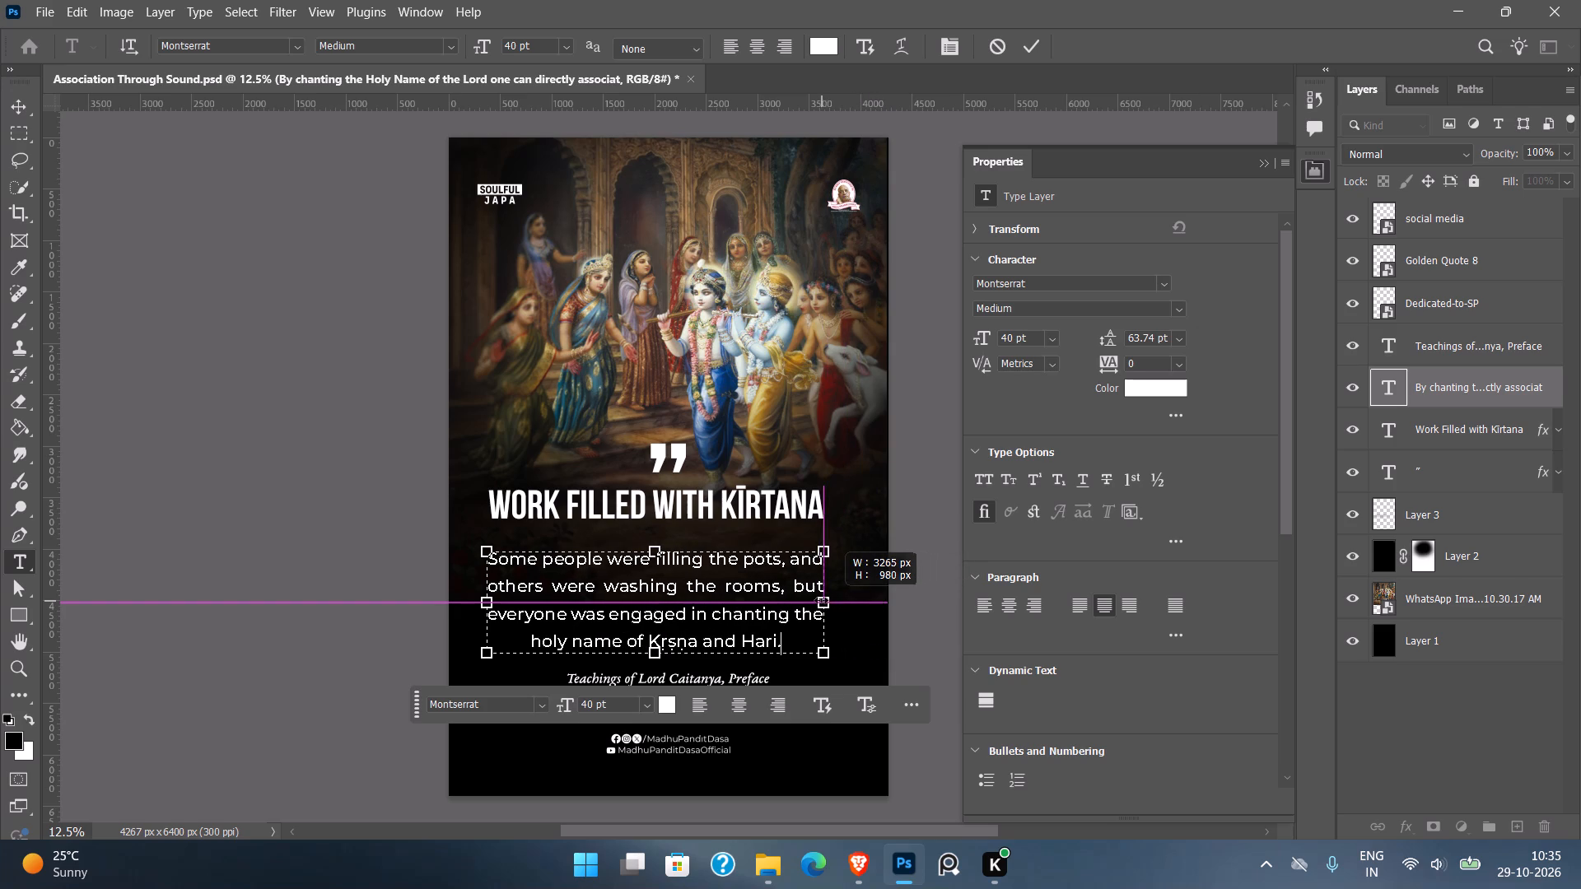
left_click_drag(821, 600, 814, 600)
left_click_drag(651, 660, 660, 678)
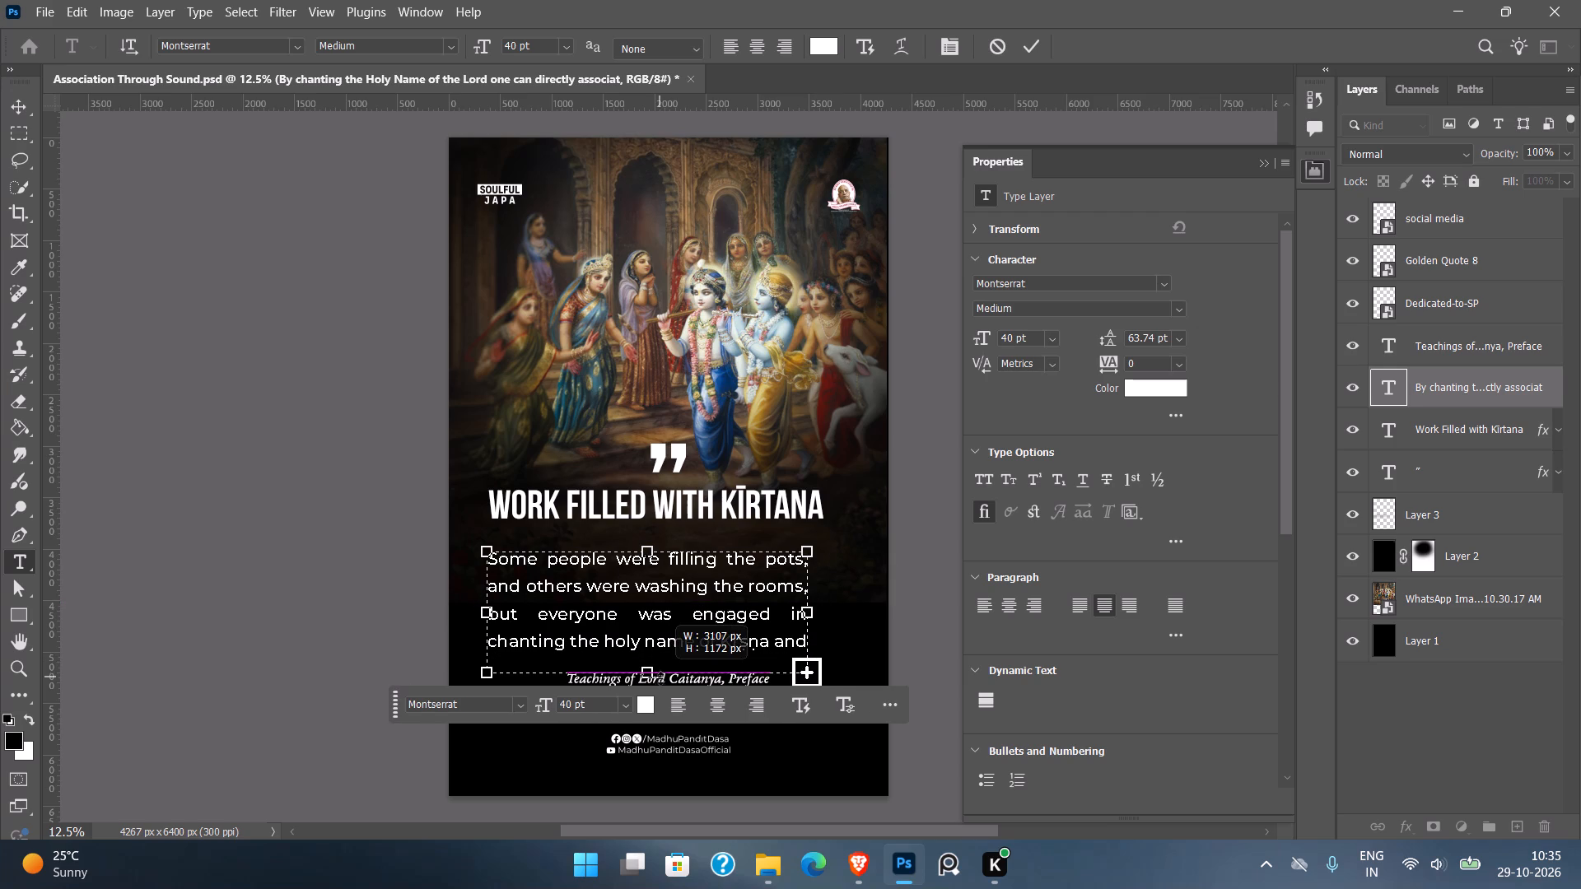
left_click_drag(660, 678, 667, 696)
left_click_drag(814, 621, 828, 625)
left_click(908, 593)
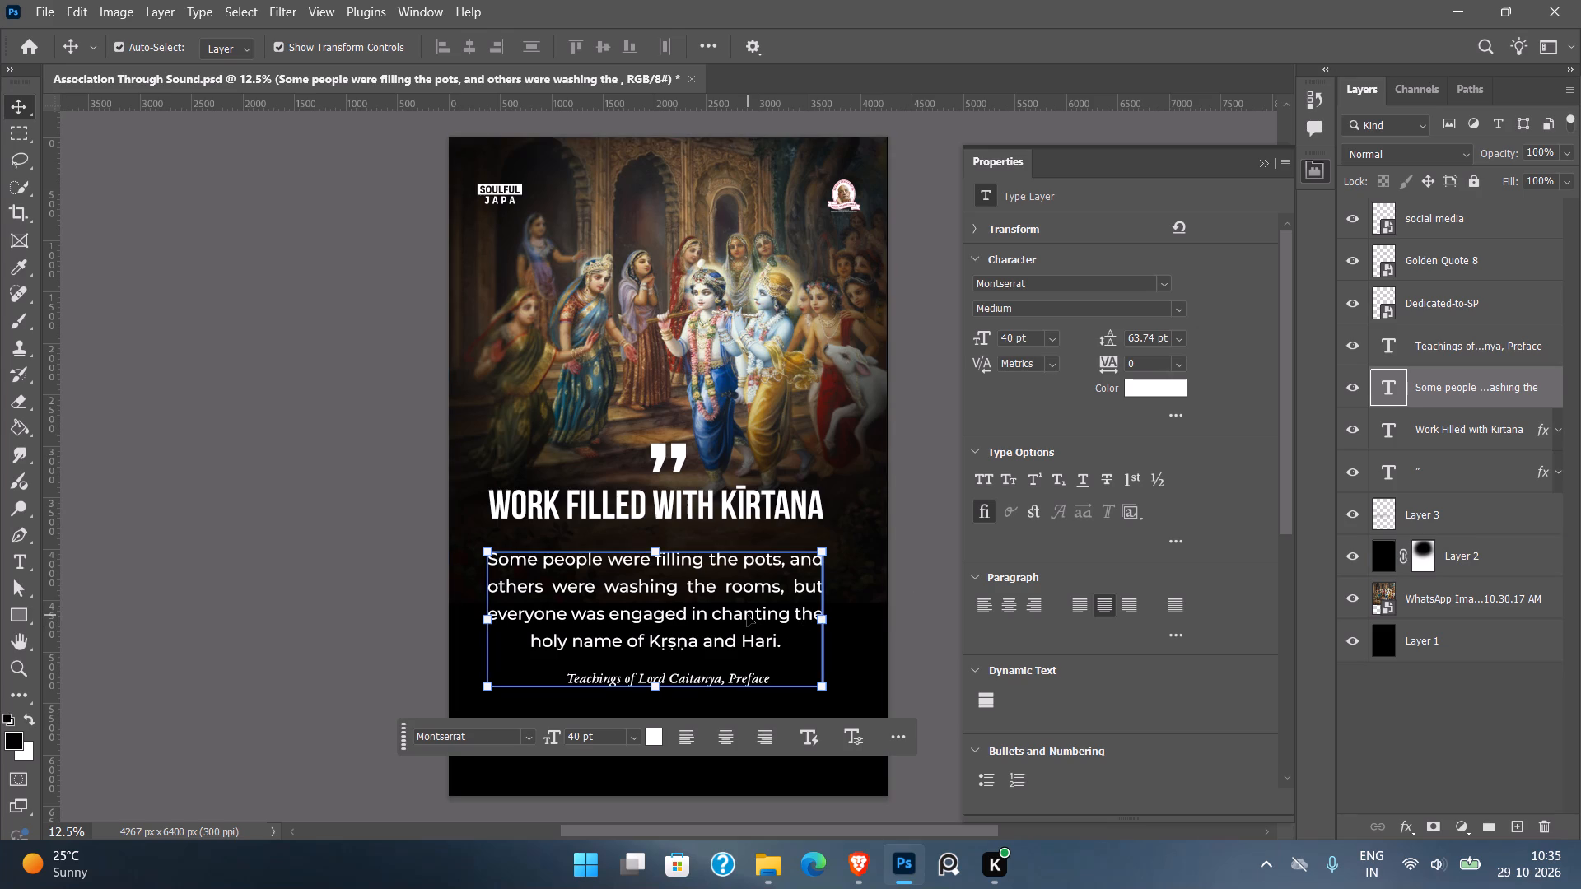
Centre the quote text horizontally against the black Layer 1 background.
left_click(1406, 637, "ctrl")
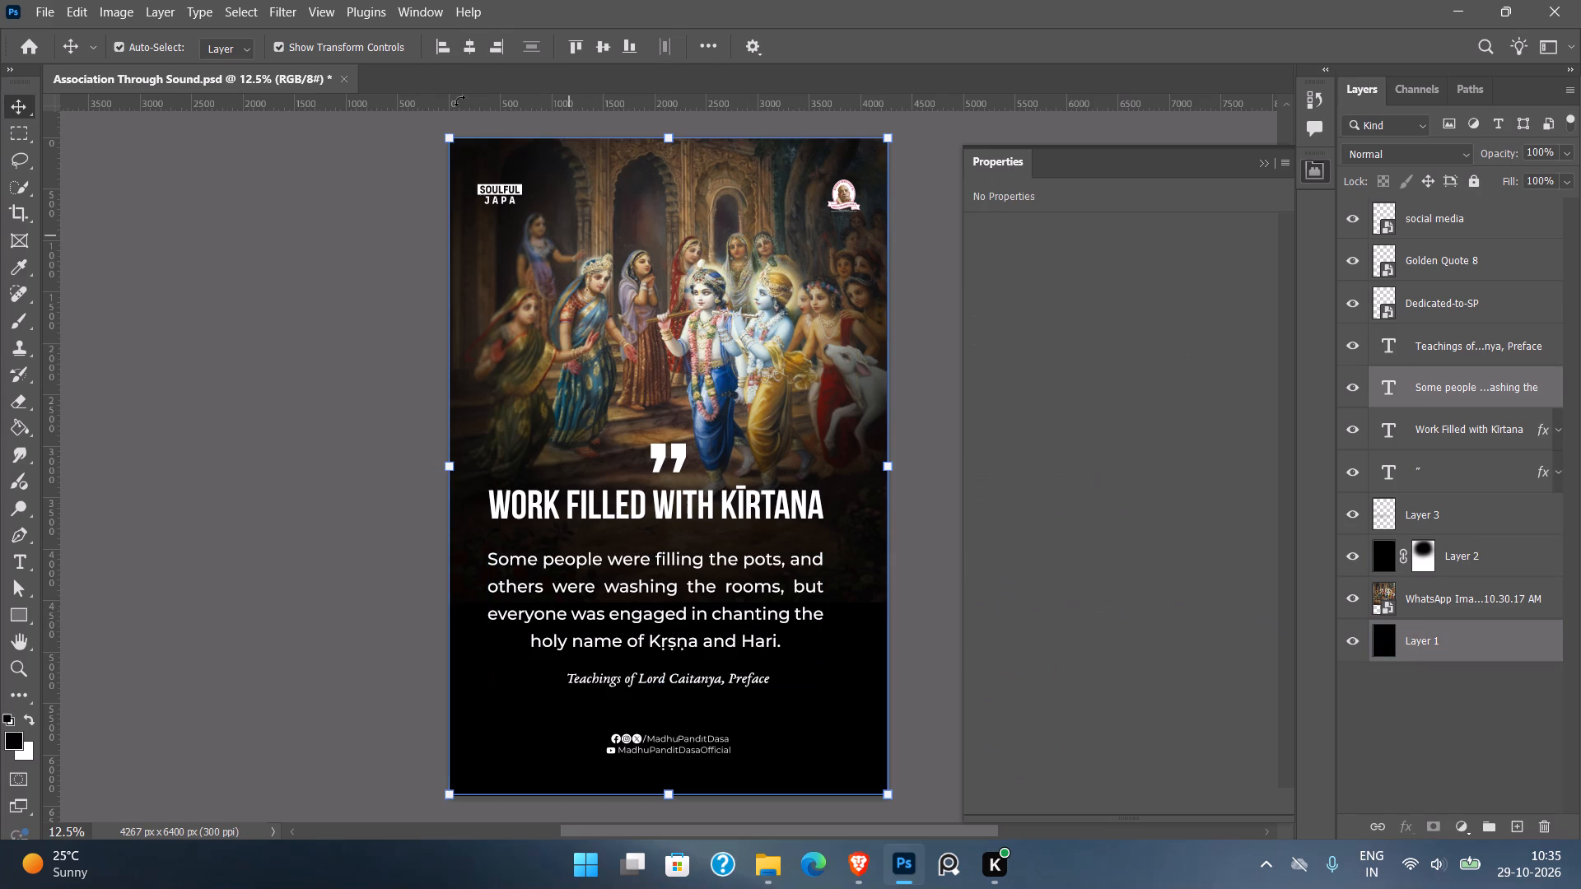
left_click(467, 45)
left_click(171, 500)
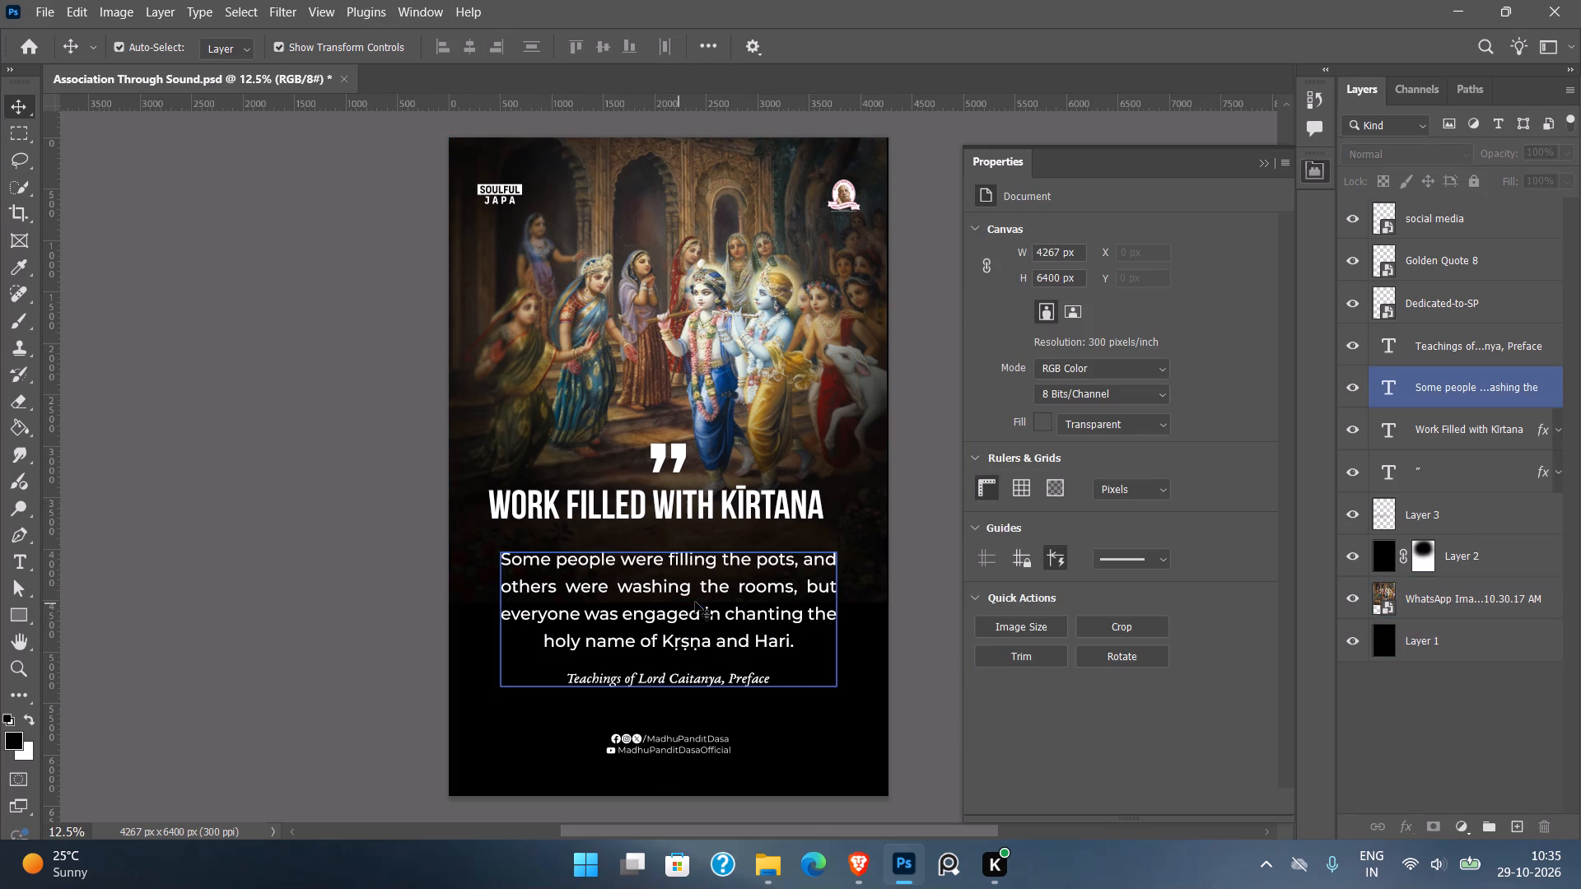
Shorten the quote's text box so that its lower edge ends just above the citation line.
left_click(703, 595)
double_click(703, 593)
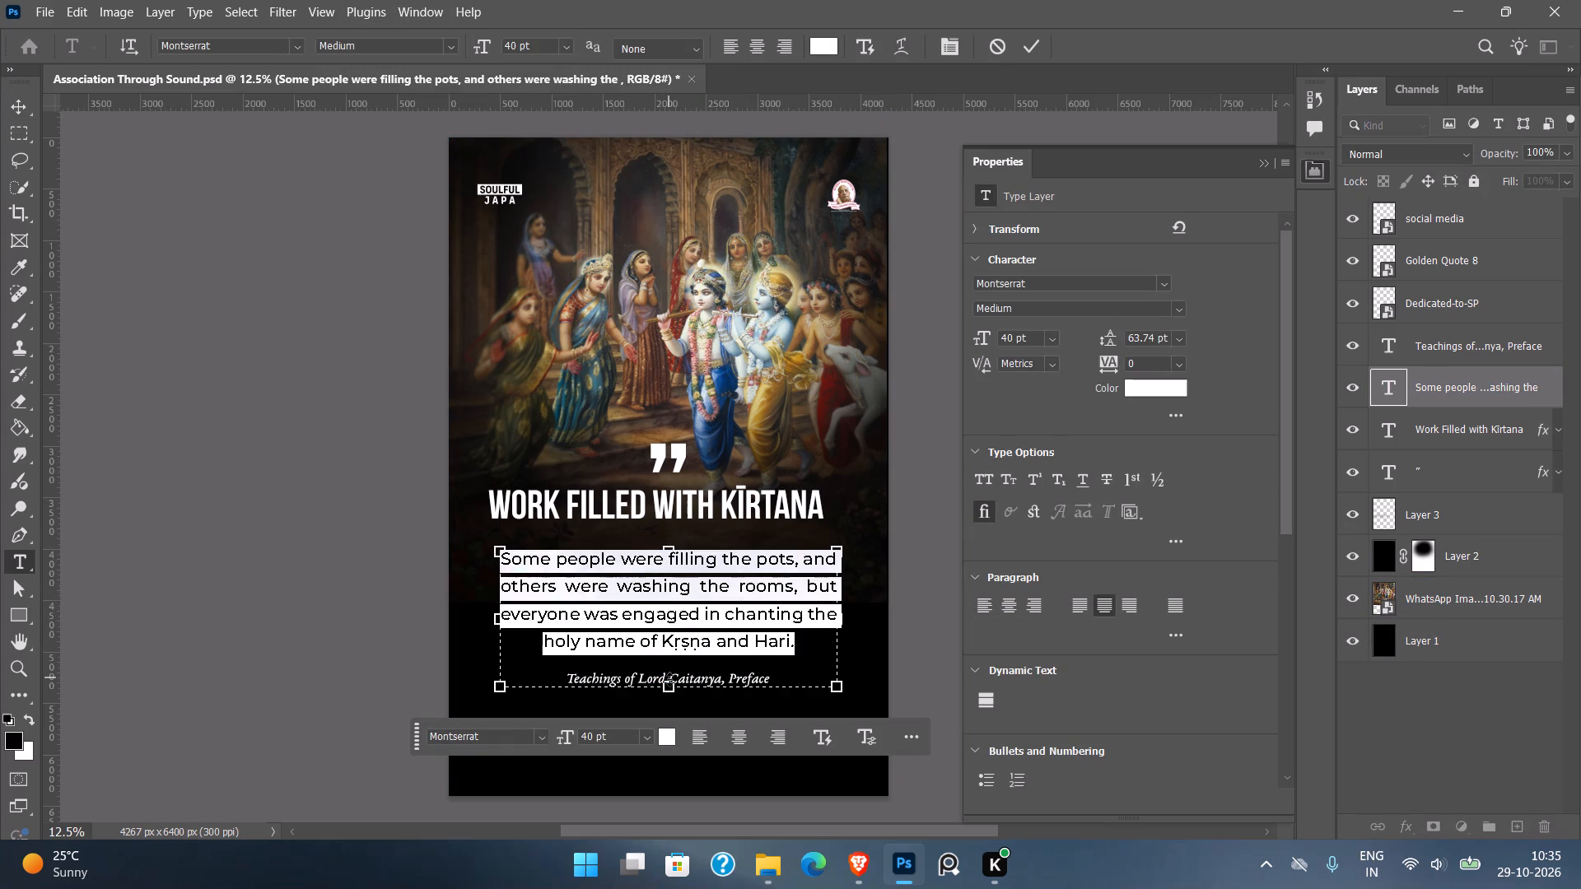
left_click_drag(669, 679, 675, 655)
left_click_drag(668, 687, 671, 666)
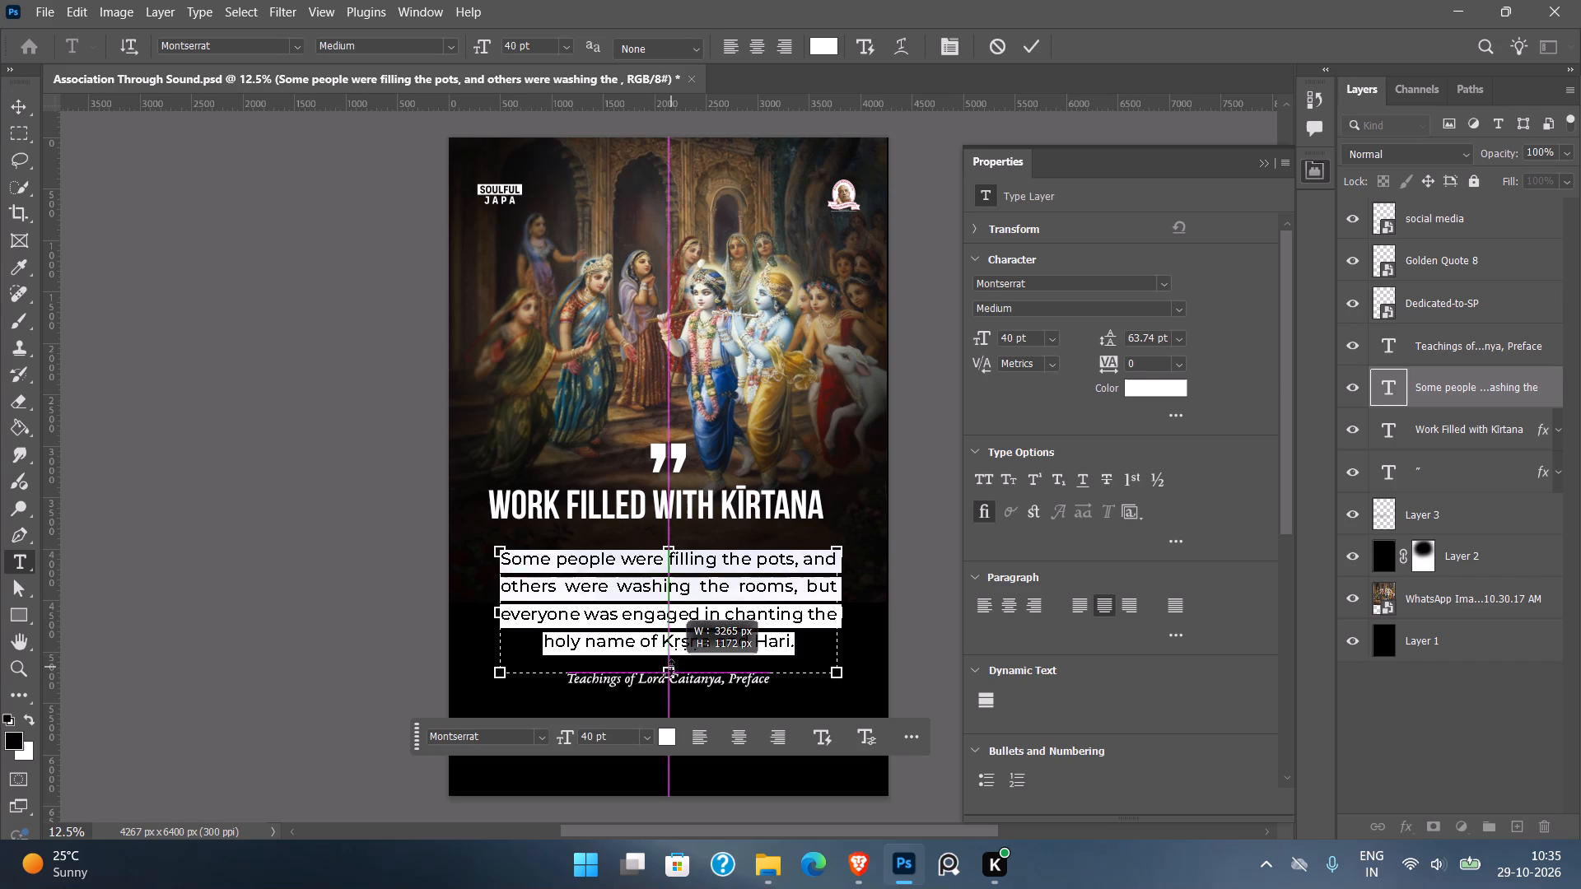
left_click_drag(671, 666, 673, 654)
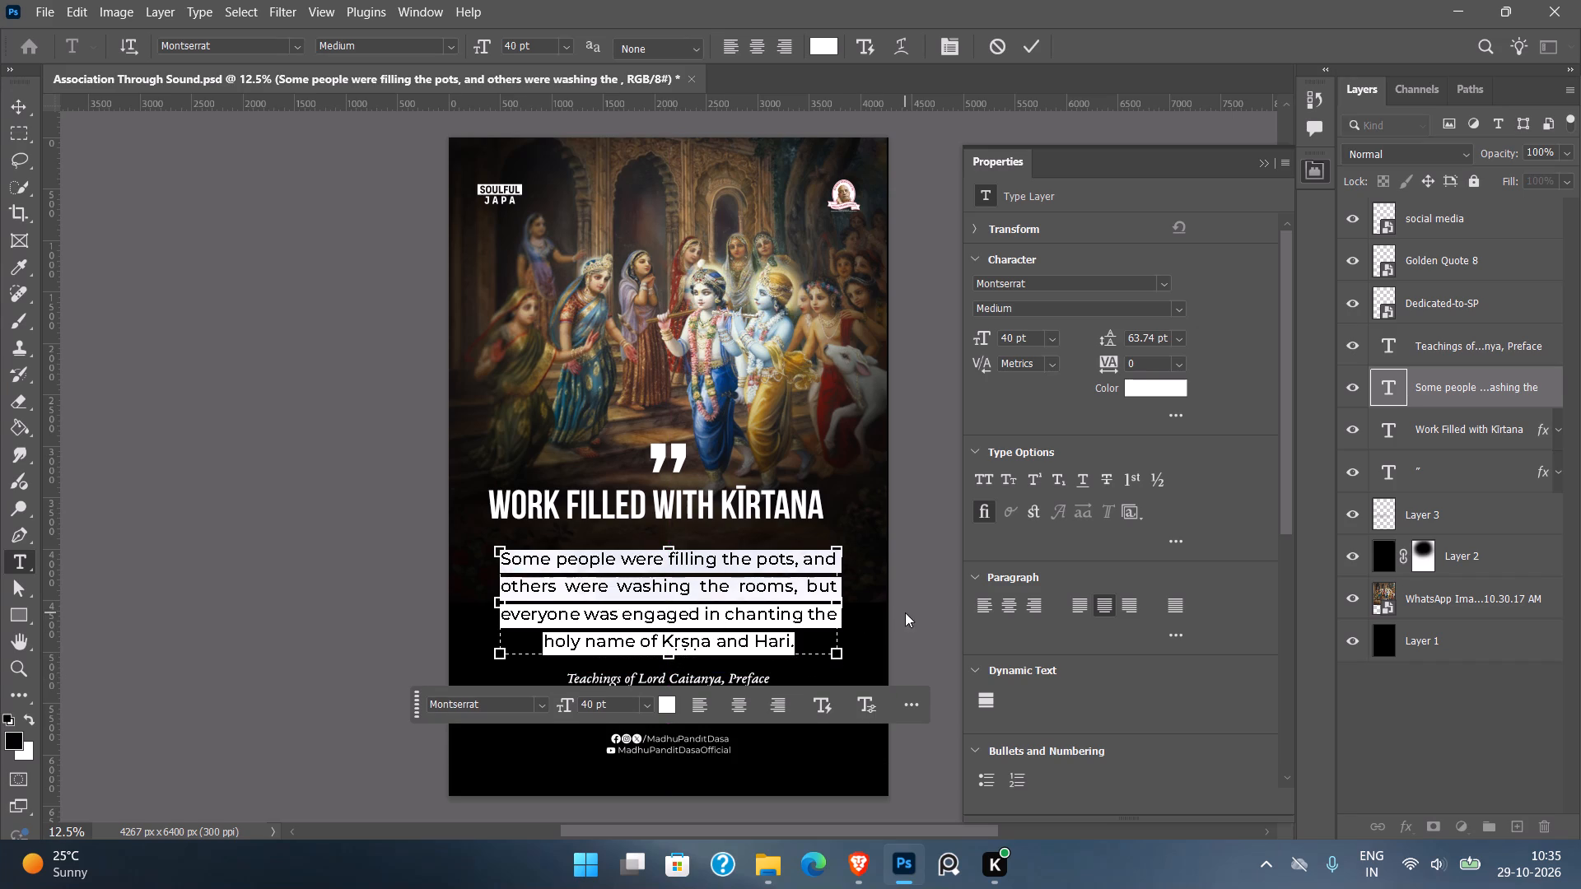
Capitalise "holy name" as "Holy Name" in the last line of the quote.
left_click(679, 636)
left_click_drag(553, 648, 545, 648)
key("shift+h")
left_click_drag(596, 650, 587, 649)
key("shift+n")
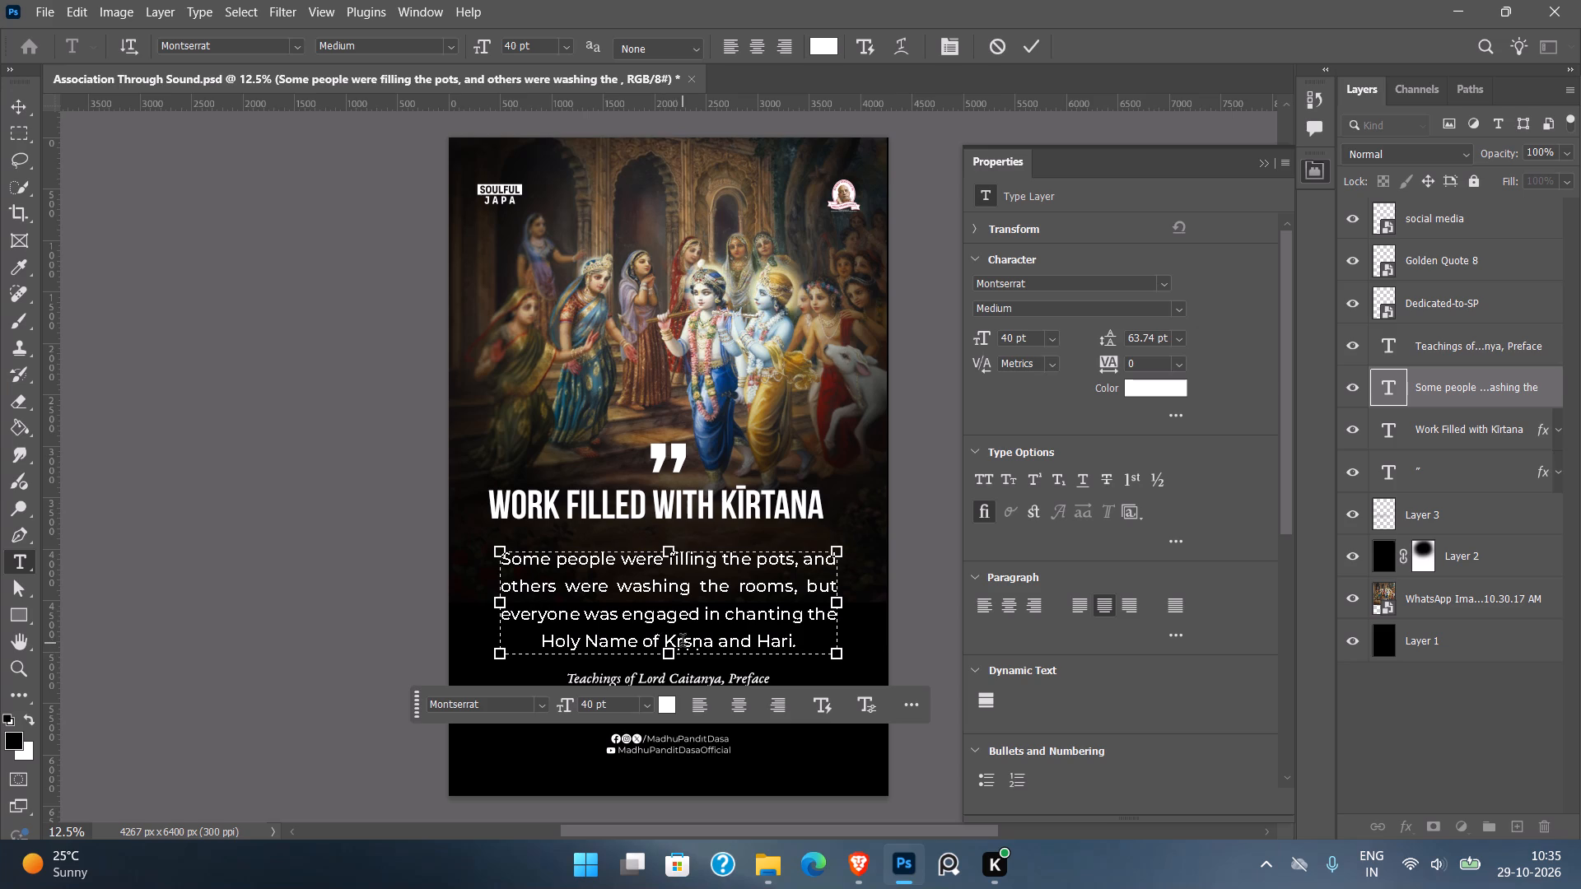
Replace the diacritic letters in "Kṛṣṇa" so the word in the quote's last line reads "Krishba".
left_click_drag(703, 645, 675, 643)
type("rish")
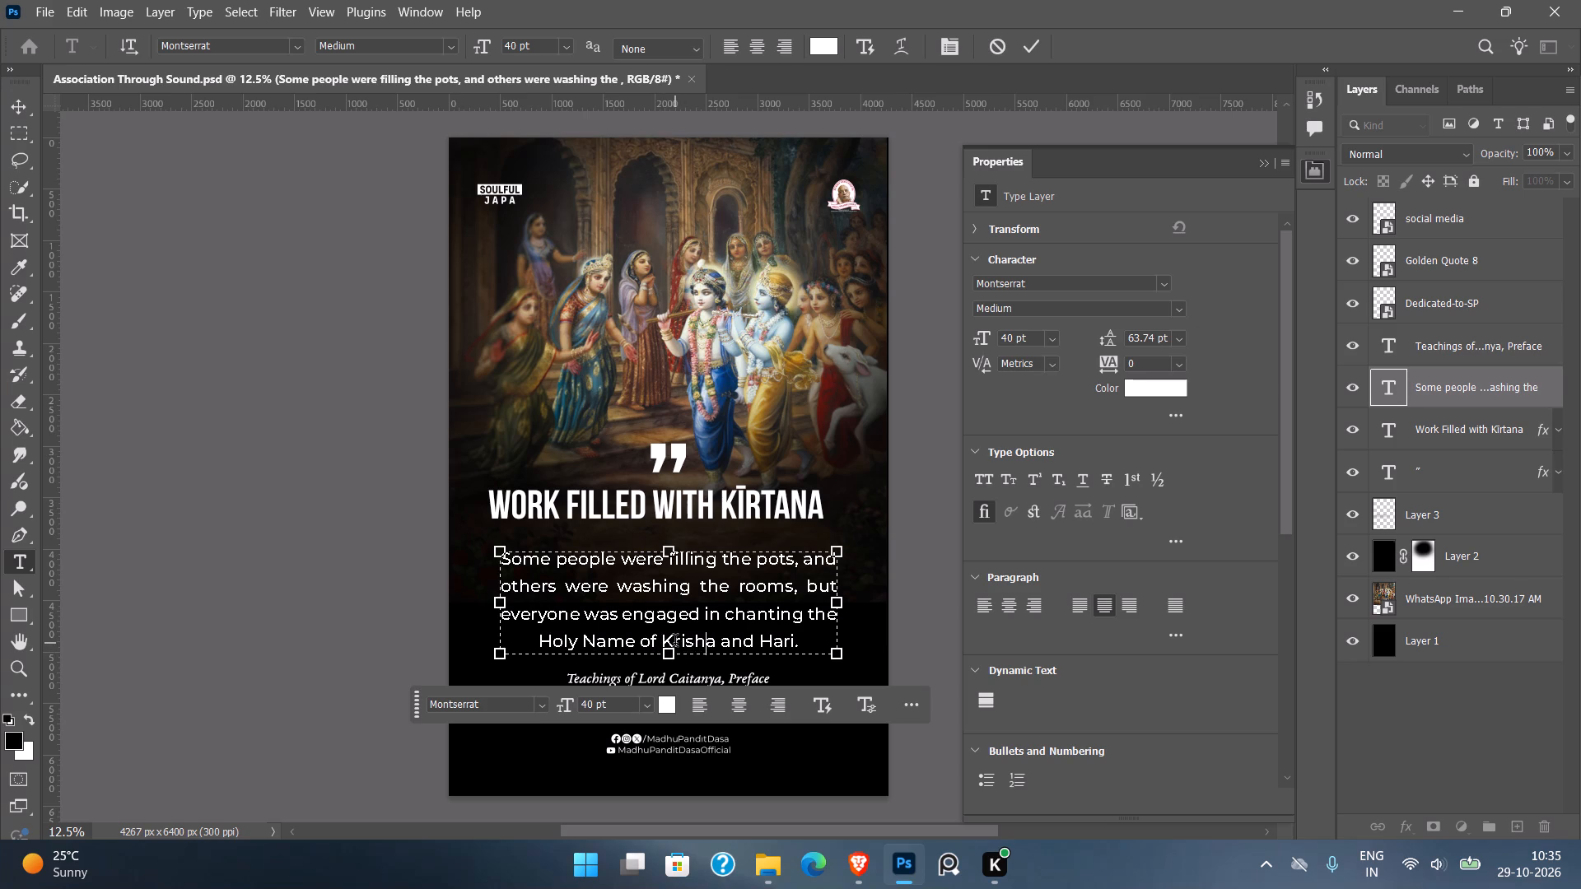
key("b")
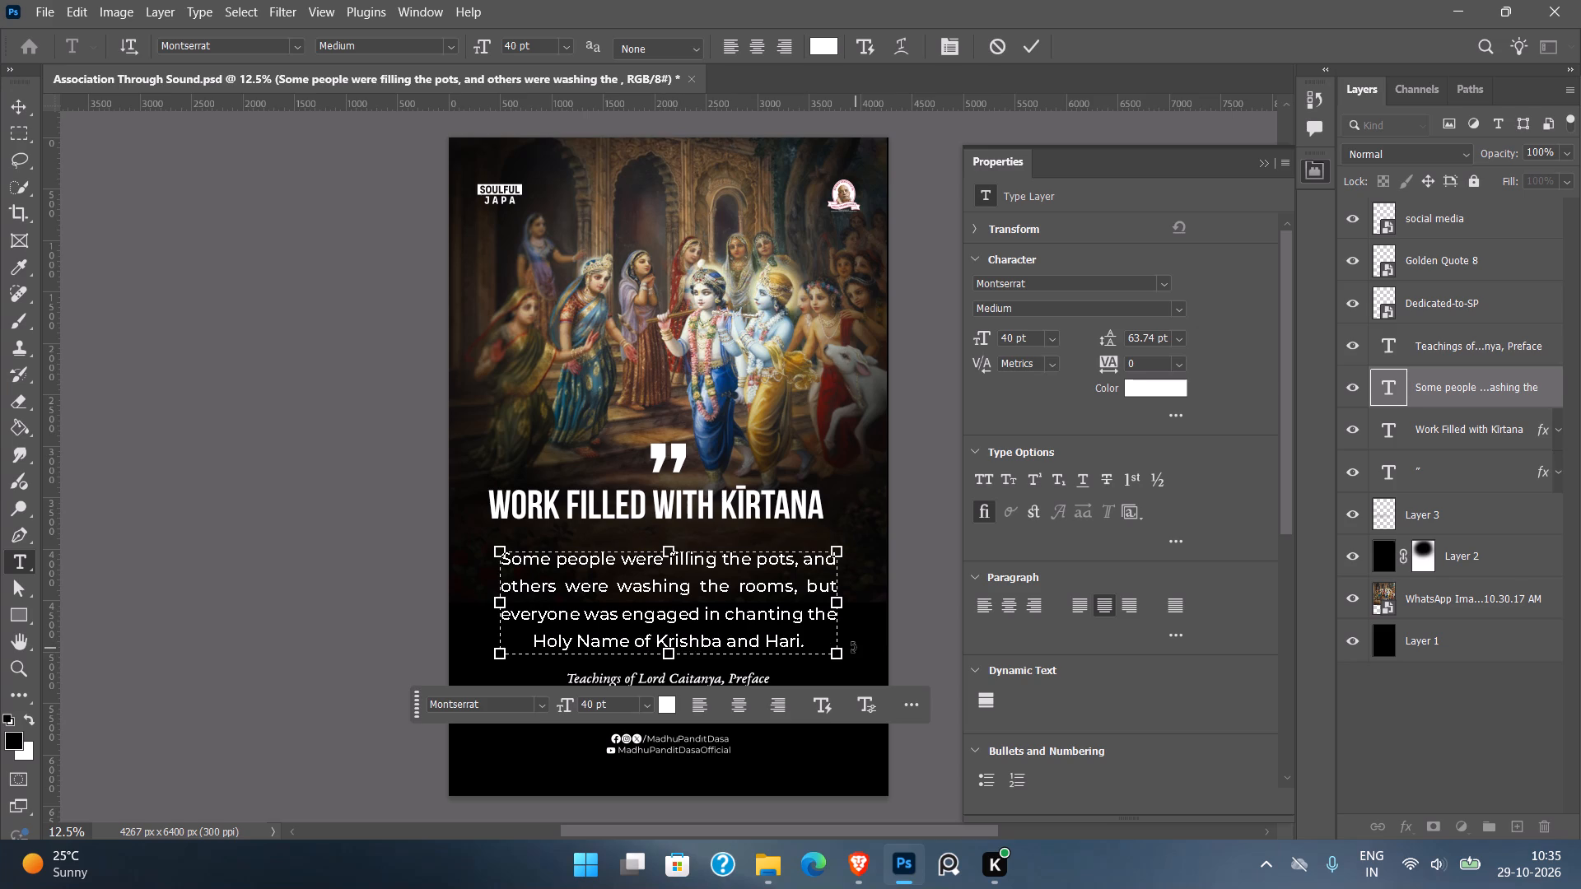
left_click(893, 566)
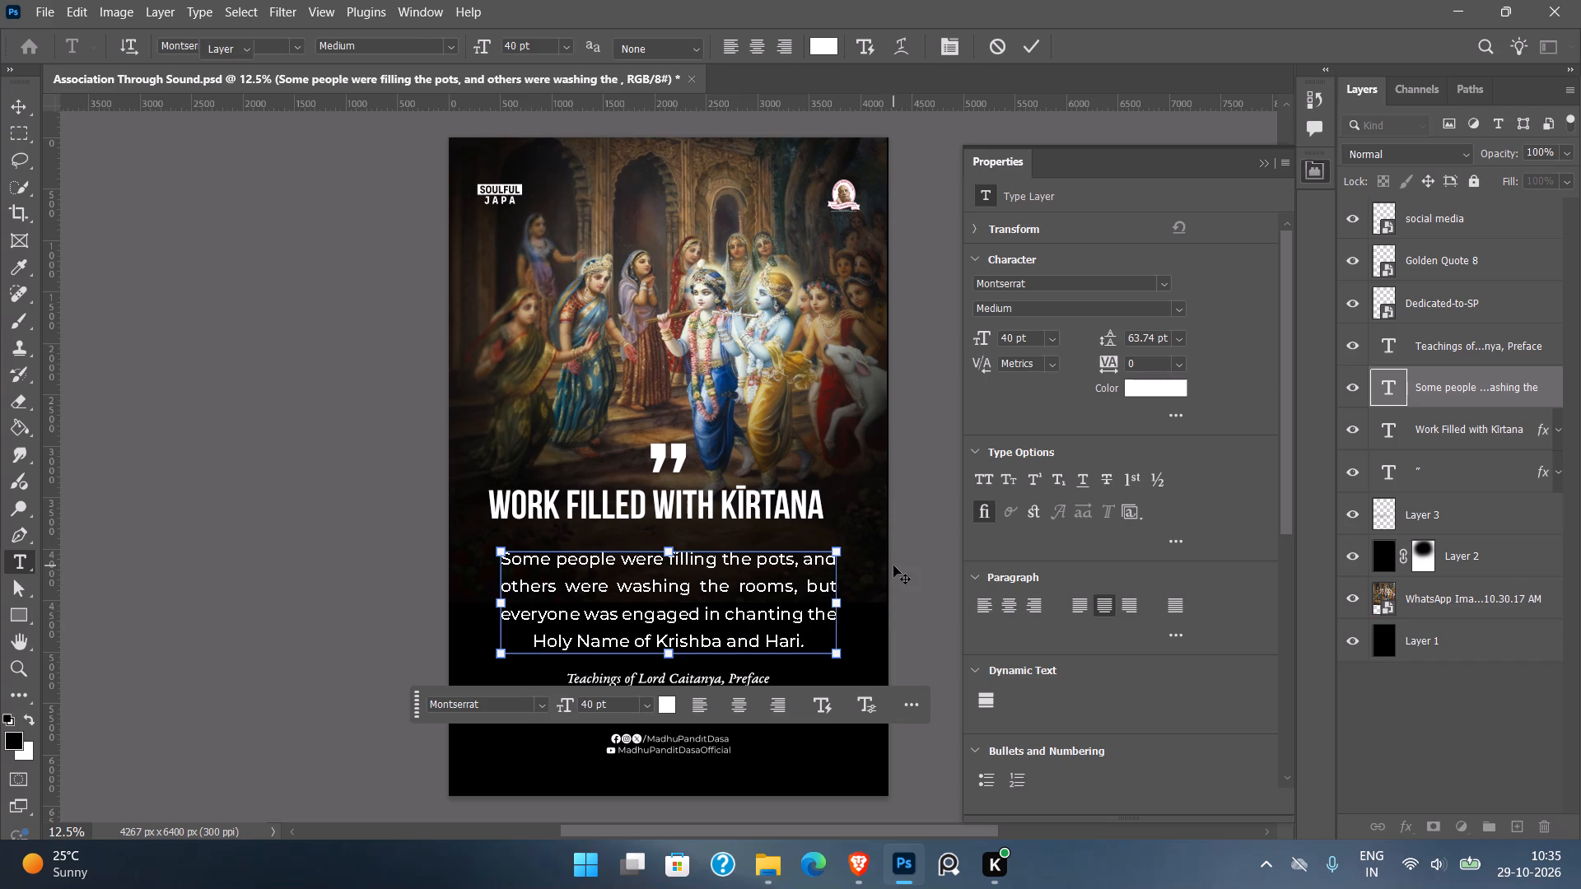
Retype the capital "S" that begins the quote's first word, "Some".
double_click(560, 569)
left_click(509, 562)
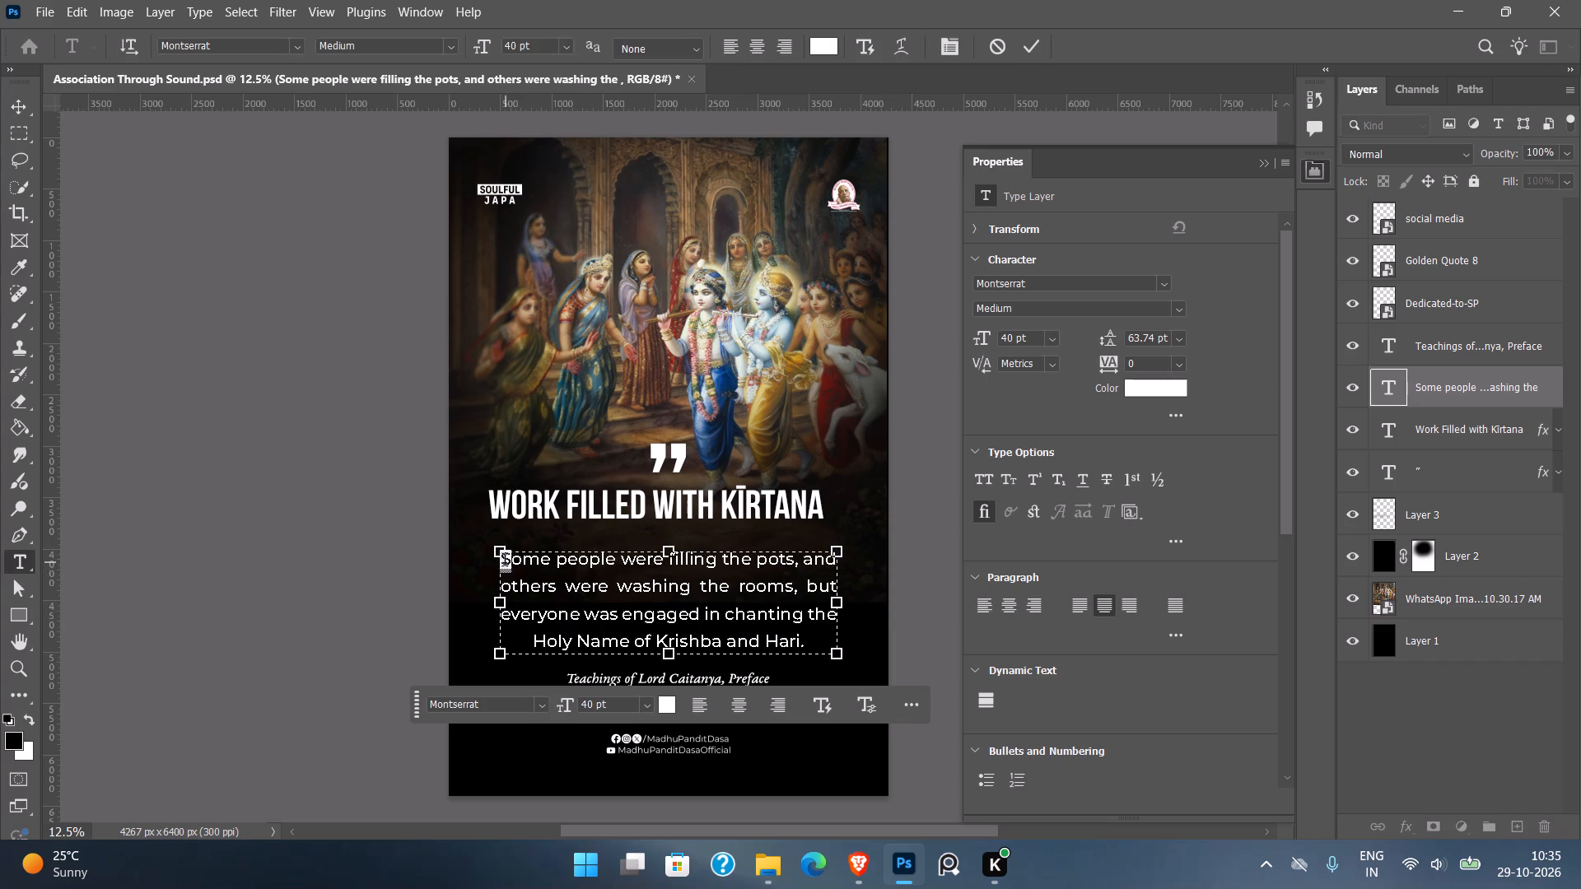
key("shift+s")
left_click(229, 645)
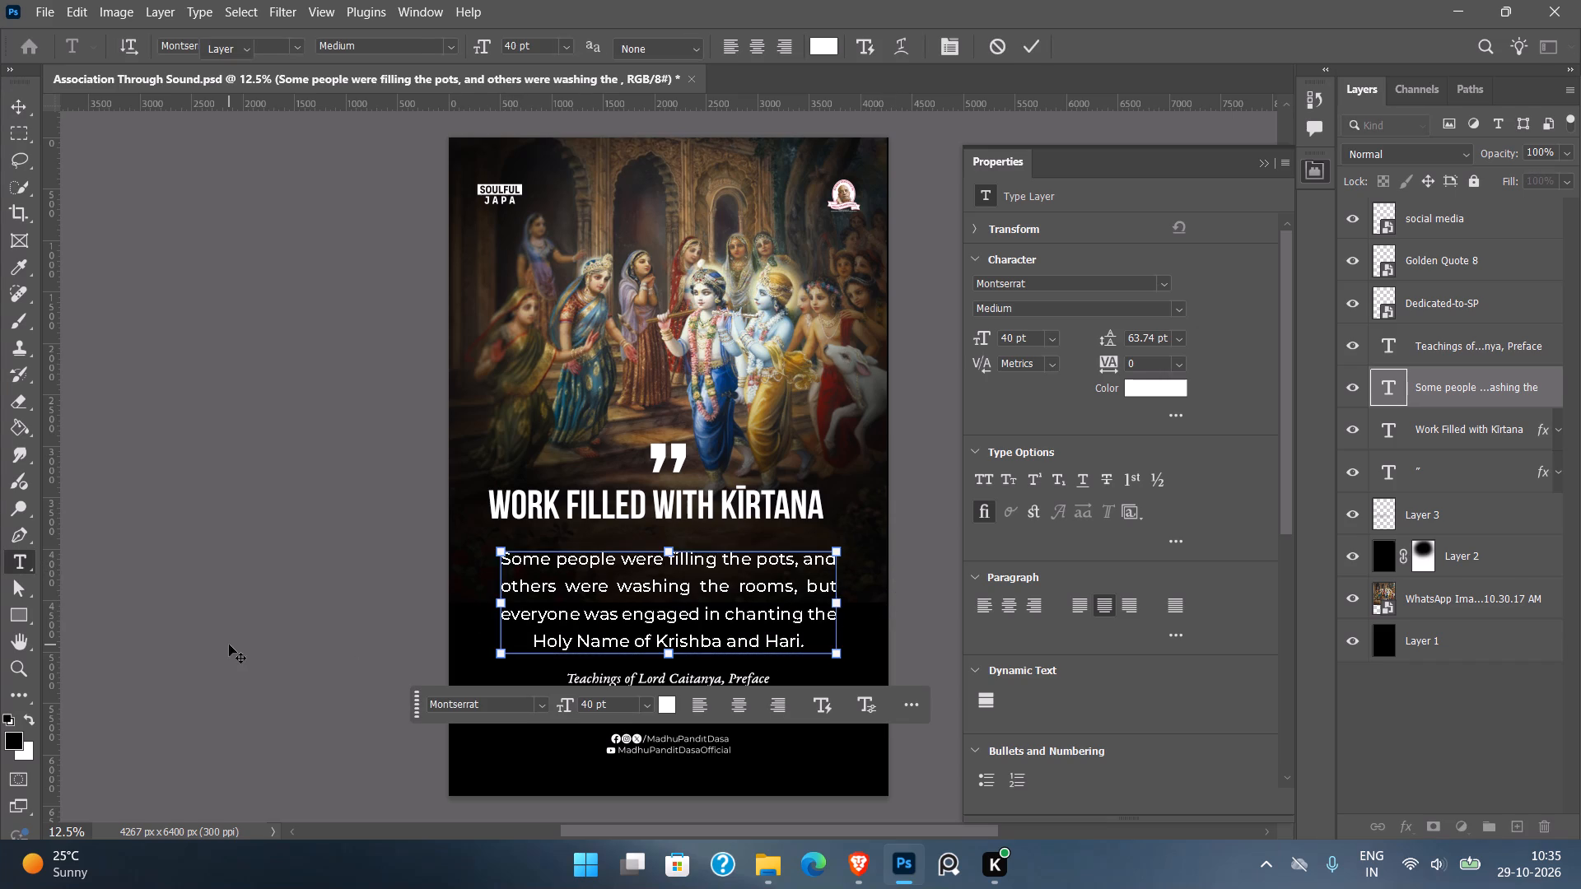
left_click(229, 645)
Move the quote text up about 138 px towards the title, keeping it horizontally in place.
left_click_drag(702, 593, 702, 587)
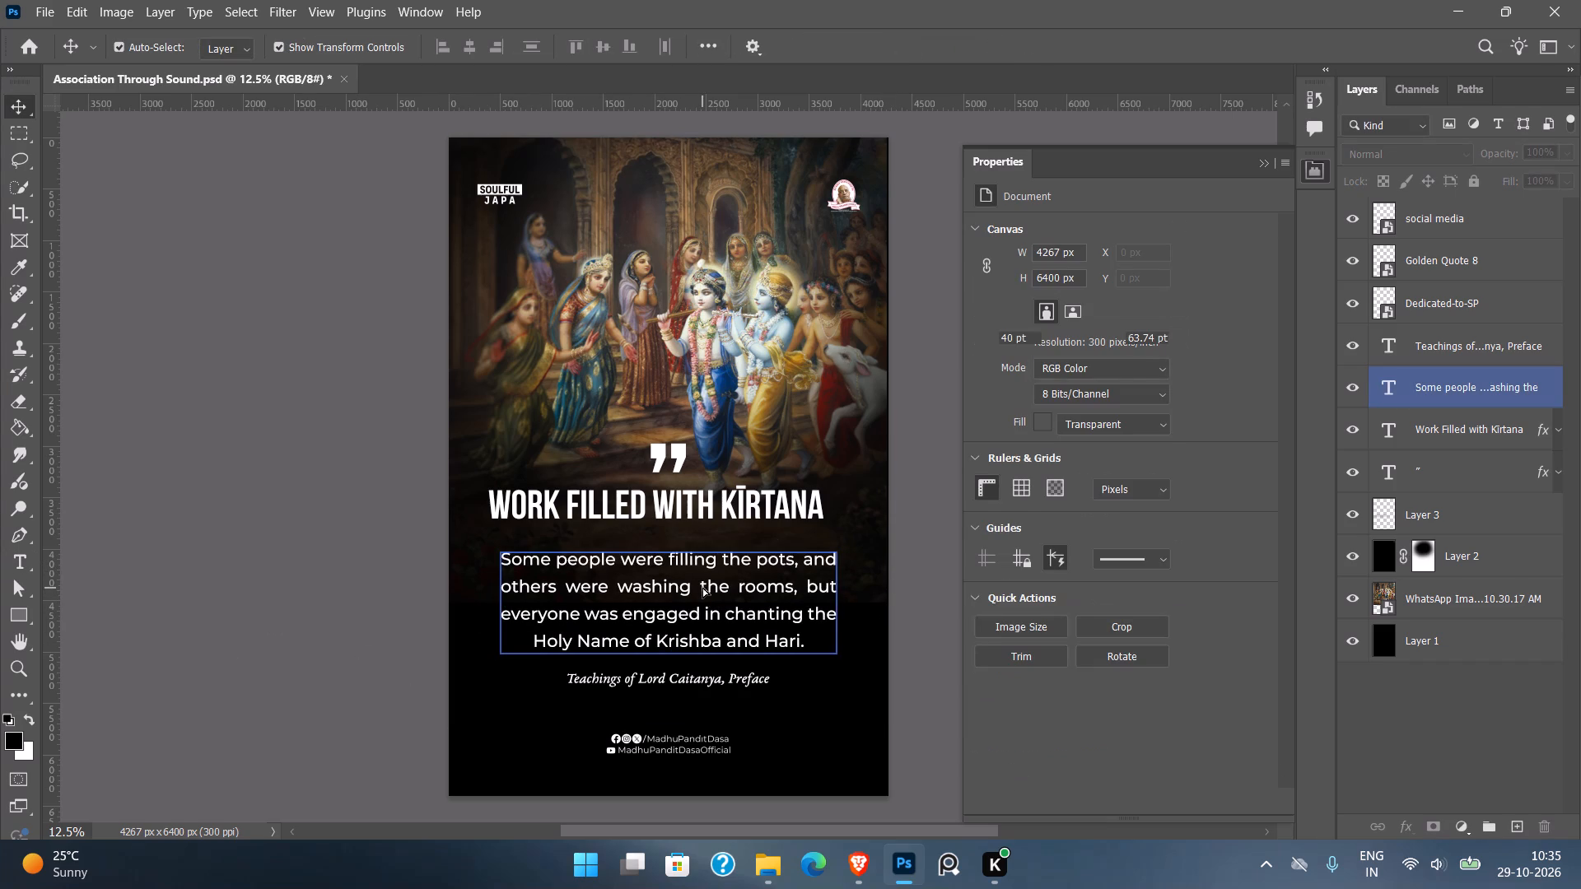
left_click_drag(702, 587, 703, 579)
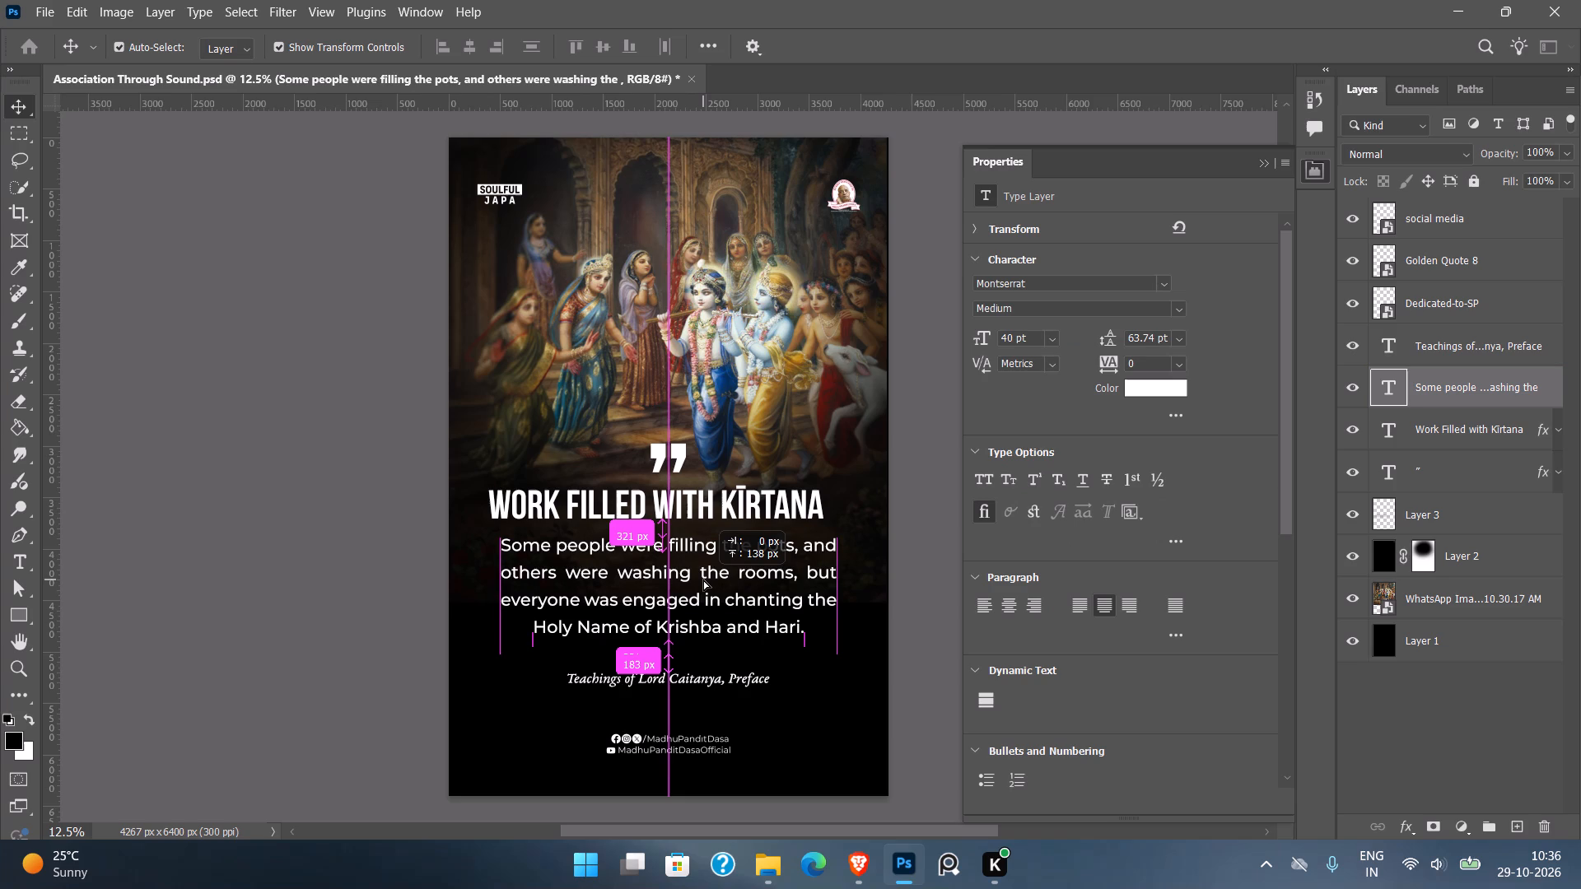
left_click_drag(703, 579, 703, 580)
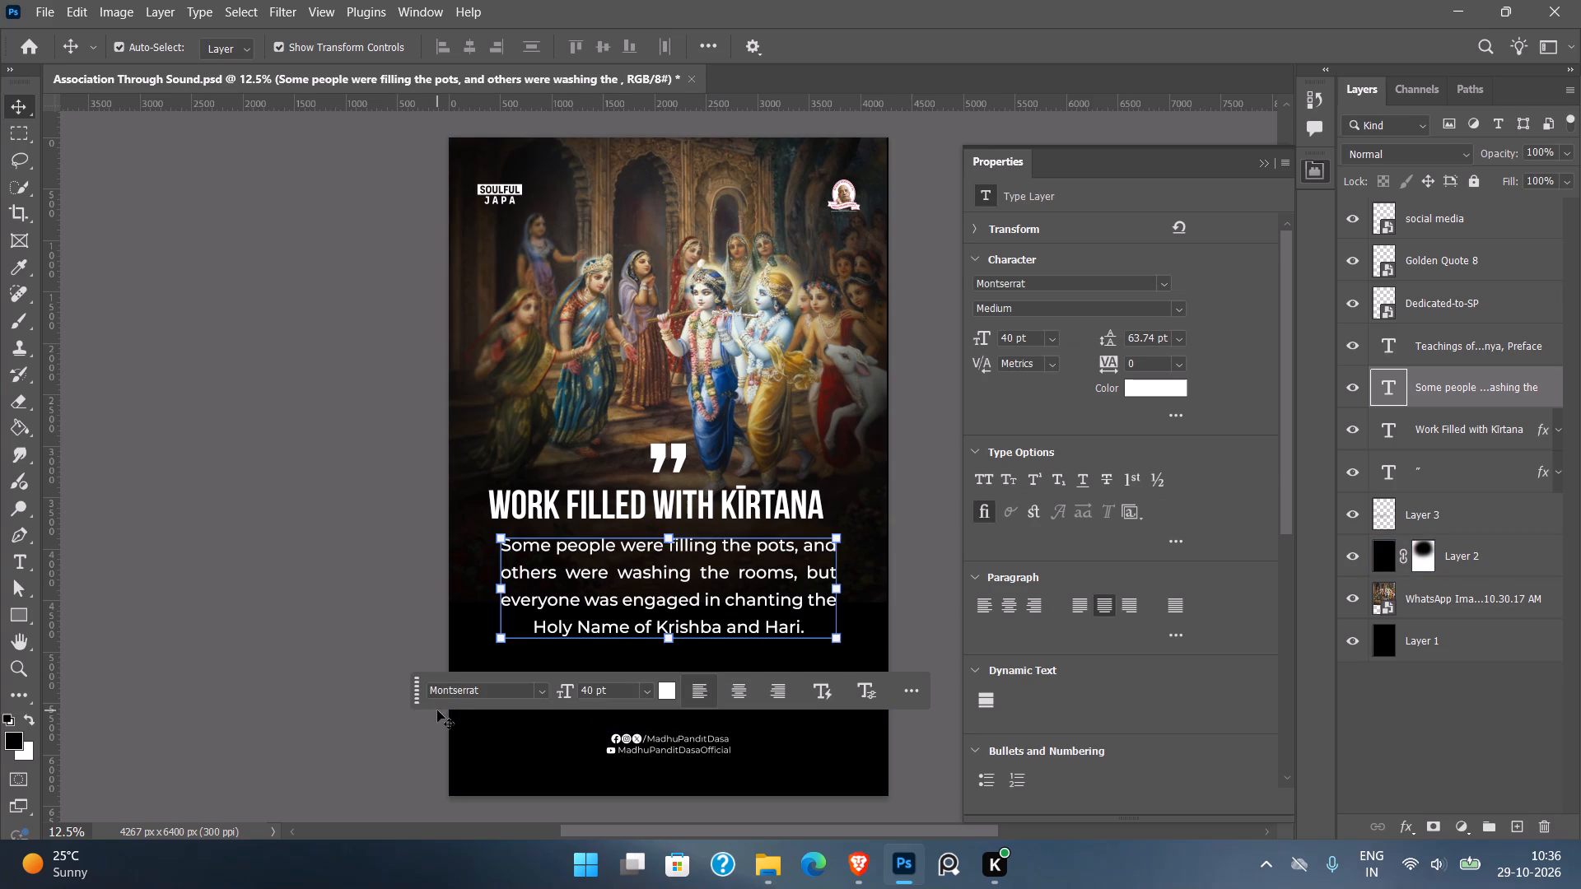
Nudge the citation line slightly downwards to widen the space between it and the quote.
left_click_drag(413, 694, 431, 790)
left_click(611, 677)
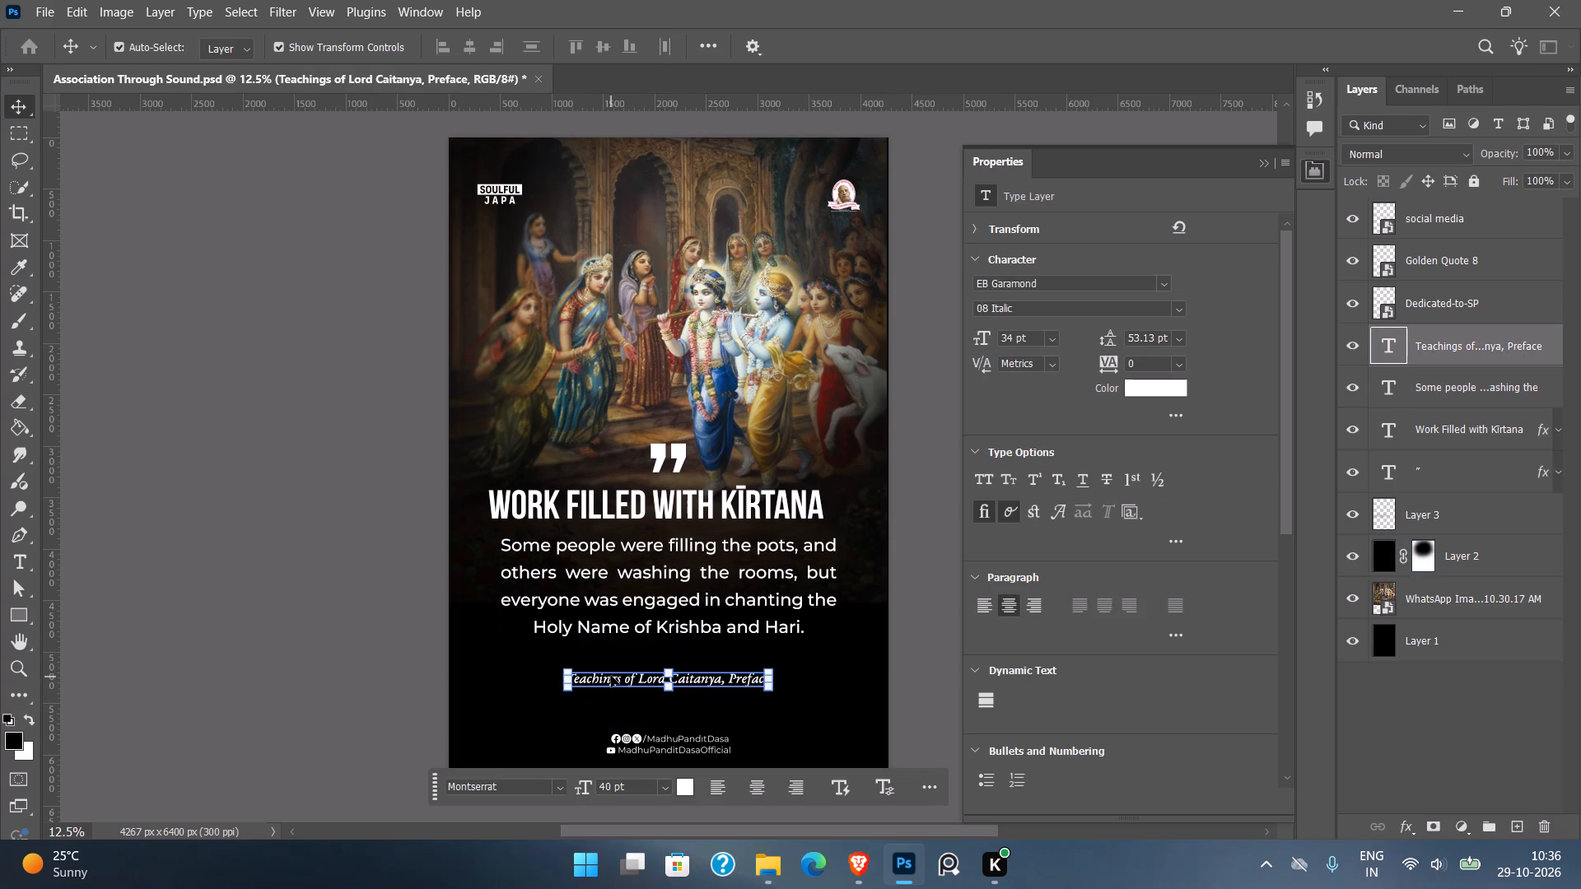
key("Down")
key("Down")
key("Down")
key("Down")
key("Down")
key("Down")
key("Down")
key("Down")
key("Down")
key("Down")
key("Down")
key("Down")
key("Down")
key("Down")
key("Down")
key("Down")
key("Down")
key("Down")
key("Down")
key("Down")
left_click(295, 668)
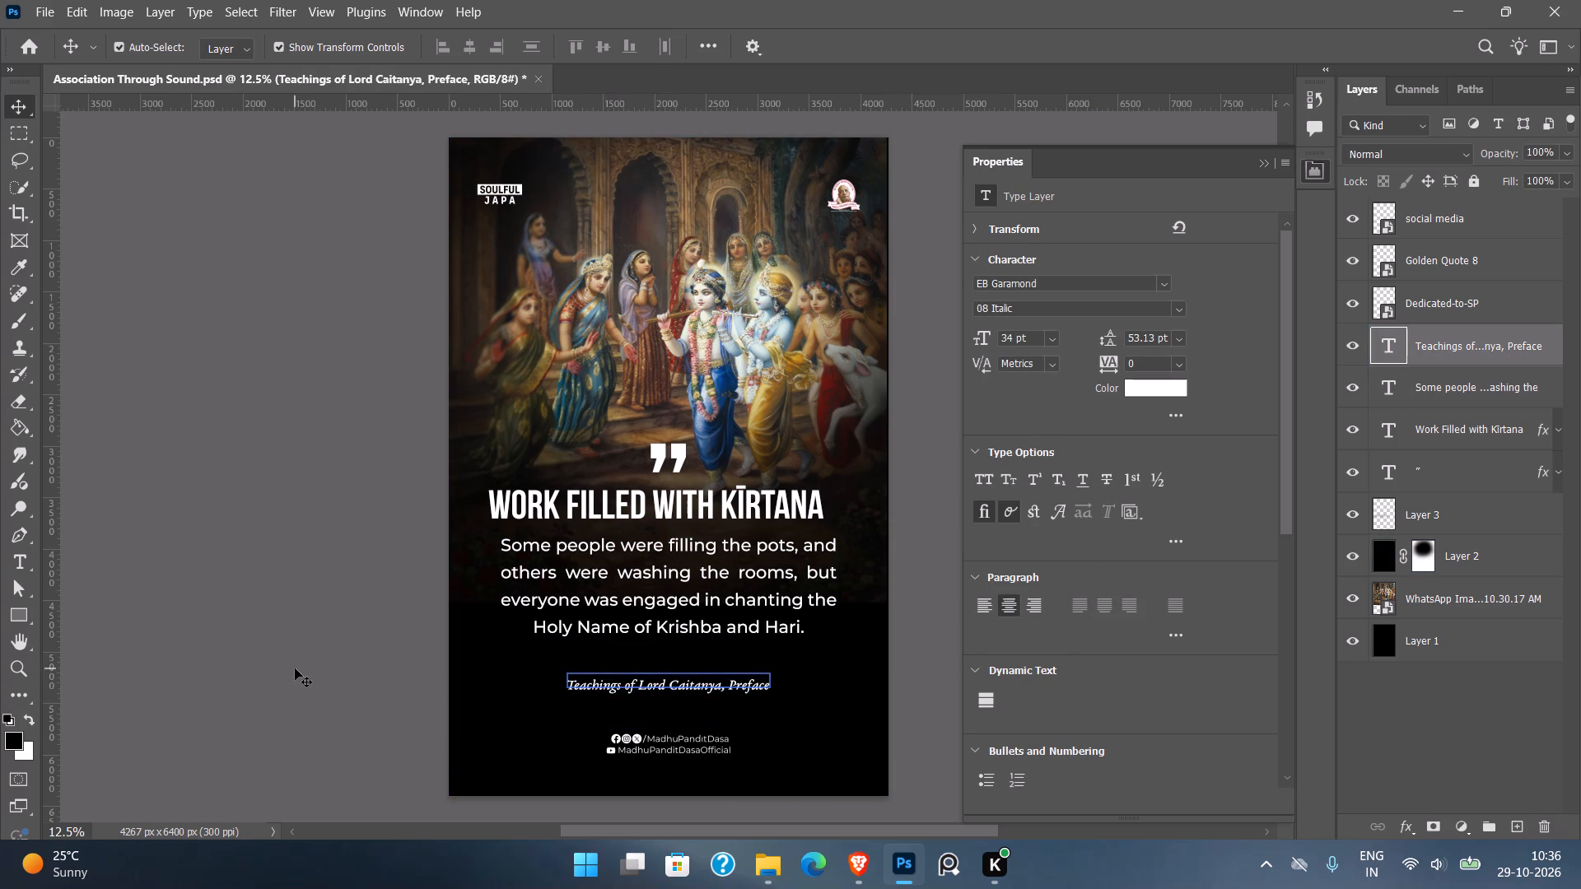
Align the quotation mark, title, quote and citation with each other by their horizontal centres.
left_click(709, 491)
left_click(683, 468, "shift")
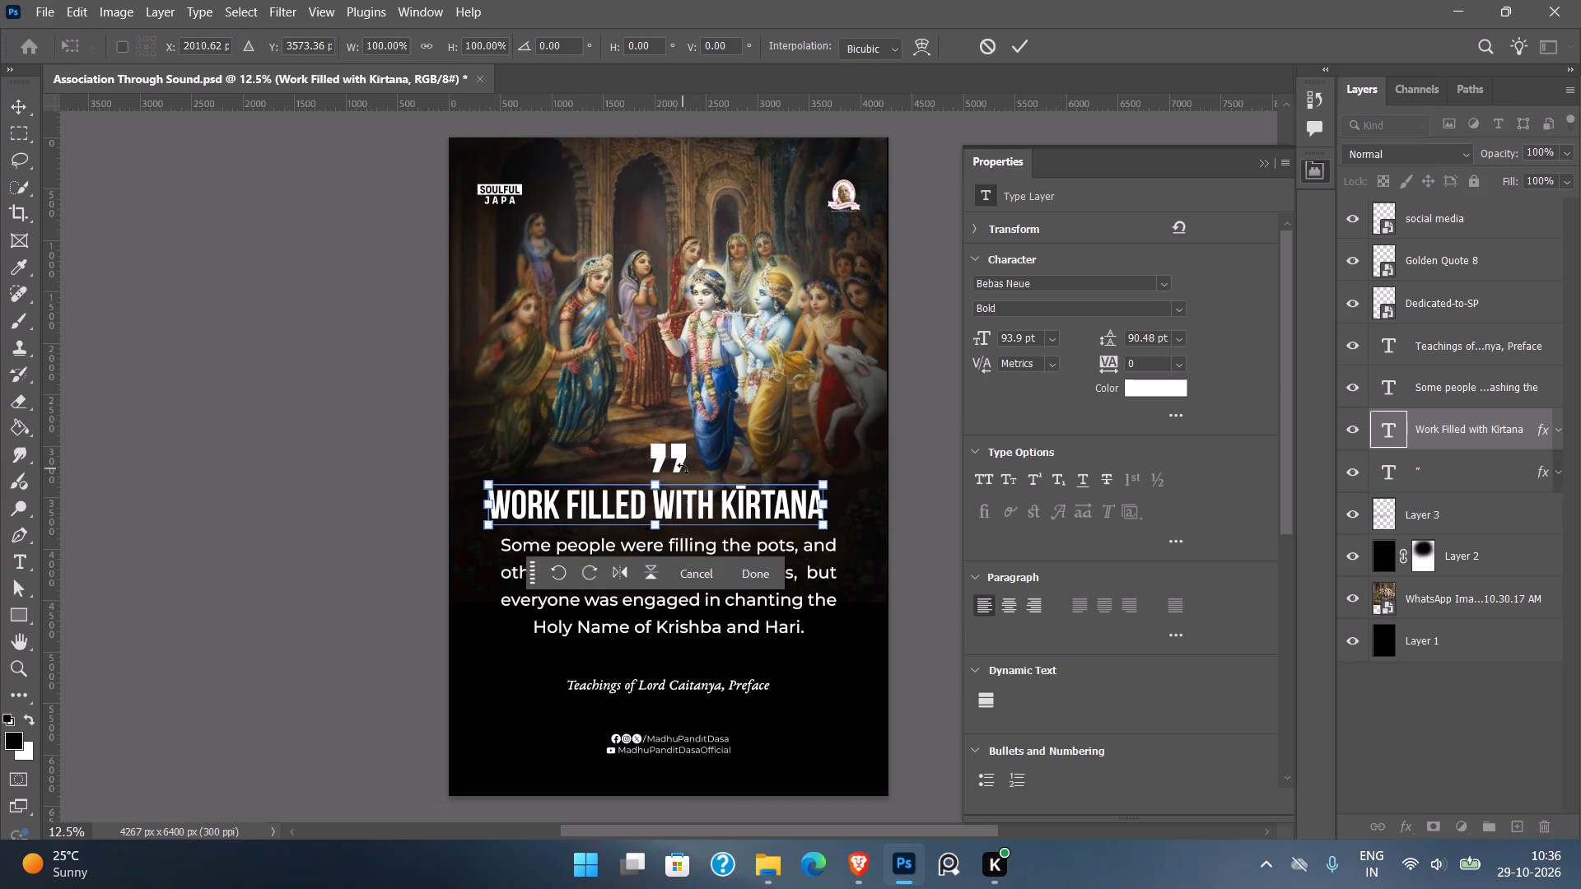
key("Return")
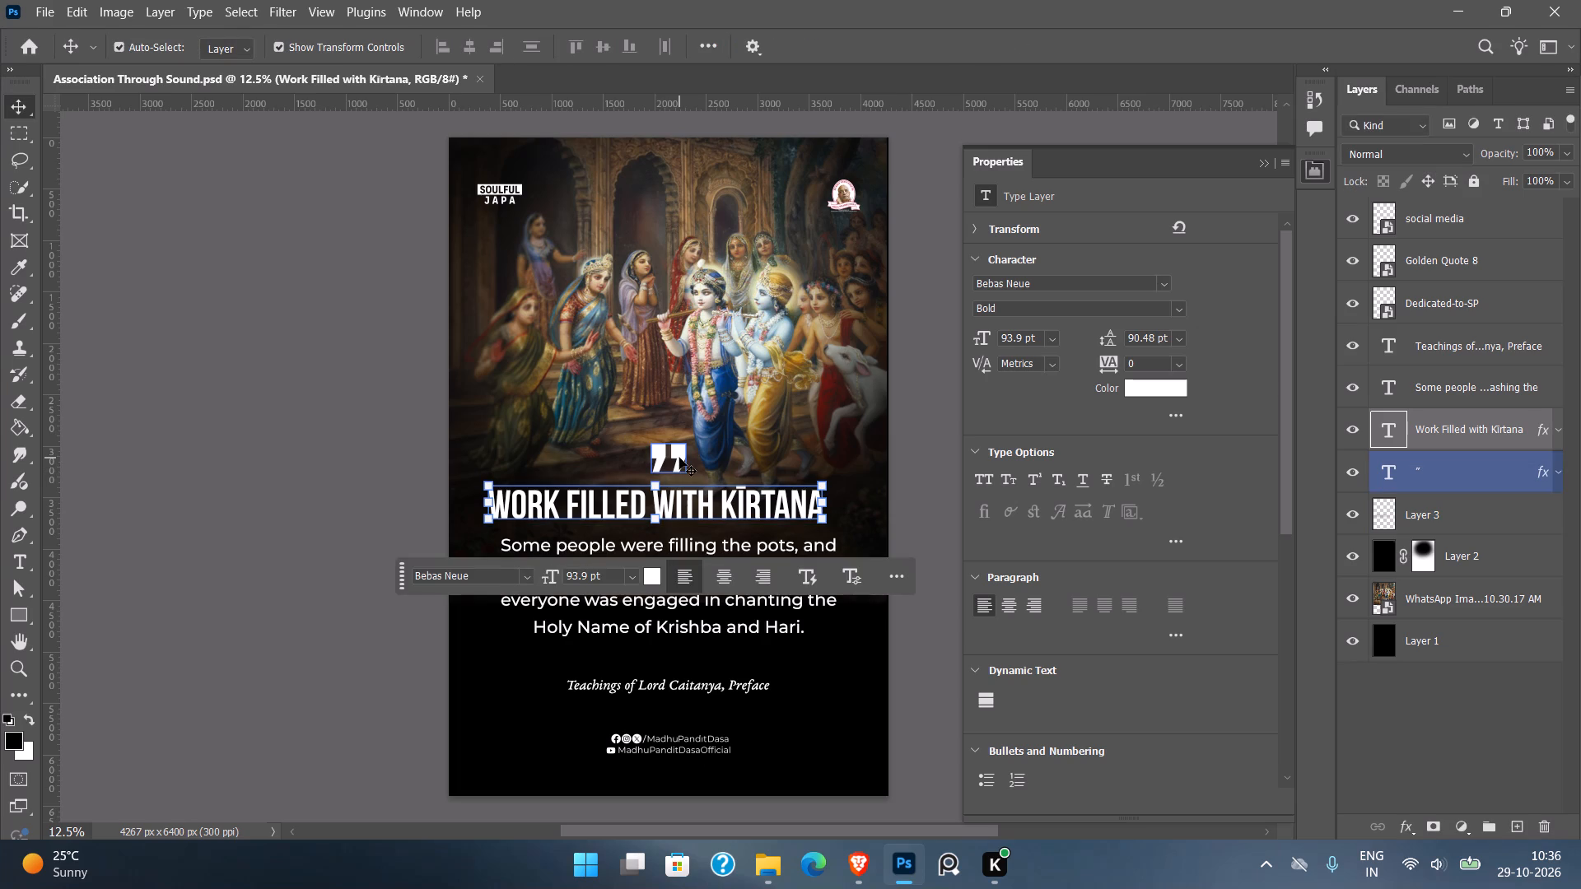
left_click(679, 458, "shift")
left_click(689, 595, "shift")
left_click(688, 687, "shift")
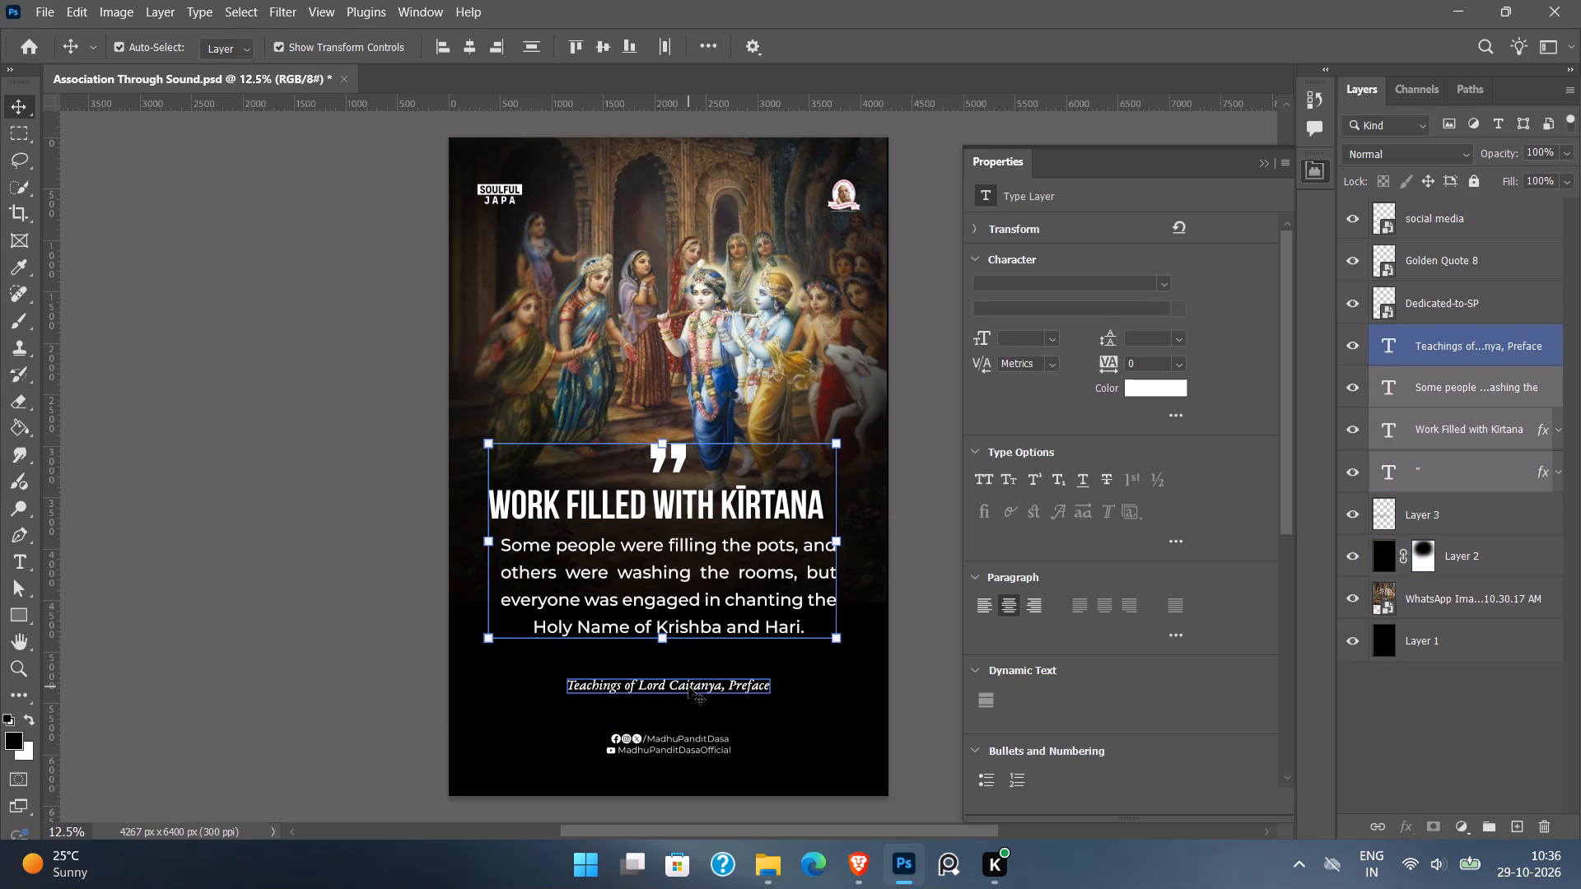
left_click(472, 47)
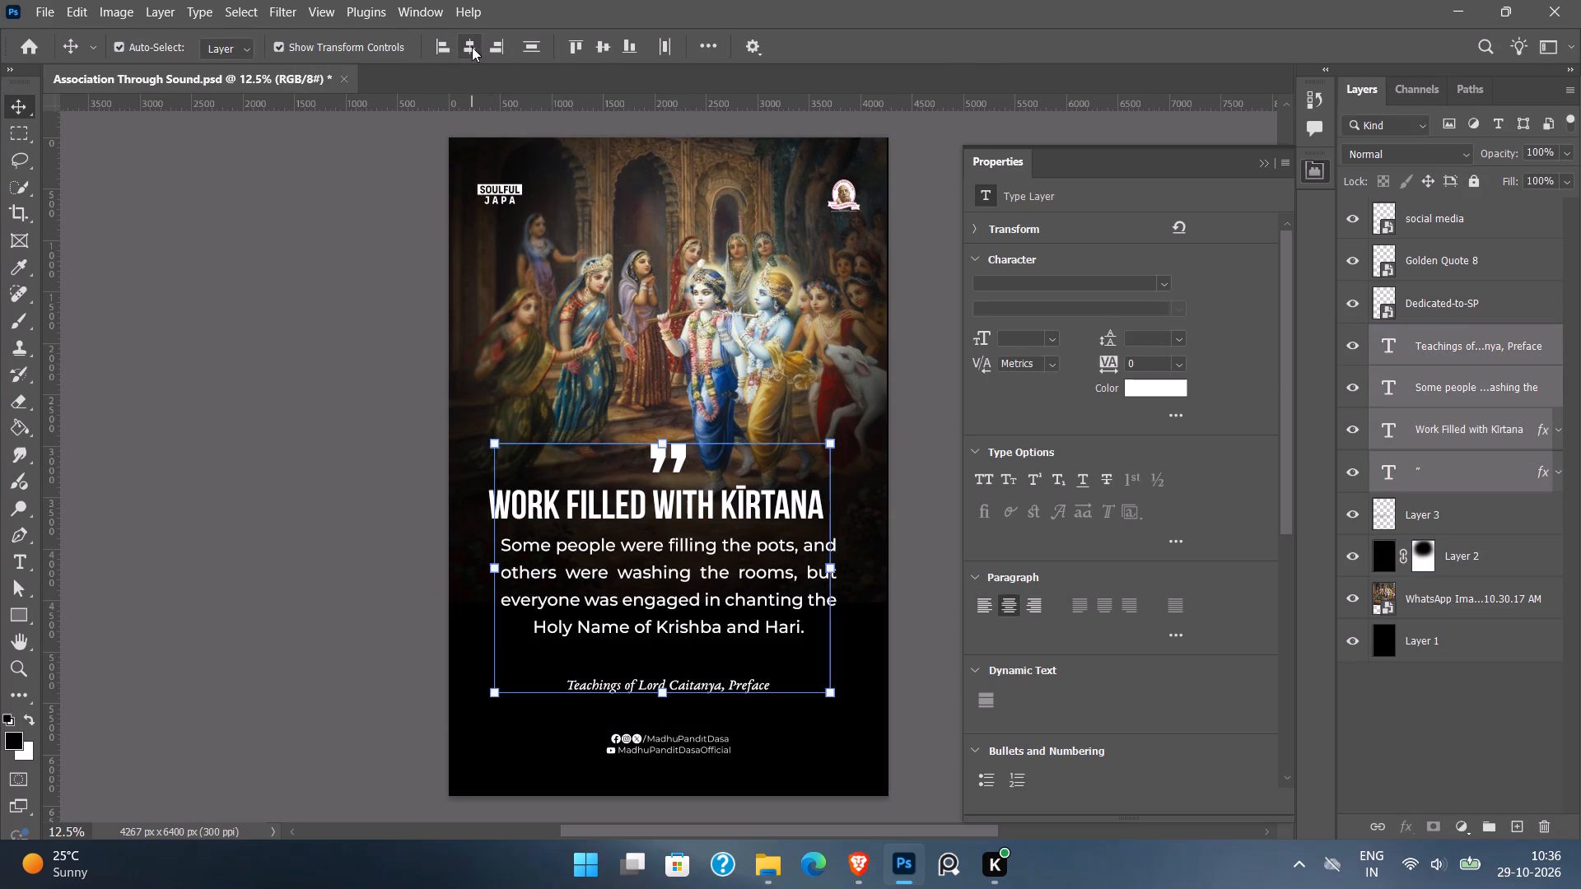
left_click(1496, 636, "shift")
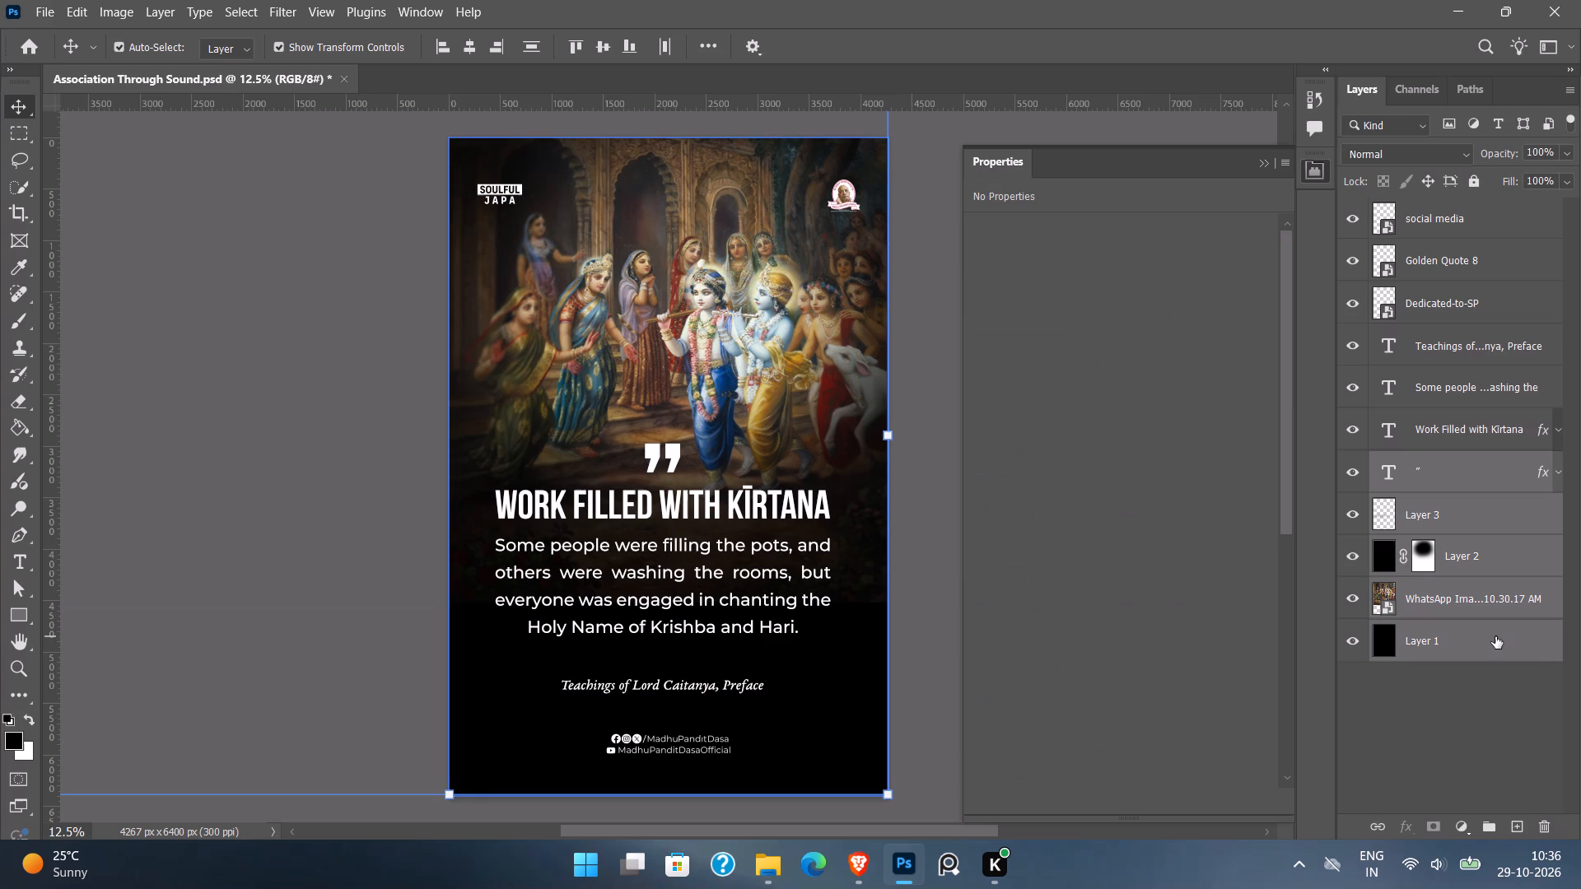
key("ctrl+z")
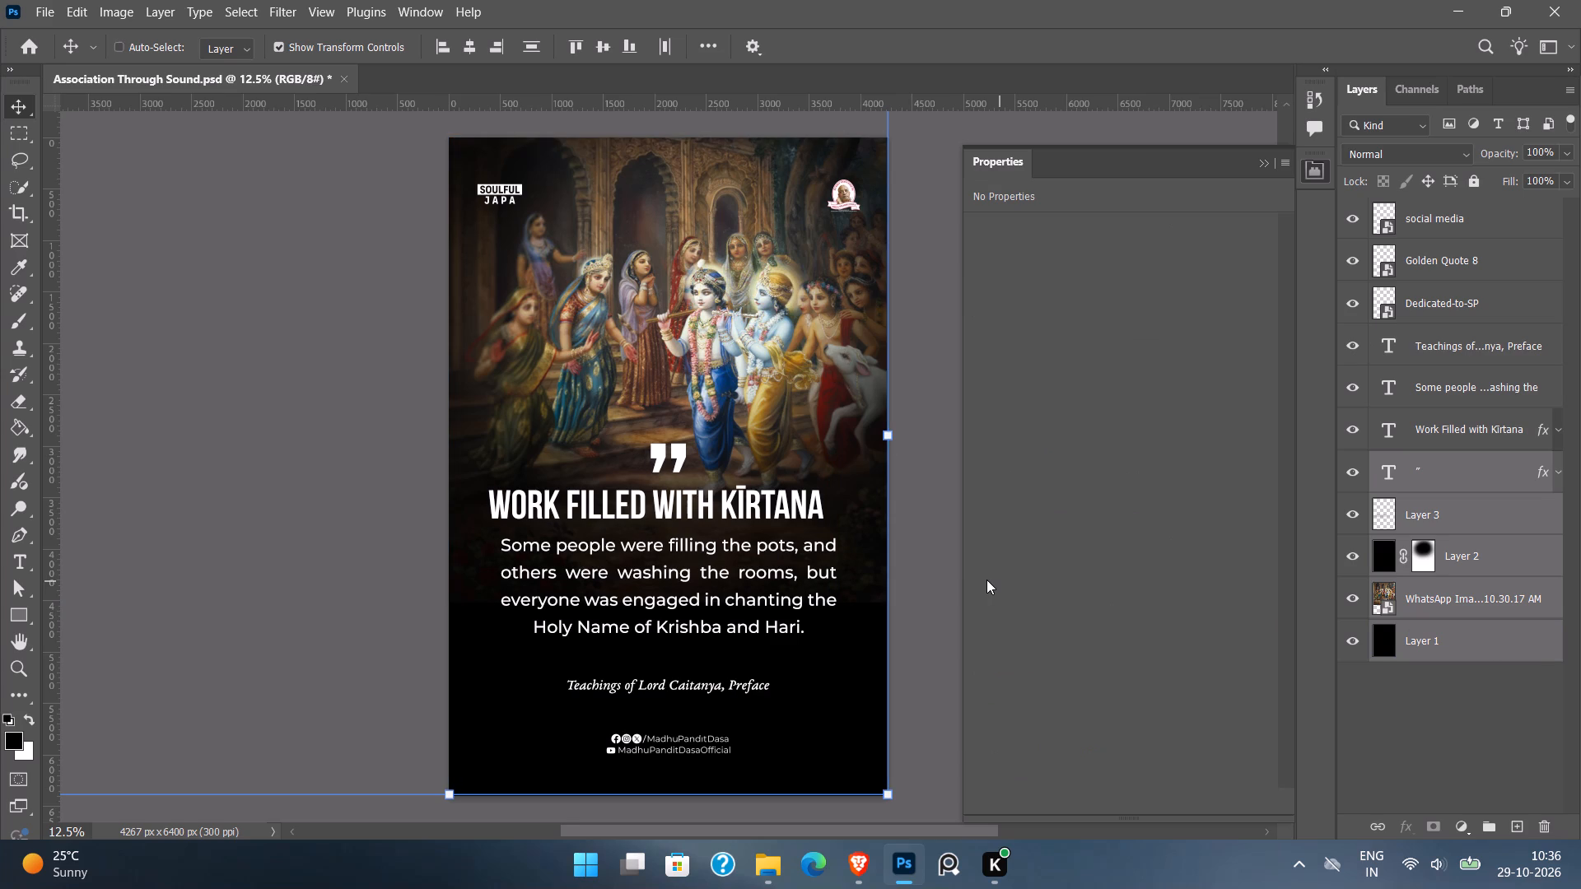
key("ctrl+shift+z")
Align the quotation mark, title, quote and citation to the horizontal centre of the Layer 1 background.
left_click(748, 563)
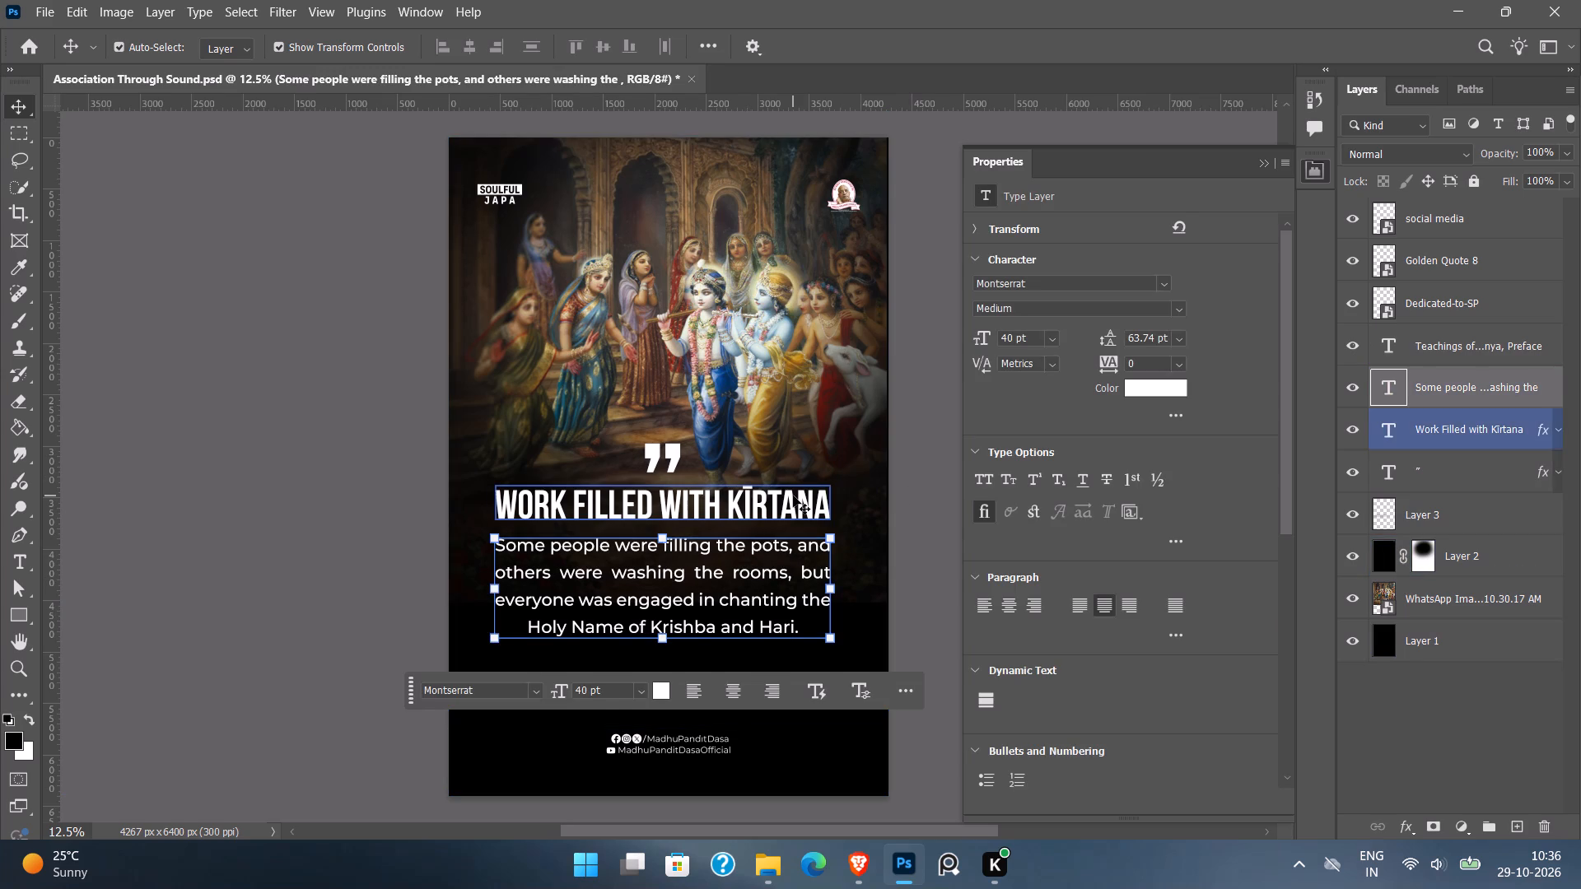
left_click(793, 496, "shift")
left_click(675, 458, "shift")
left_click(688, 687, "shift")
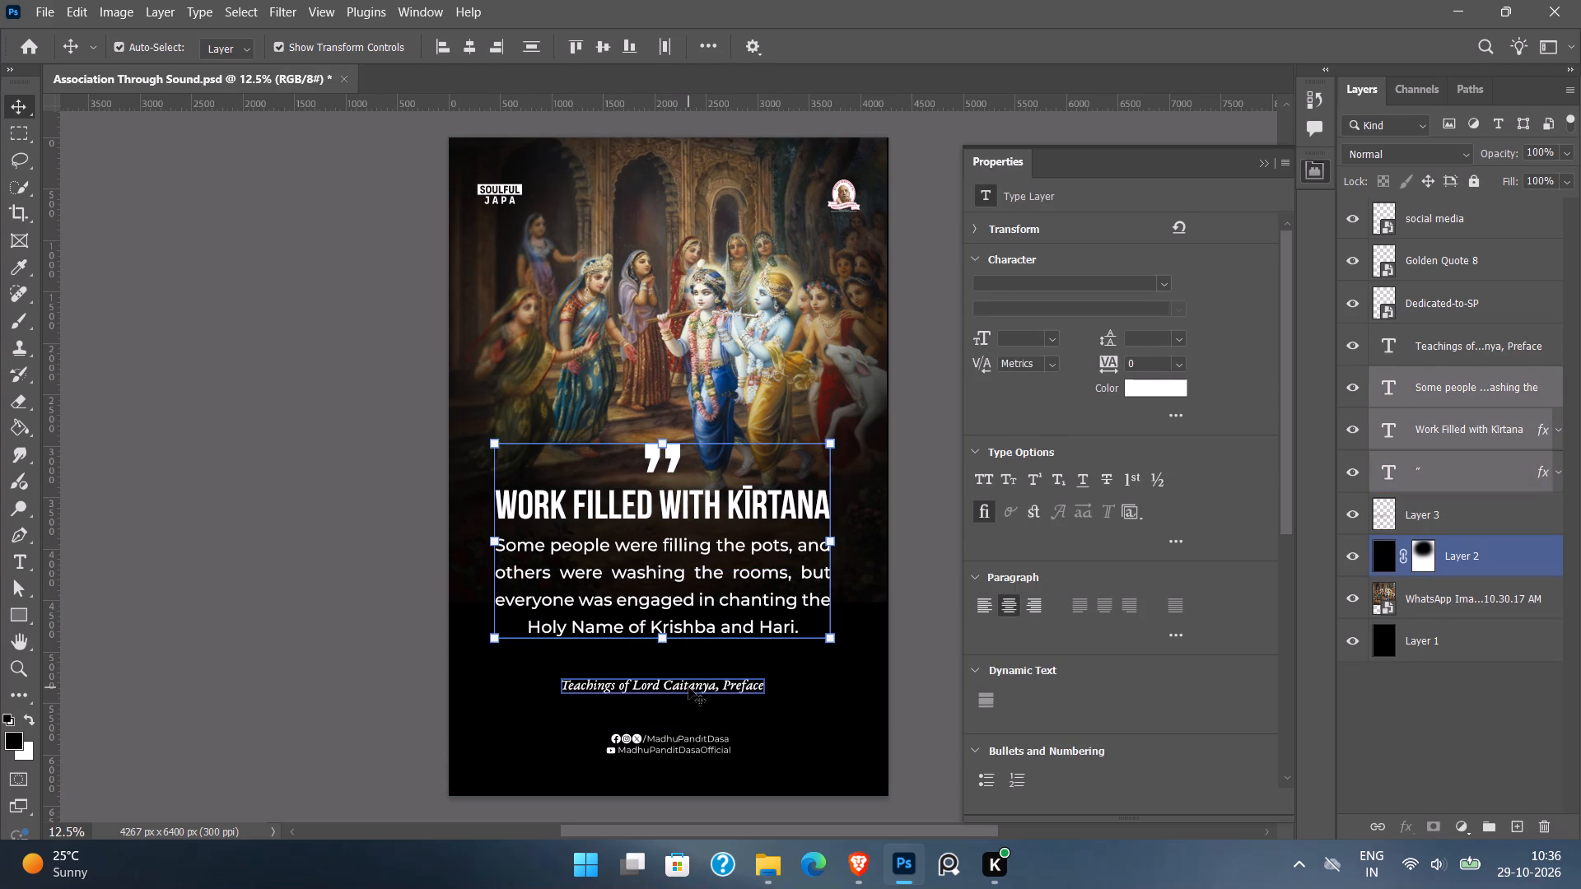
left_click(1426, 646, "ctrl")
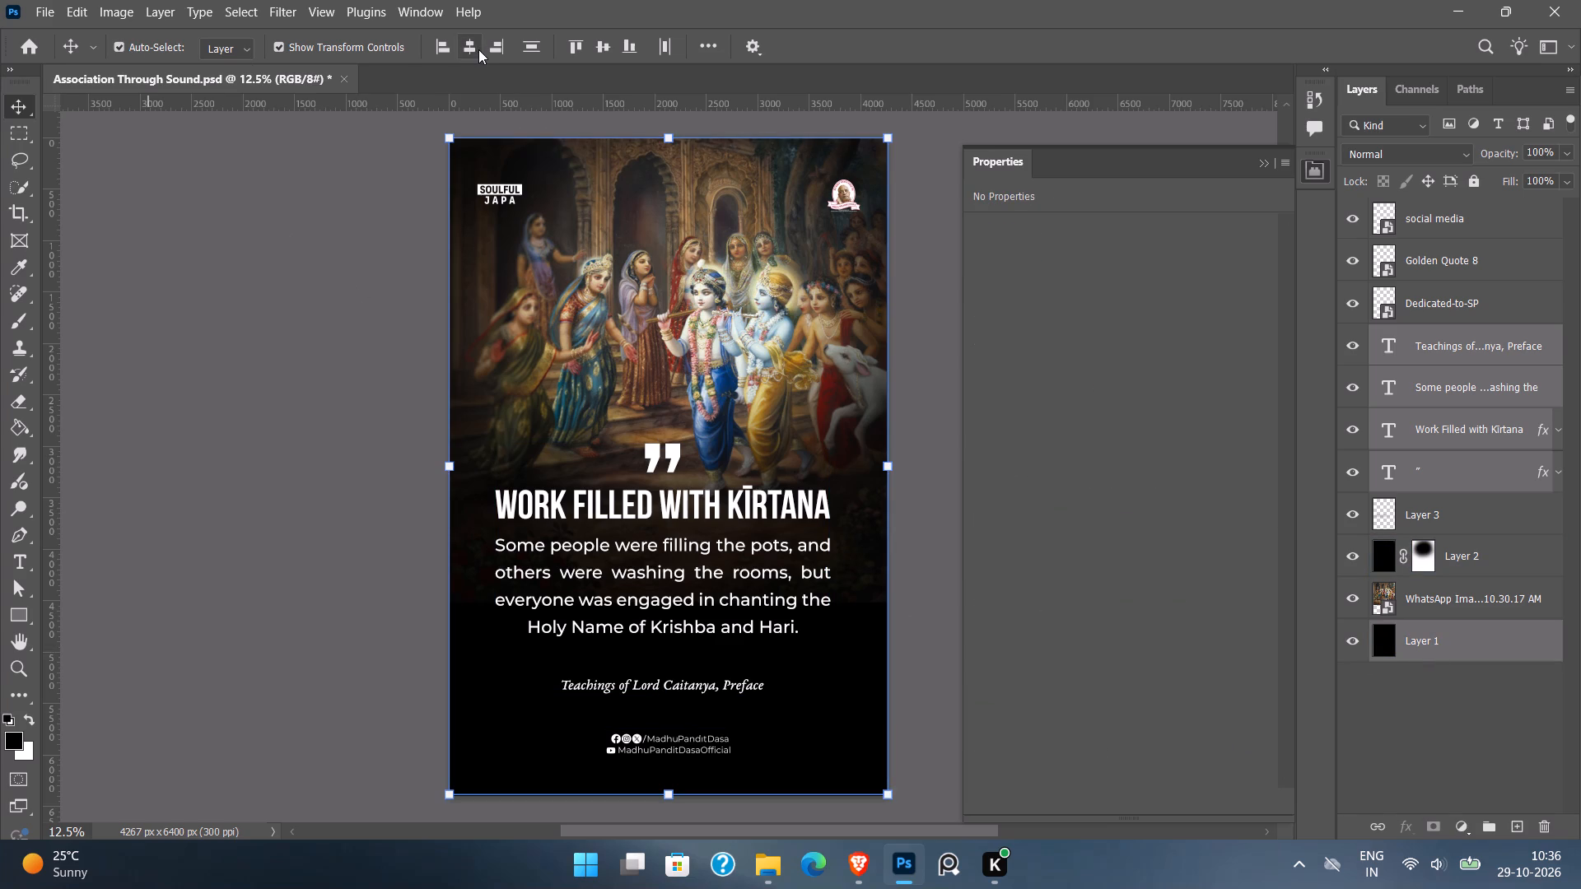
left_click(478, 49)
left_click(193, 434)
left_click(950, 604)
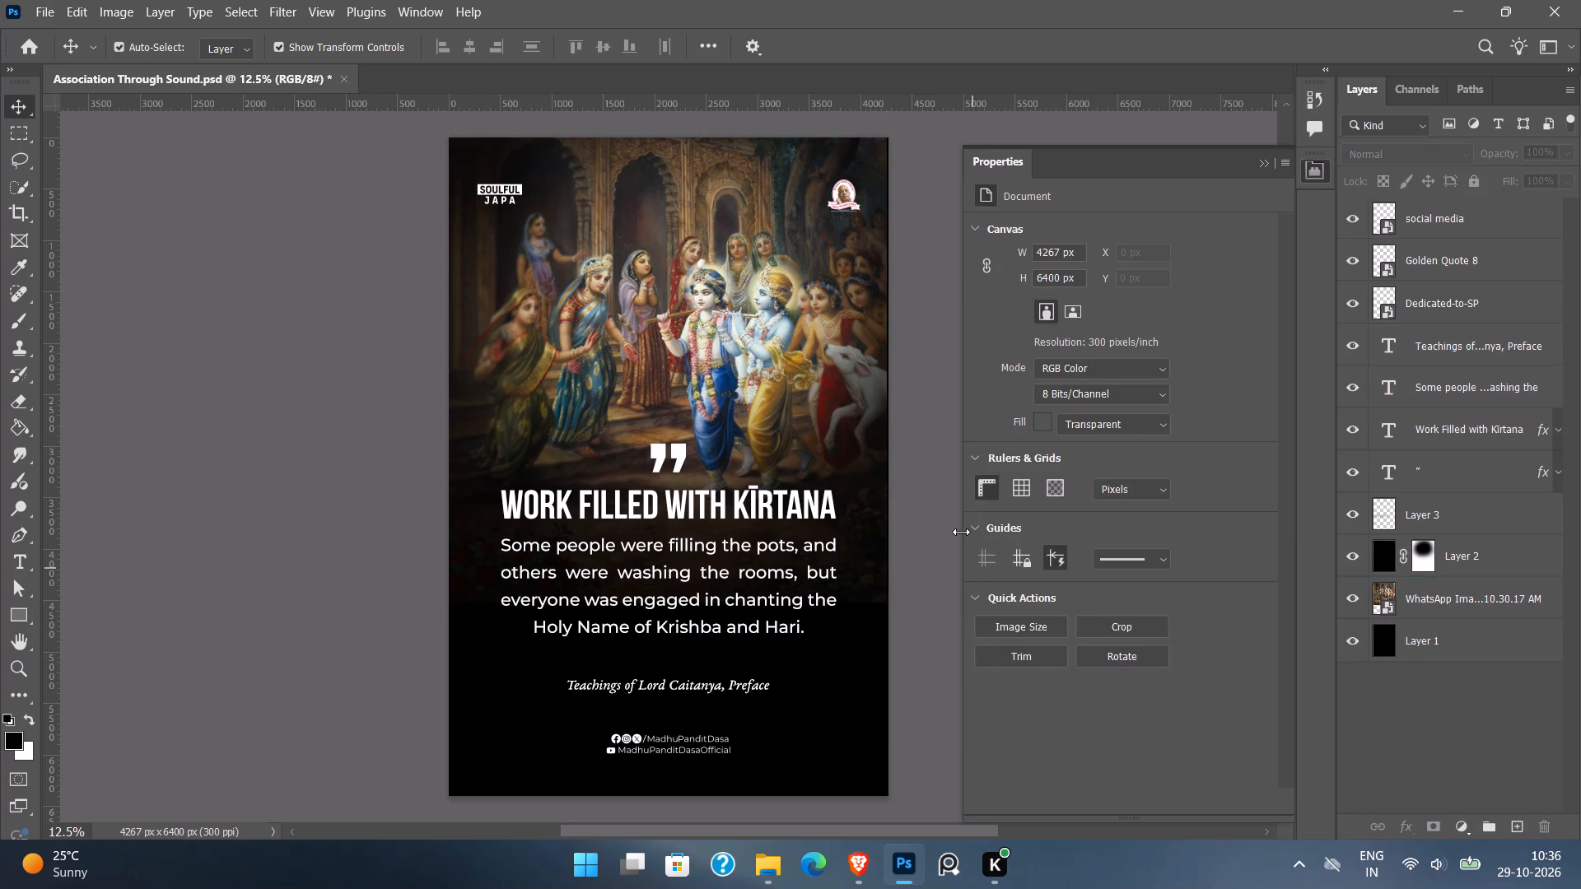
Nudge the quote text slightly downwards to leave a little more space below the title.
left_click(668, 508)
left_click(679, 624)
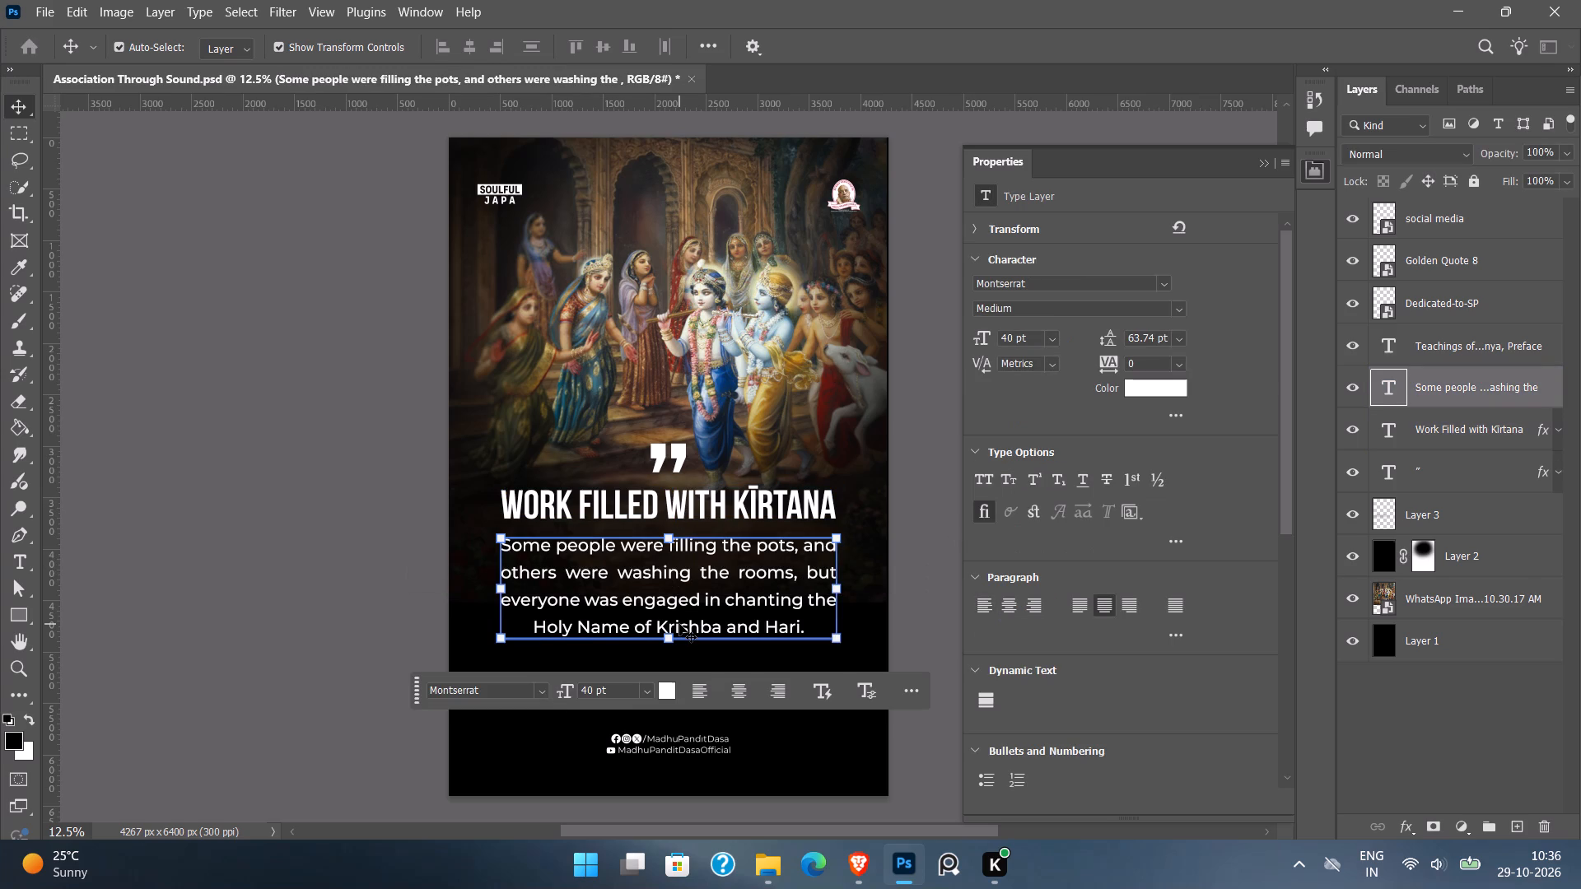
key("Down")
key("Down")
key("Down")
key("Down")
key("Down")
key("Down")
key("Down")
key("Down")
key("Down")
key("Down")
key("Down")
key("Down")
left_click(222, 625)
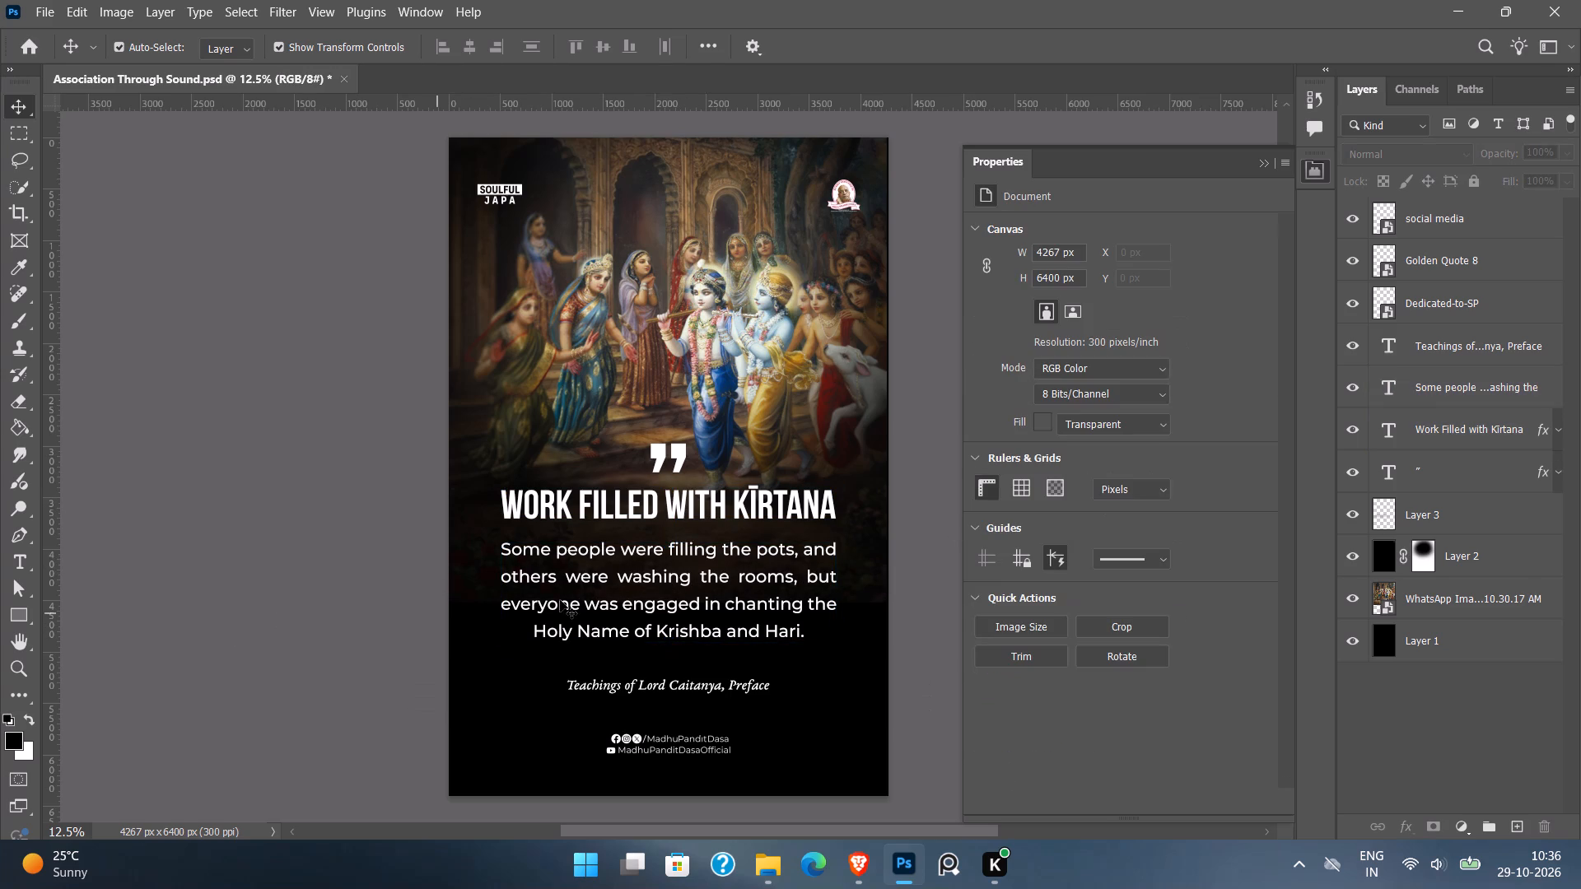
Hide every layer except the WhatsApp image and the black Layer 1 background.
key("space")
left_click_drag(805, 505, 788, 530, "ctrl")
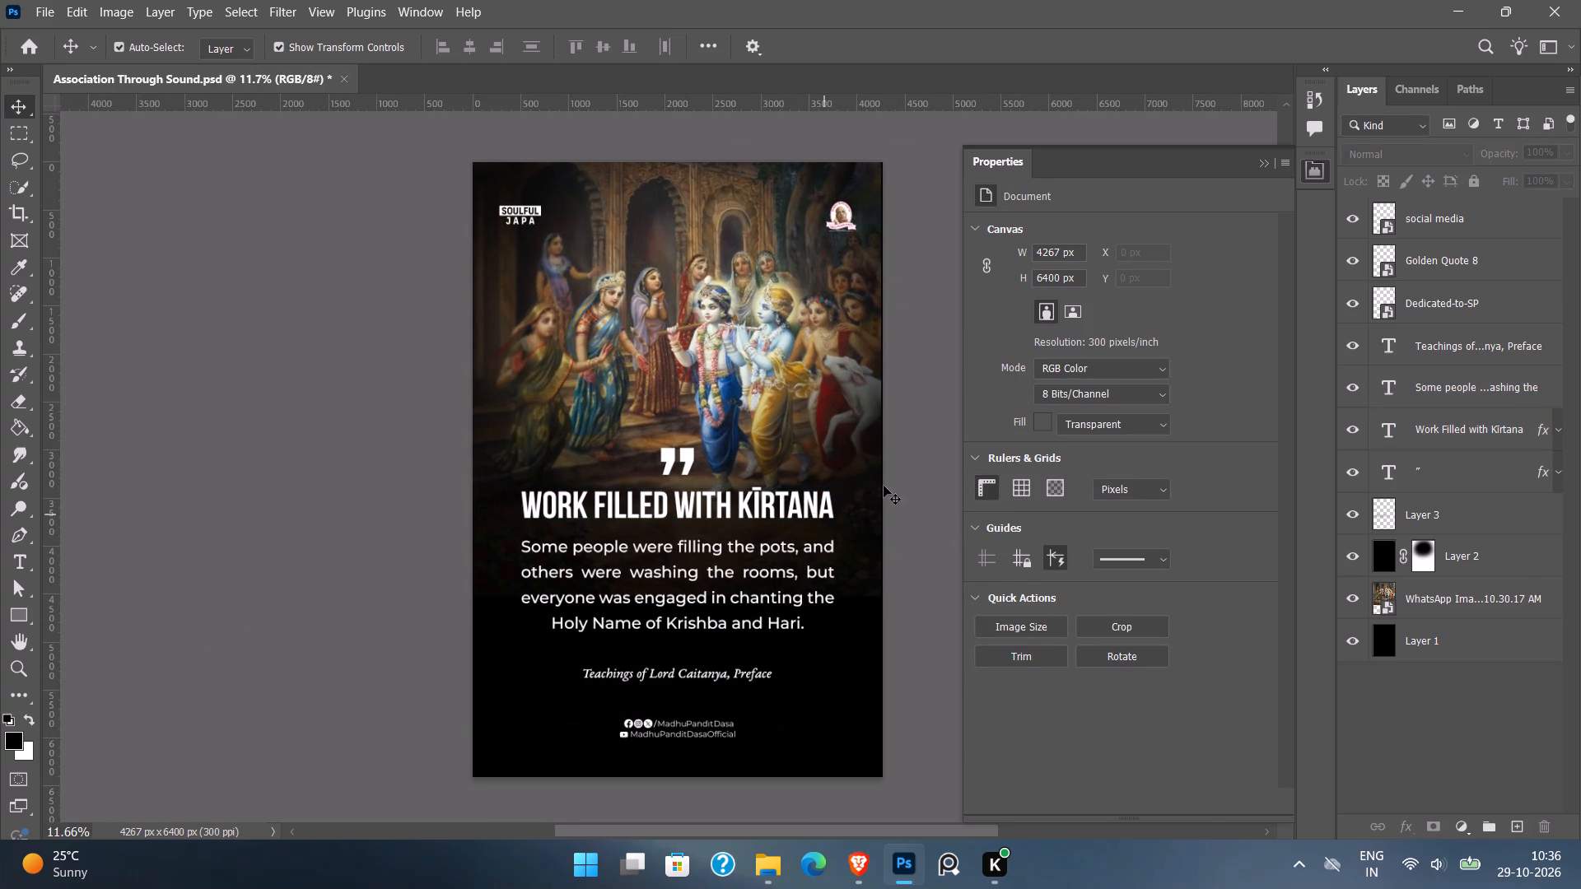
left_click(910, 472)
left_click_drag(1357, 557, 1359, 225)
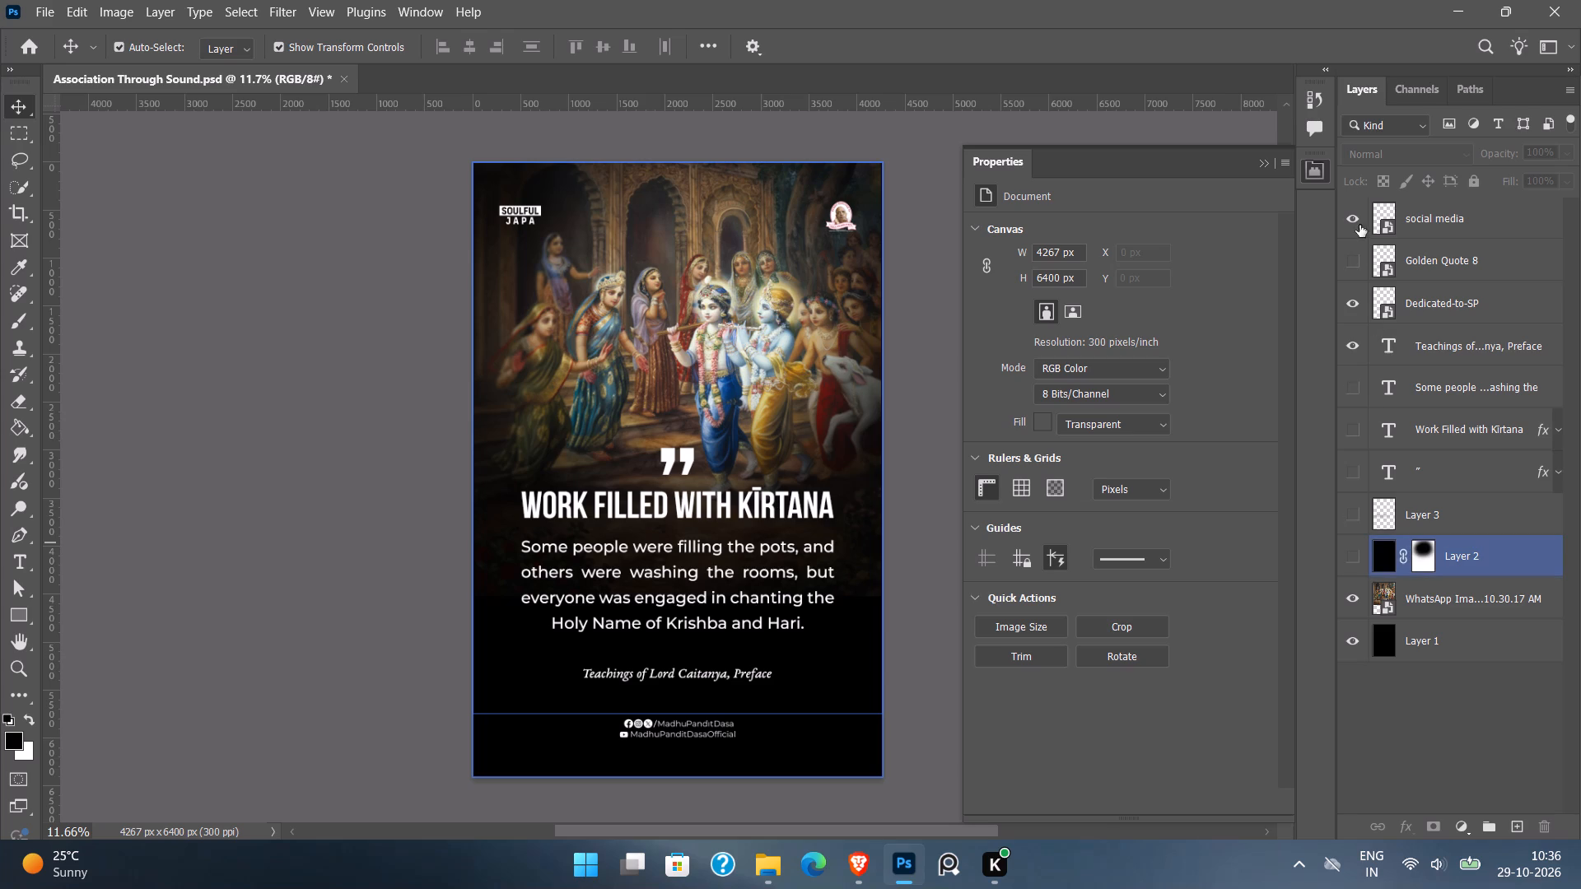
left_click_drag(1359, 225, 1365, 353)
left_click(898, 599)
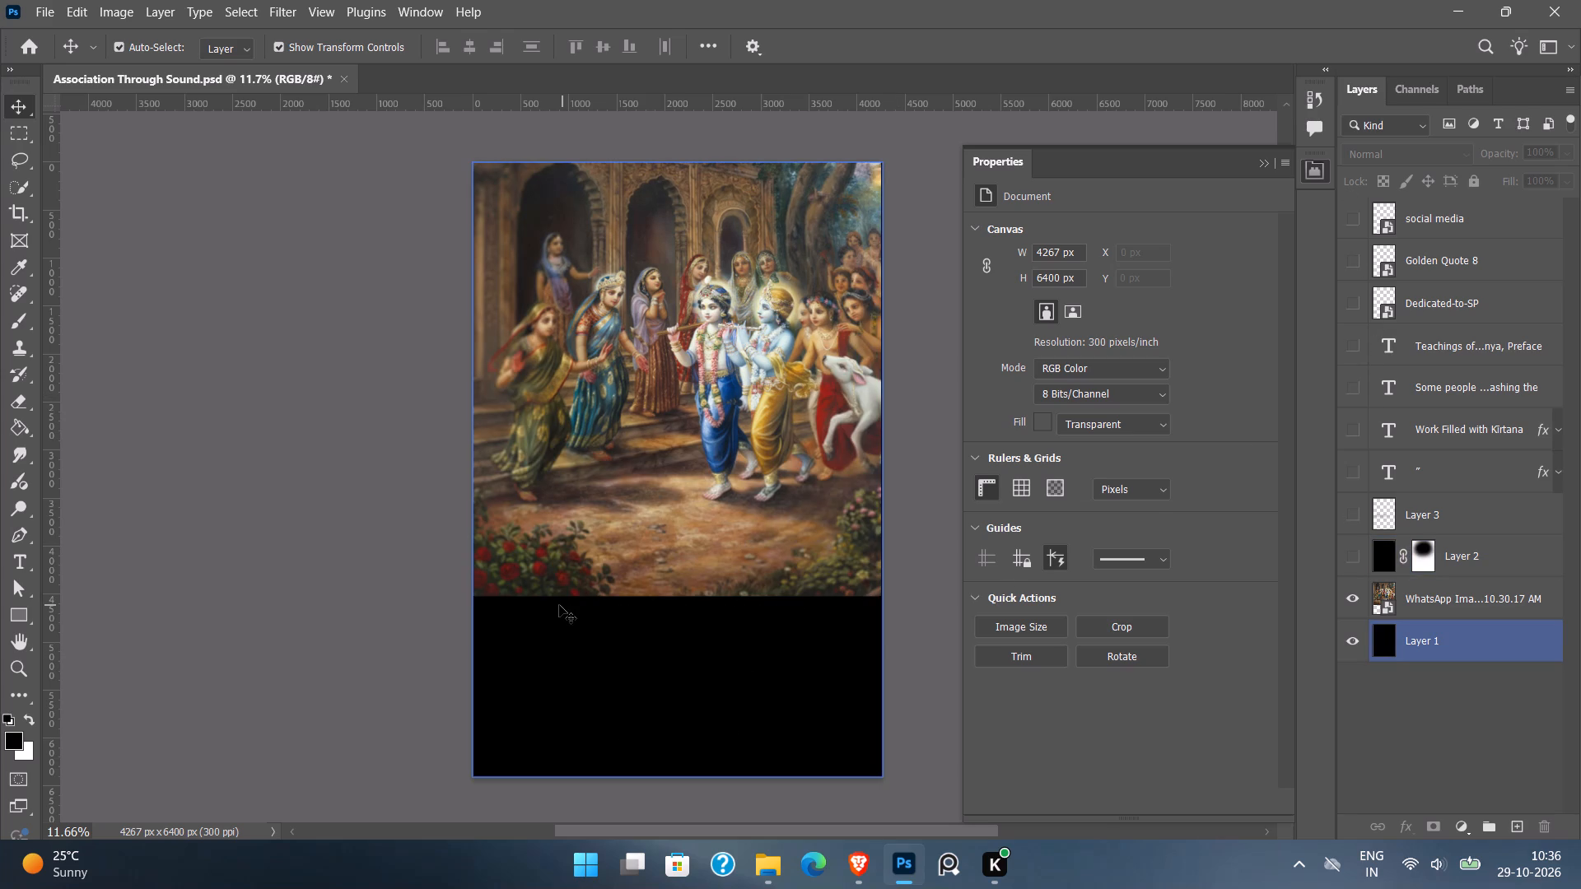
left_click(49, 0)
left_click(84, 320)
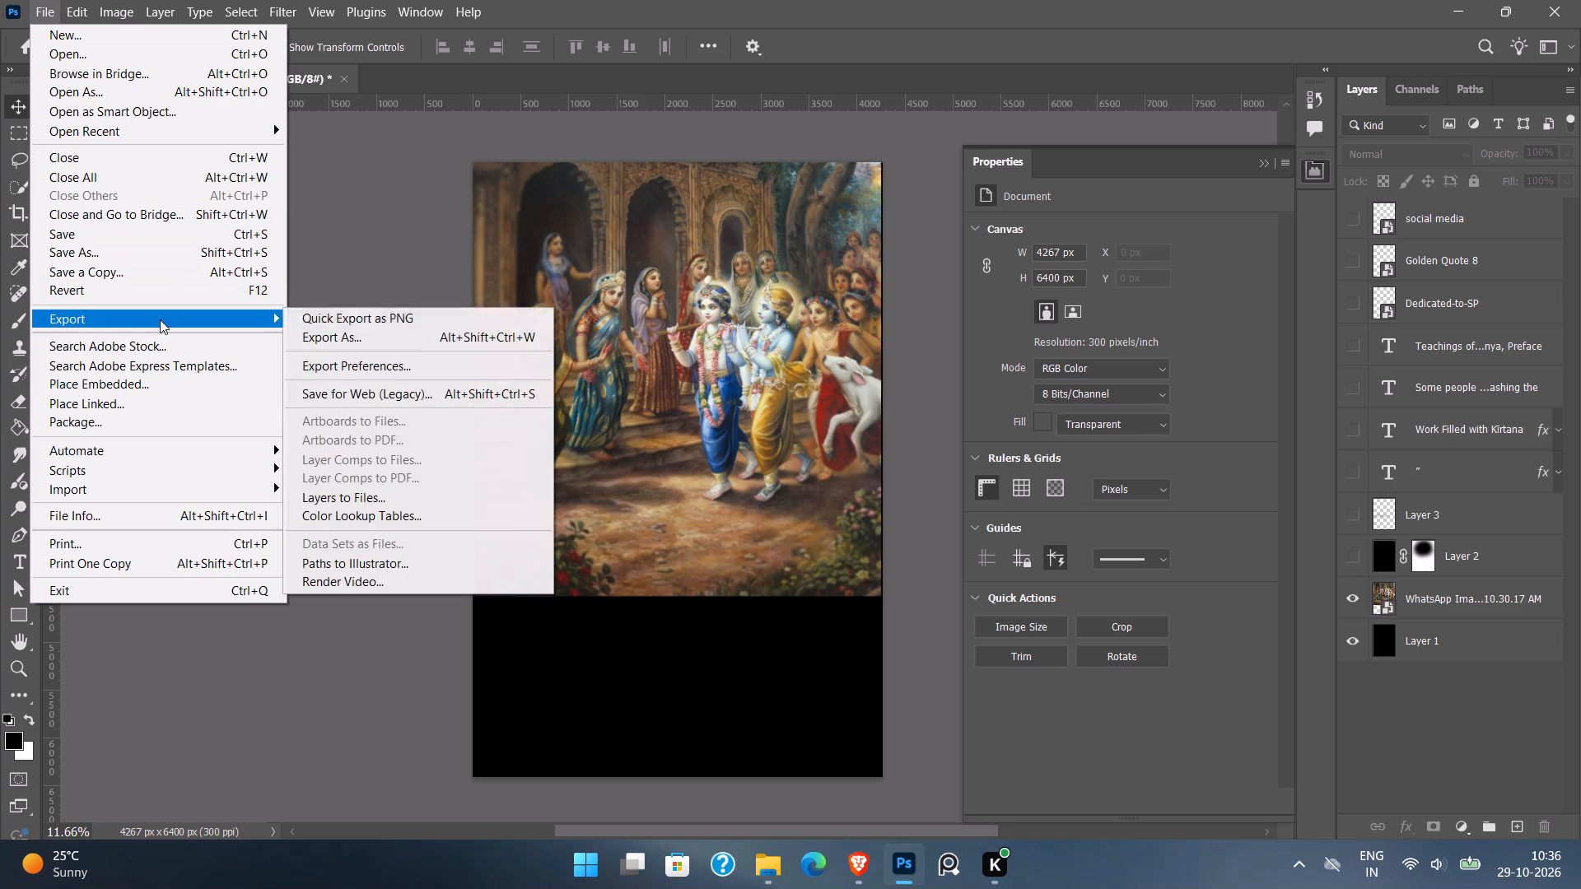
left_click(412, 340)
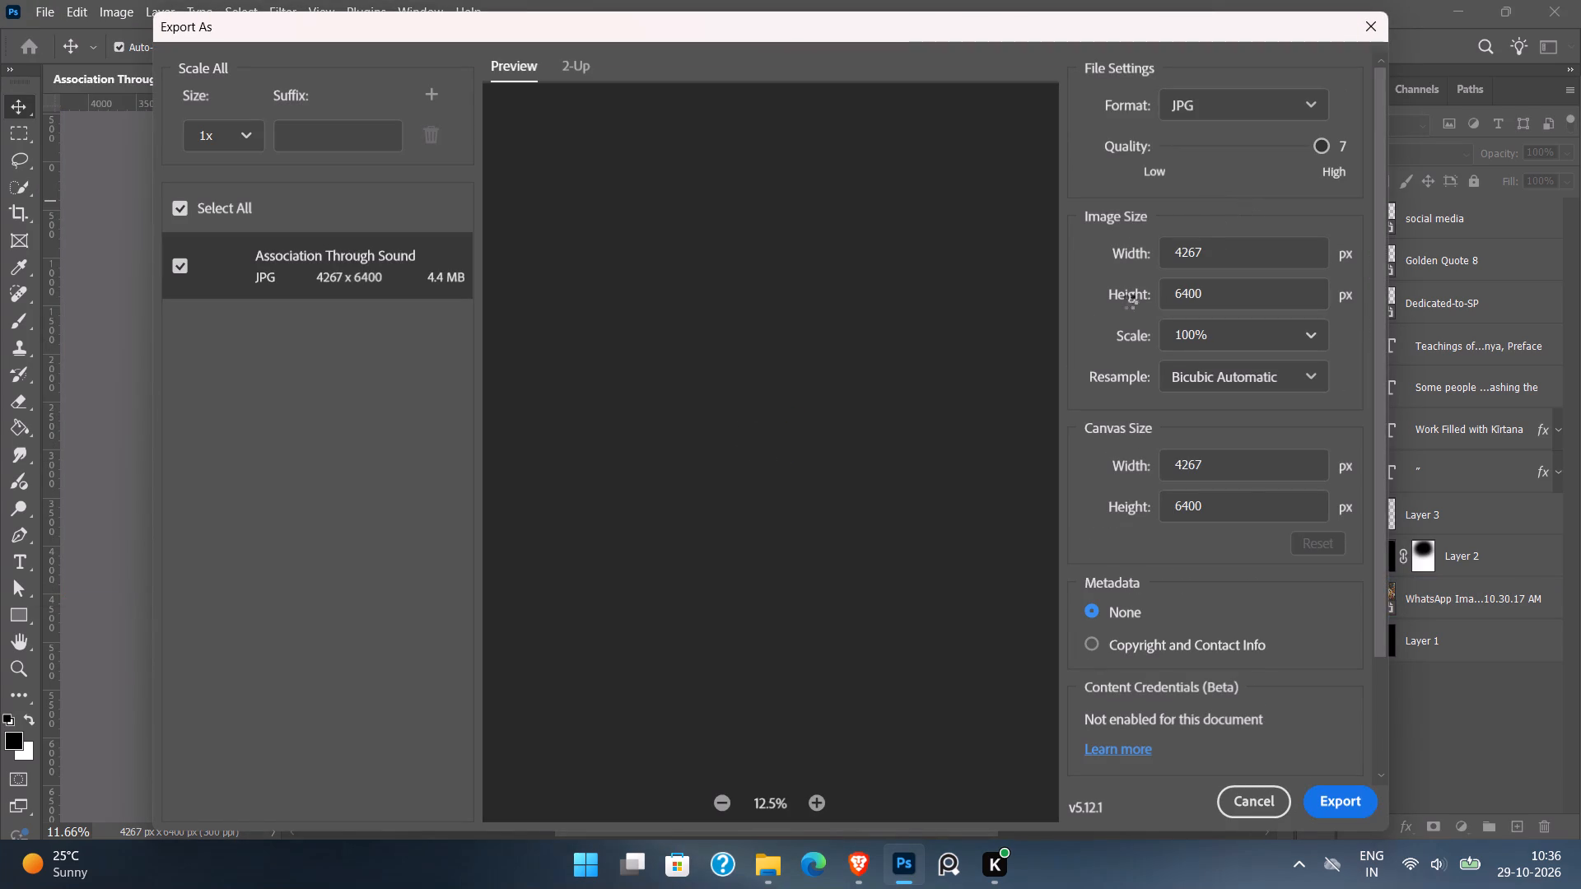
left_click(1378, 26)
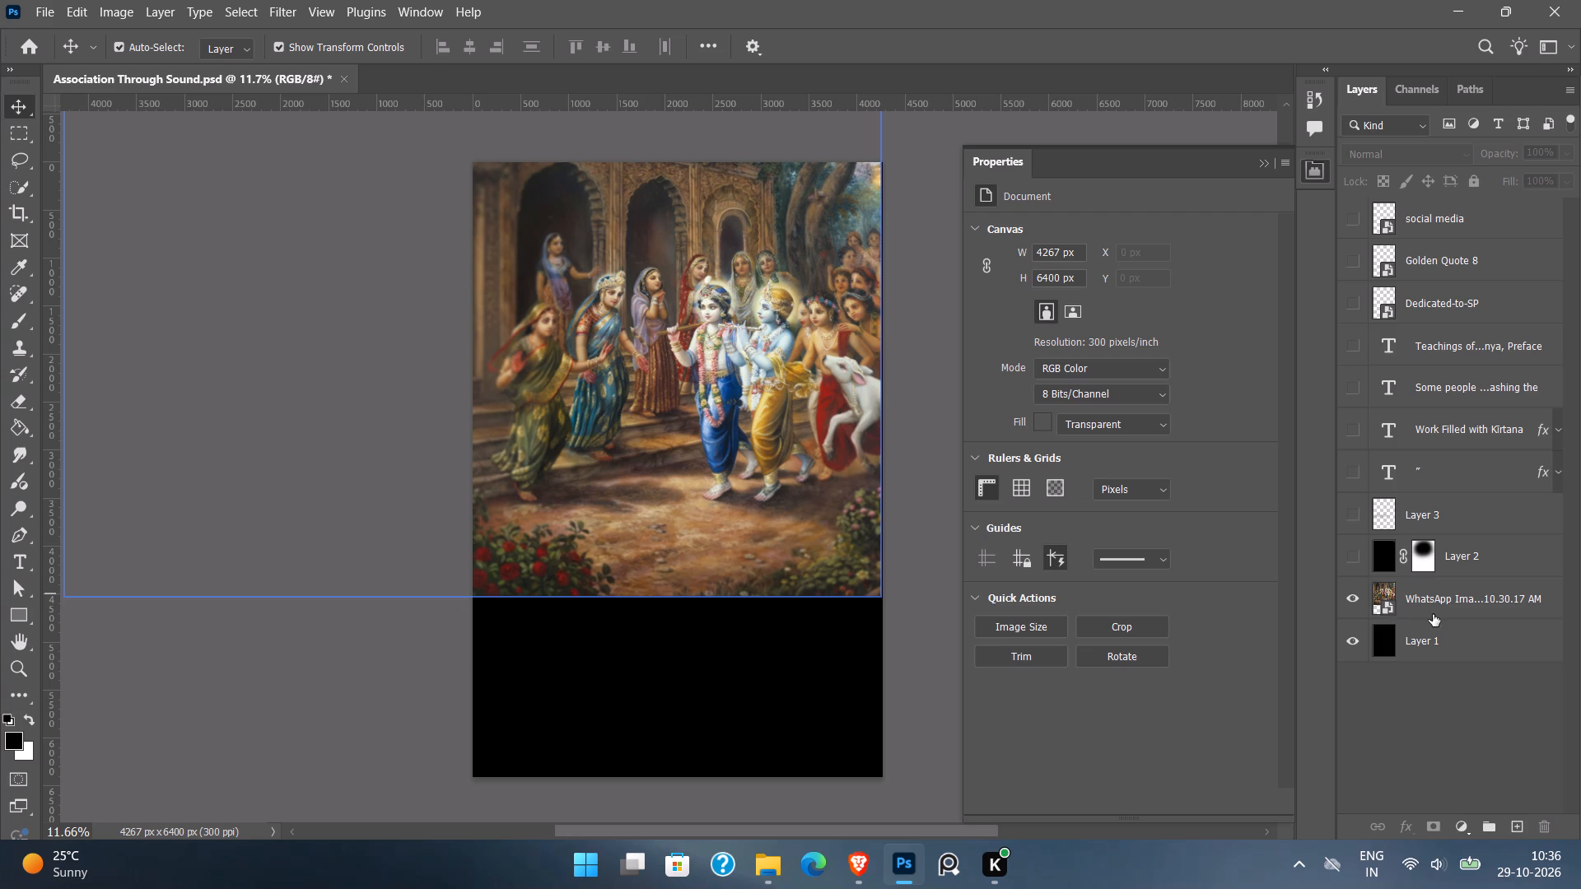
Copy the title layer's name, "Work Filled with Kīrtana", without renaming the layer.
double_click(1460, 436)
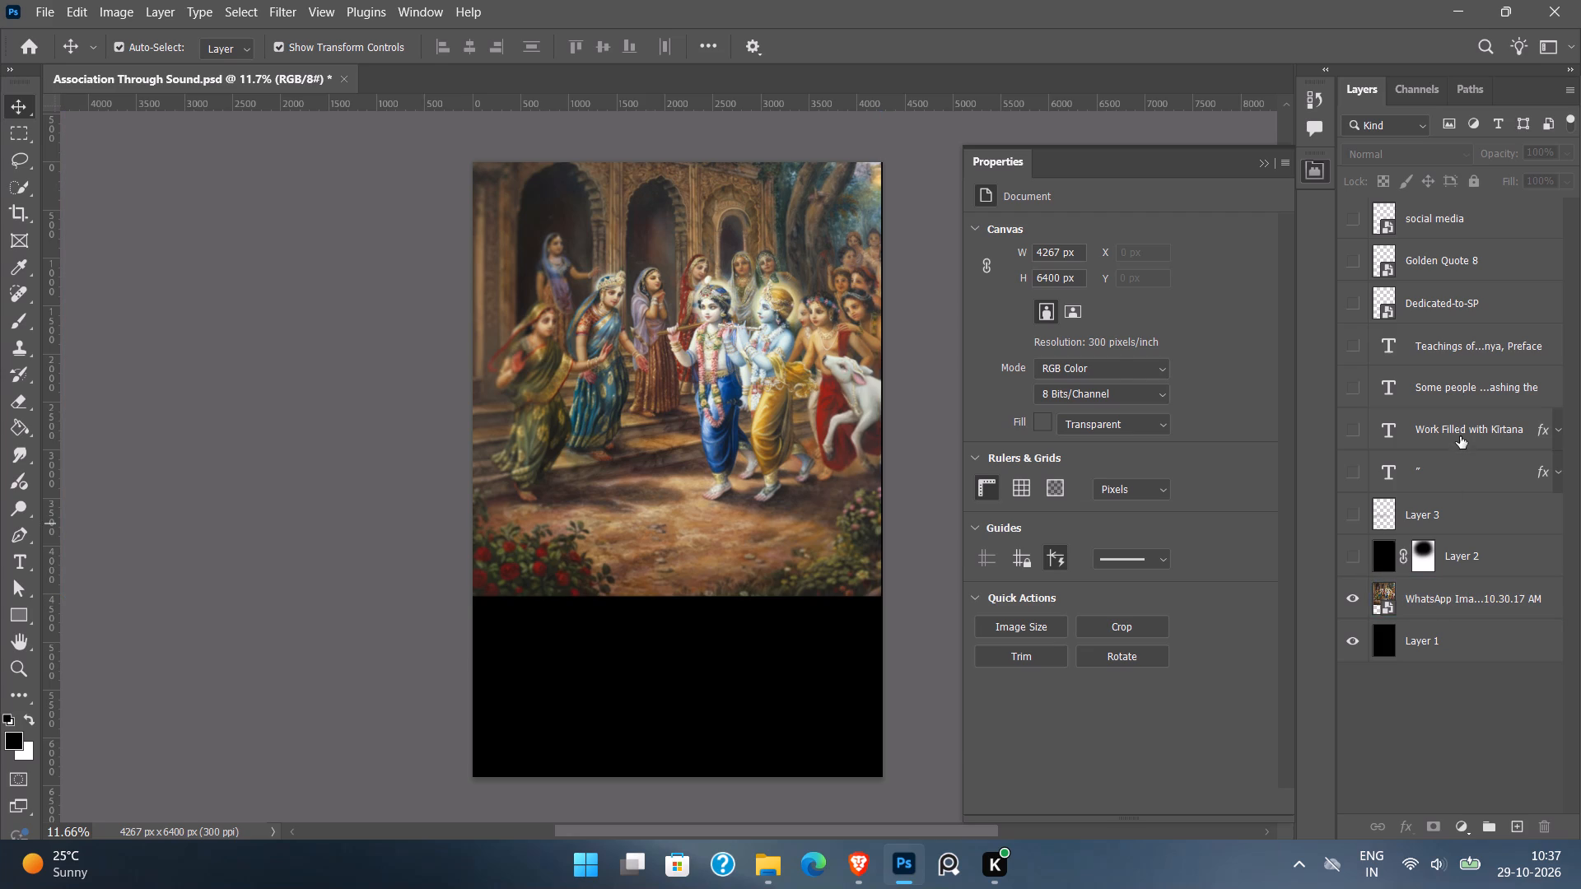
key("ctrl+c")
key("ctrl+c")
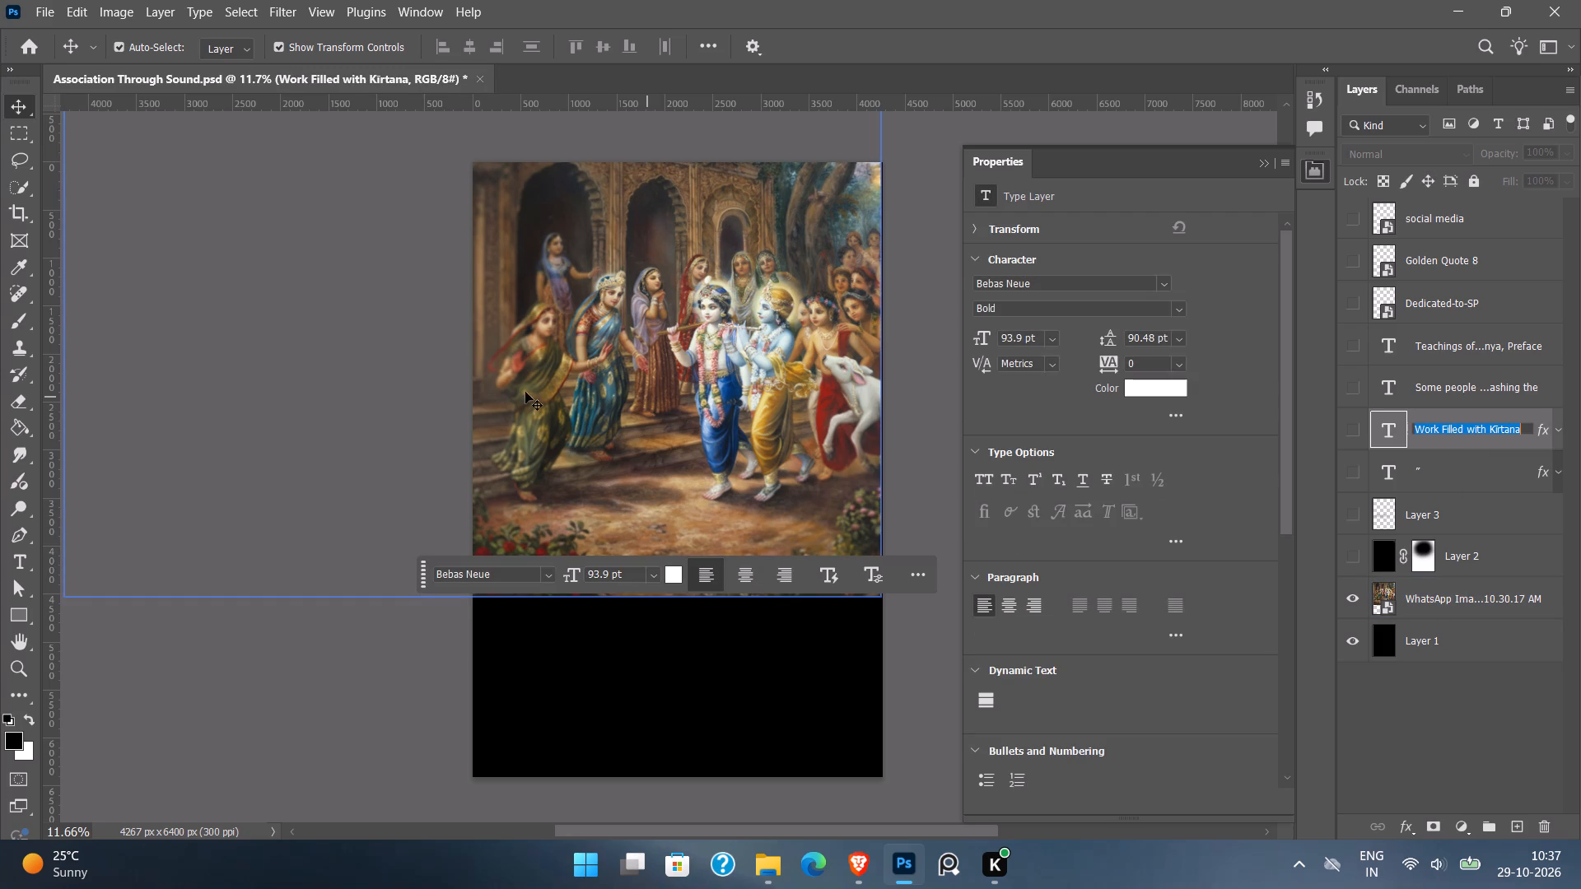
left_click(396, 401)
Start exporting the version that shows only the painting and the black background.
left_click(58, 0)
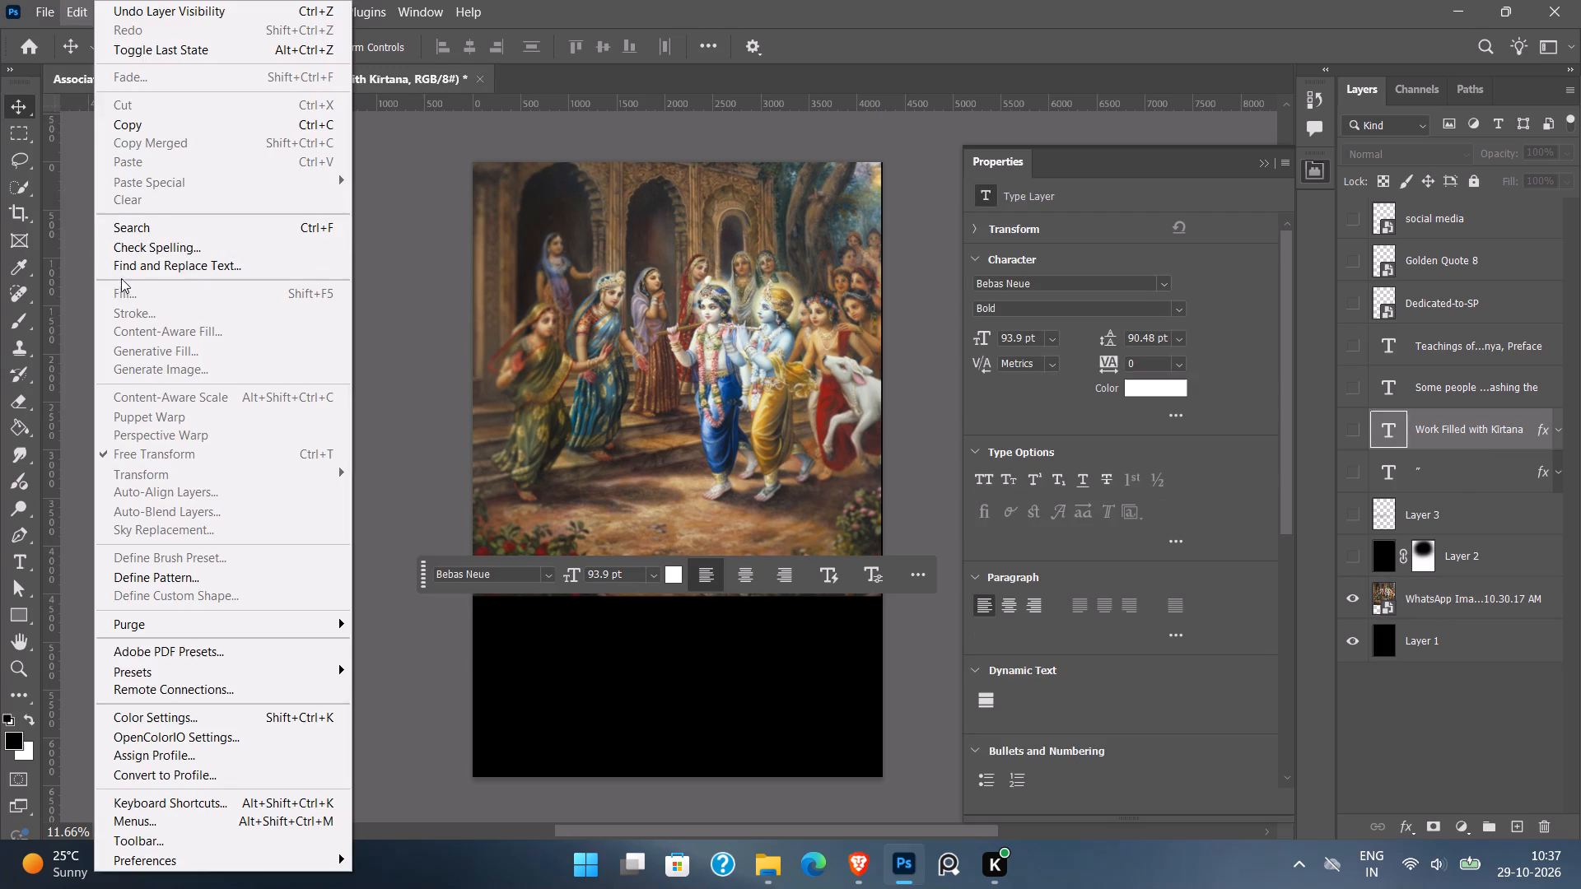
left_click(126, 316)
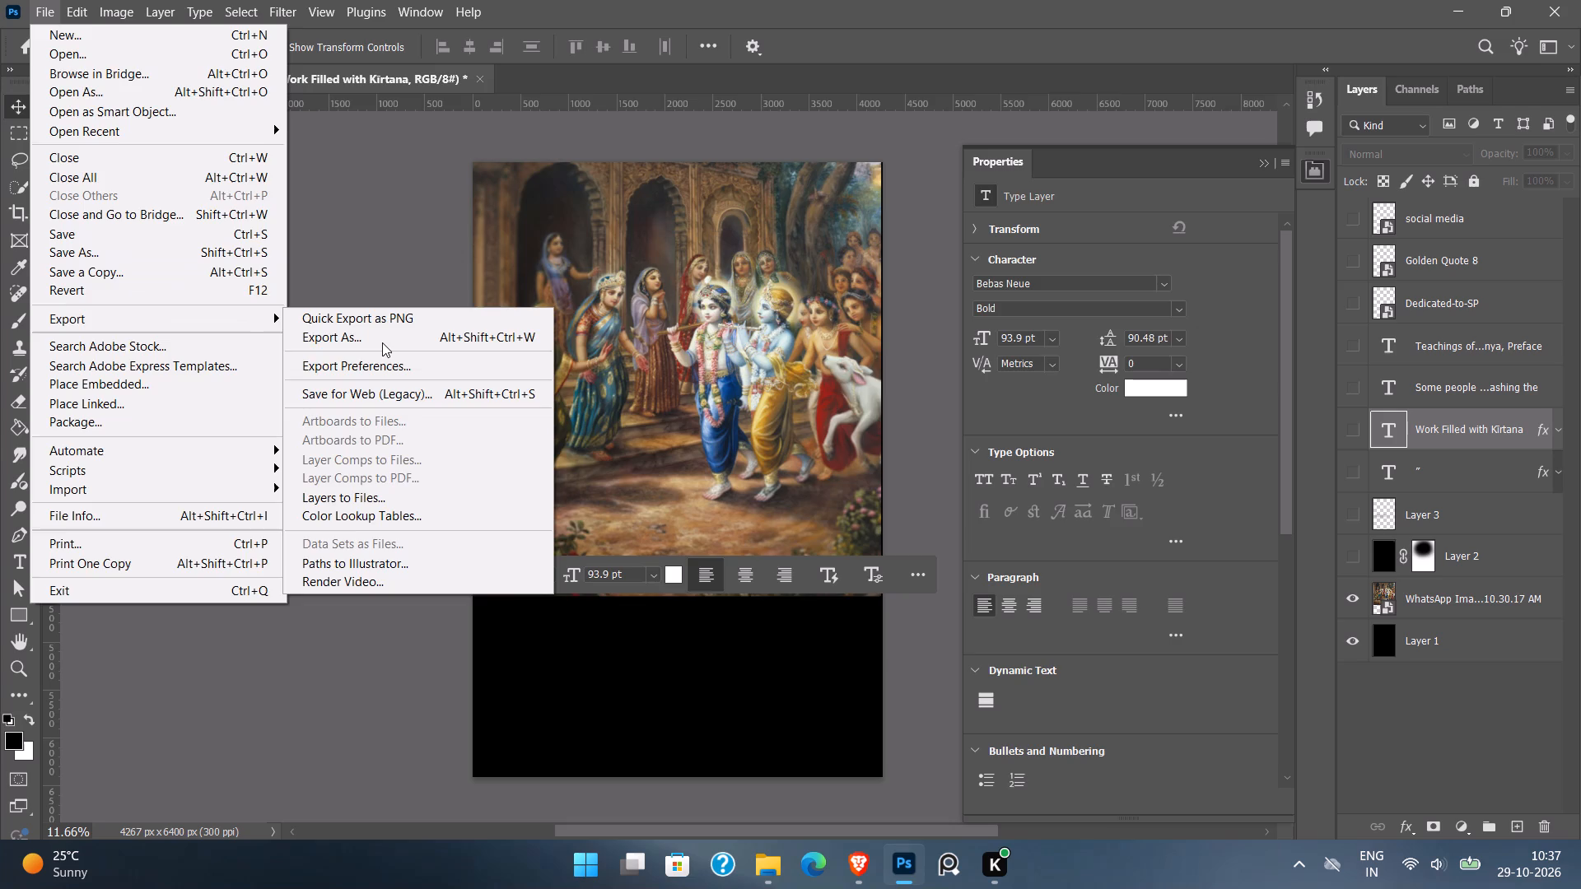
Export the painting-and-black-background version as a JPG named "Work Filled with Kīrtana" in the Office folder.
left_click(382, 342)
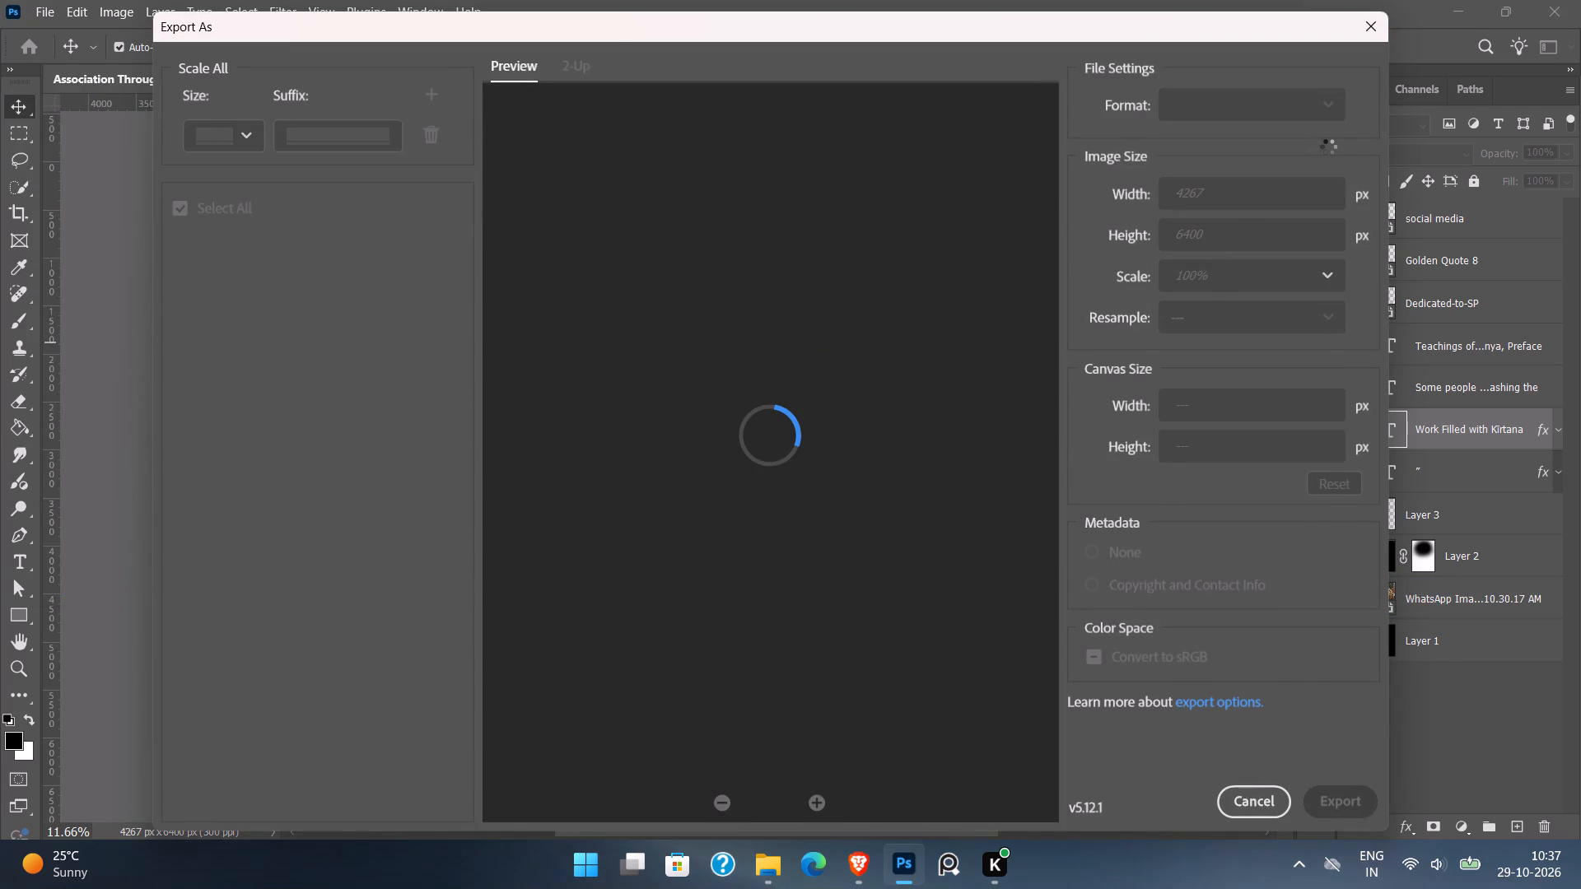
left_click(1347, 808)
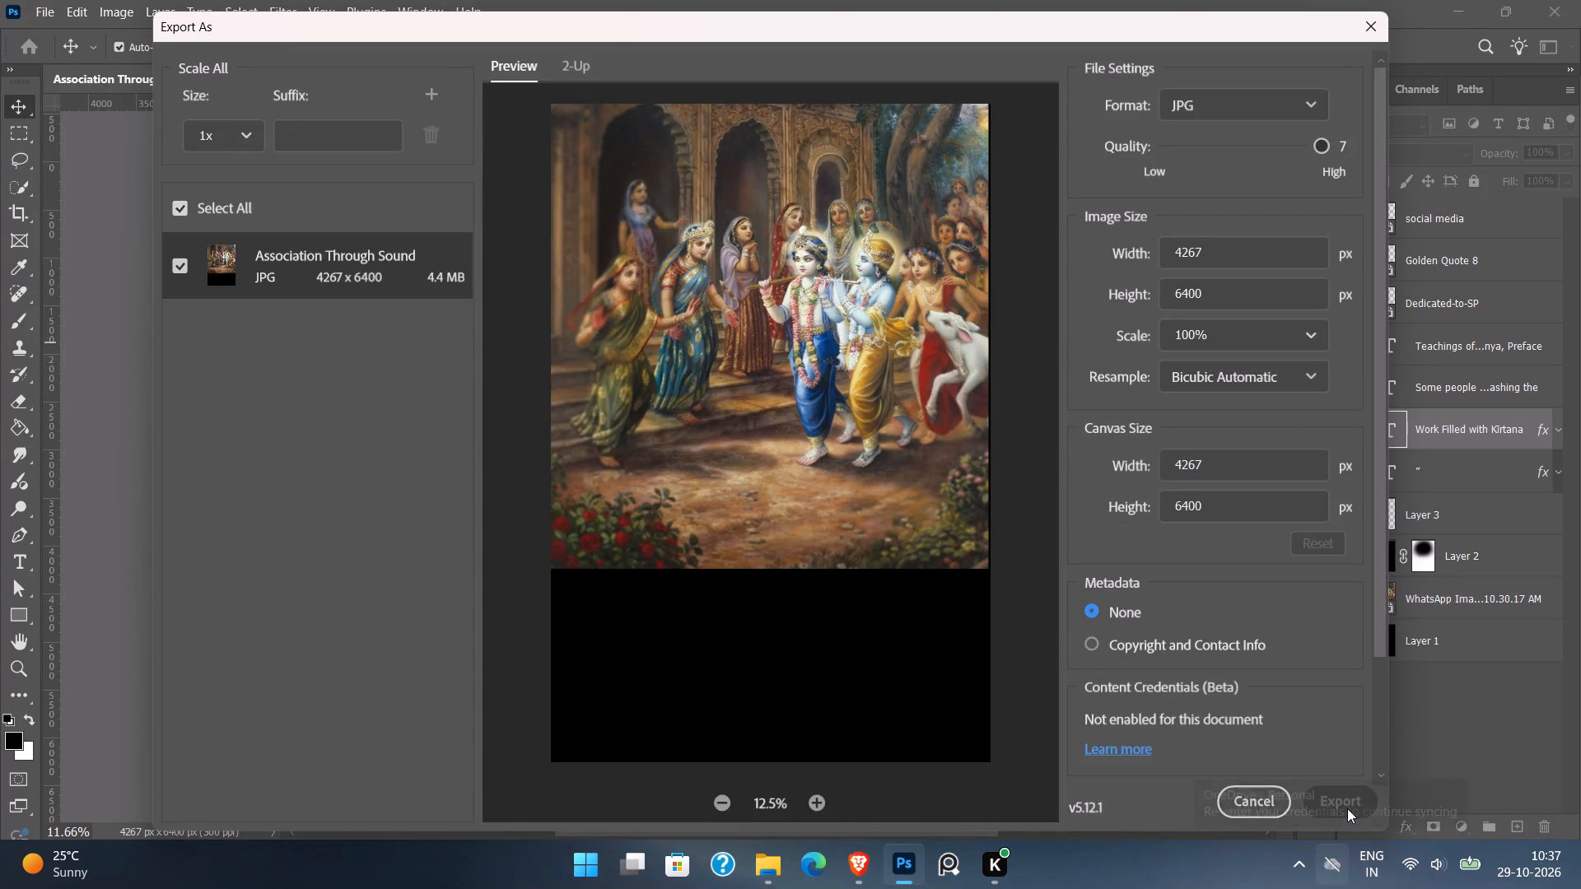
key("ctrl+v")
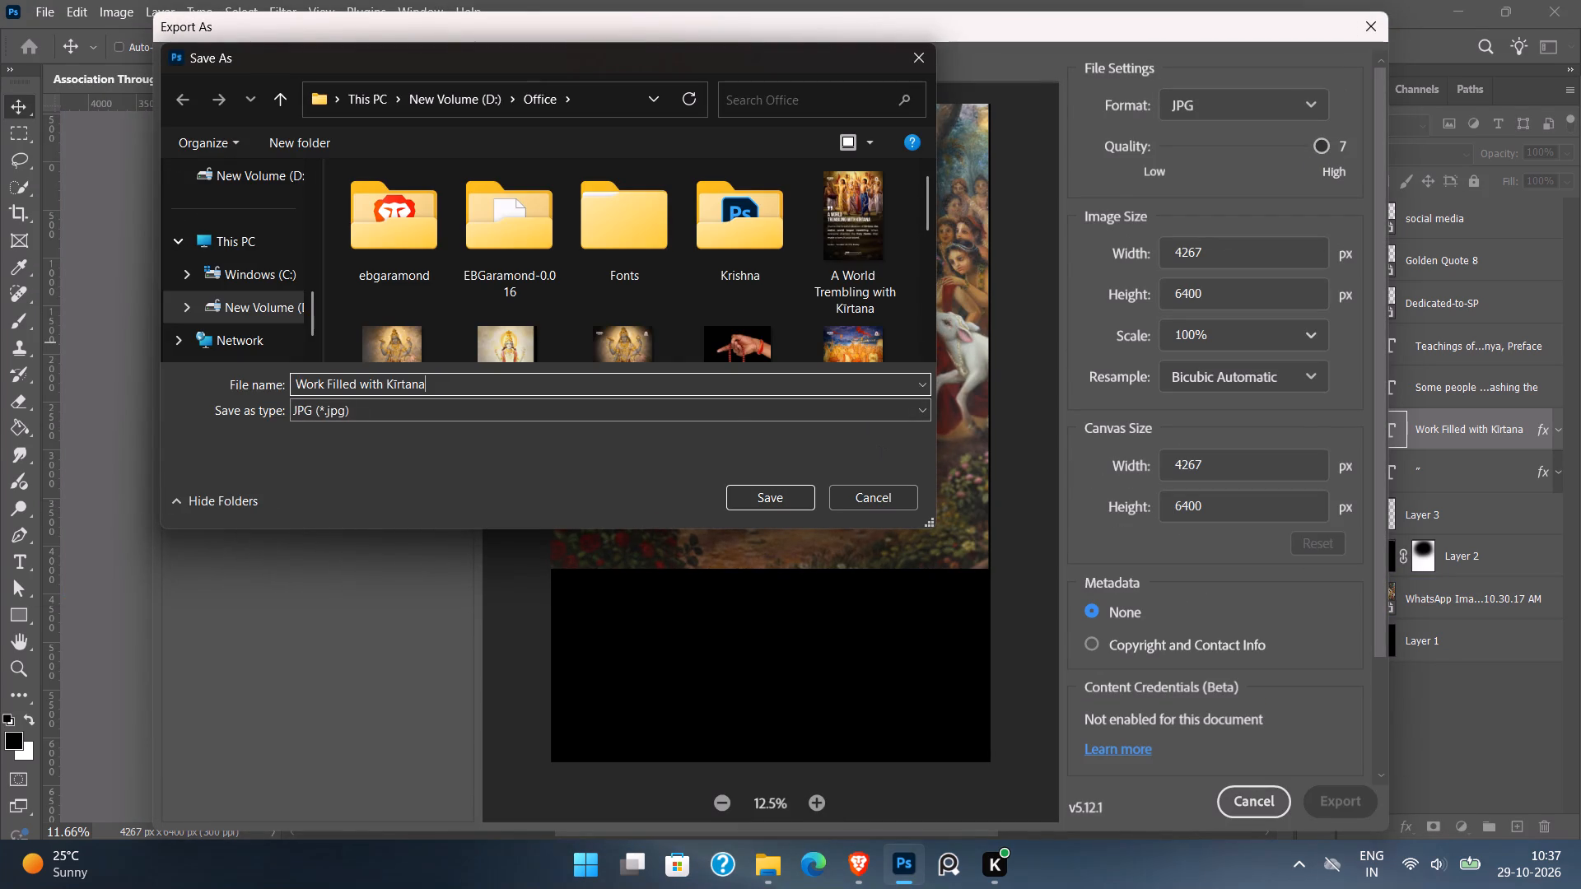
left_click(765, 504)
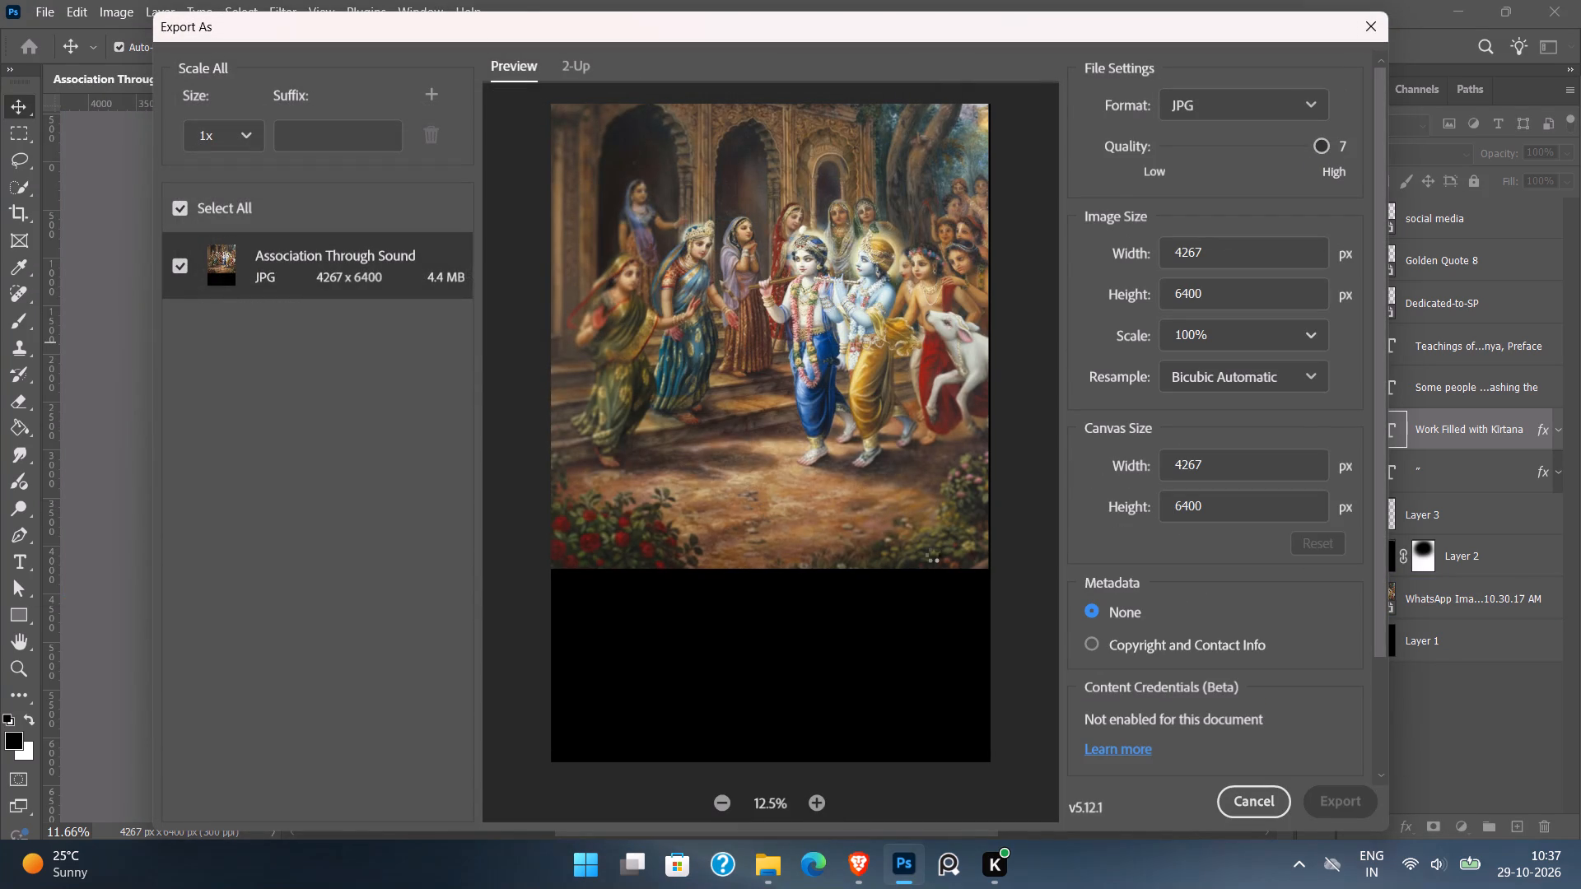
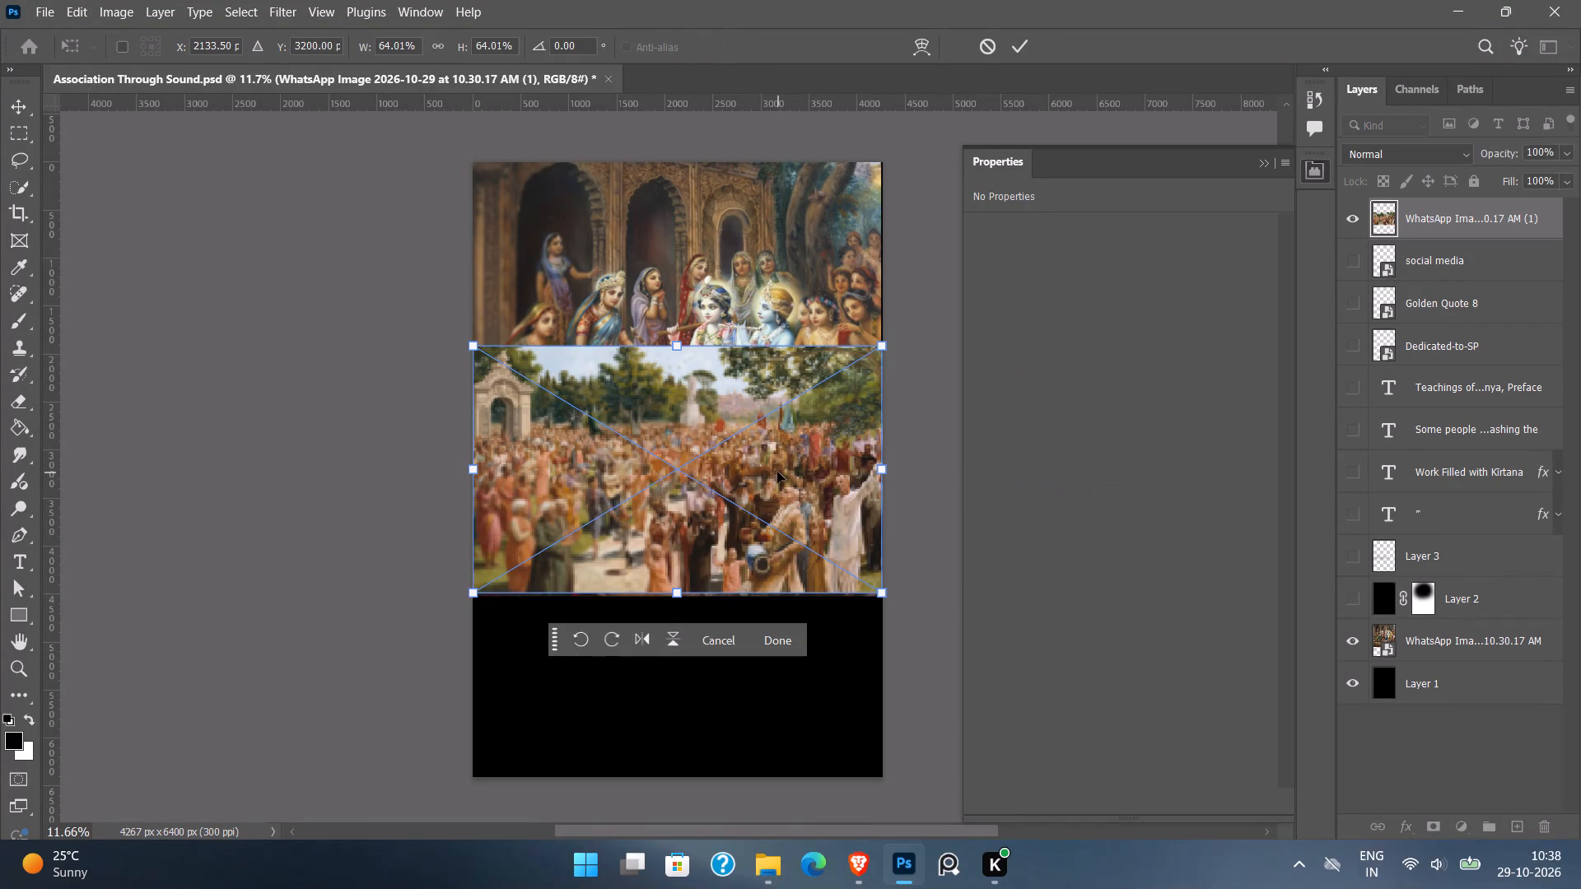
Enlarge the placed crowd painting to about 132% and position it so the drummer and white-robed man fill the canvas above the black area.
left_click_drag(776, 469, 596, 252)
left_click_drag(707, 381, 707, 382)
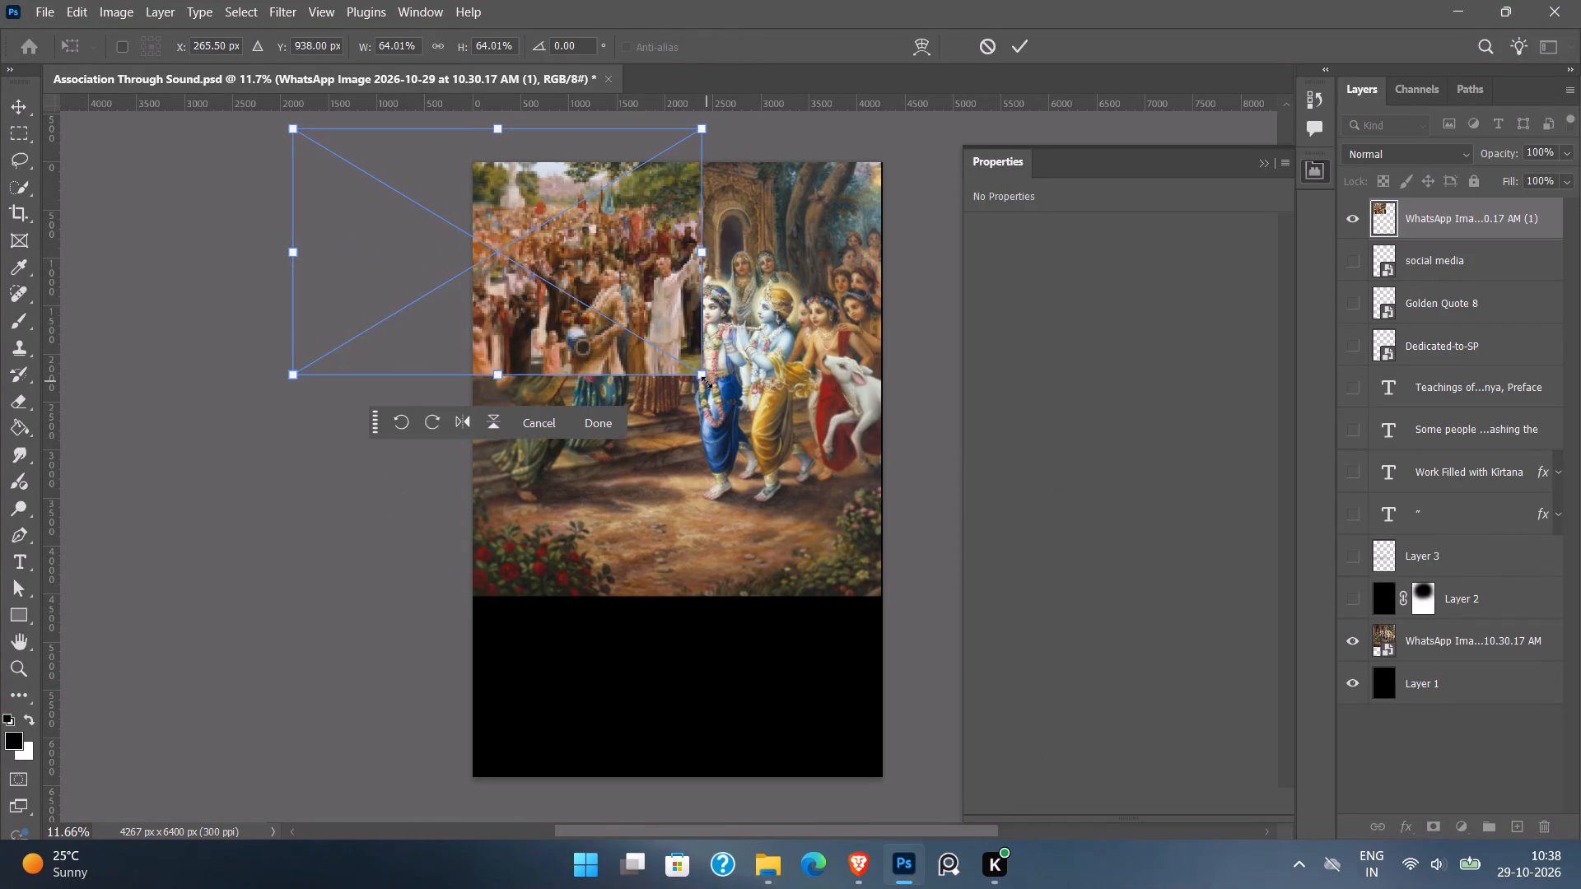
left_click_drag(707, 382, 1052, 725)
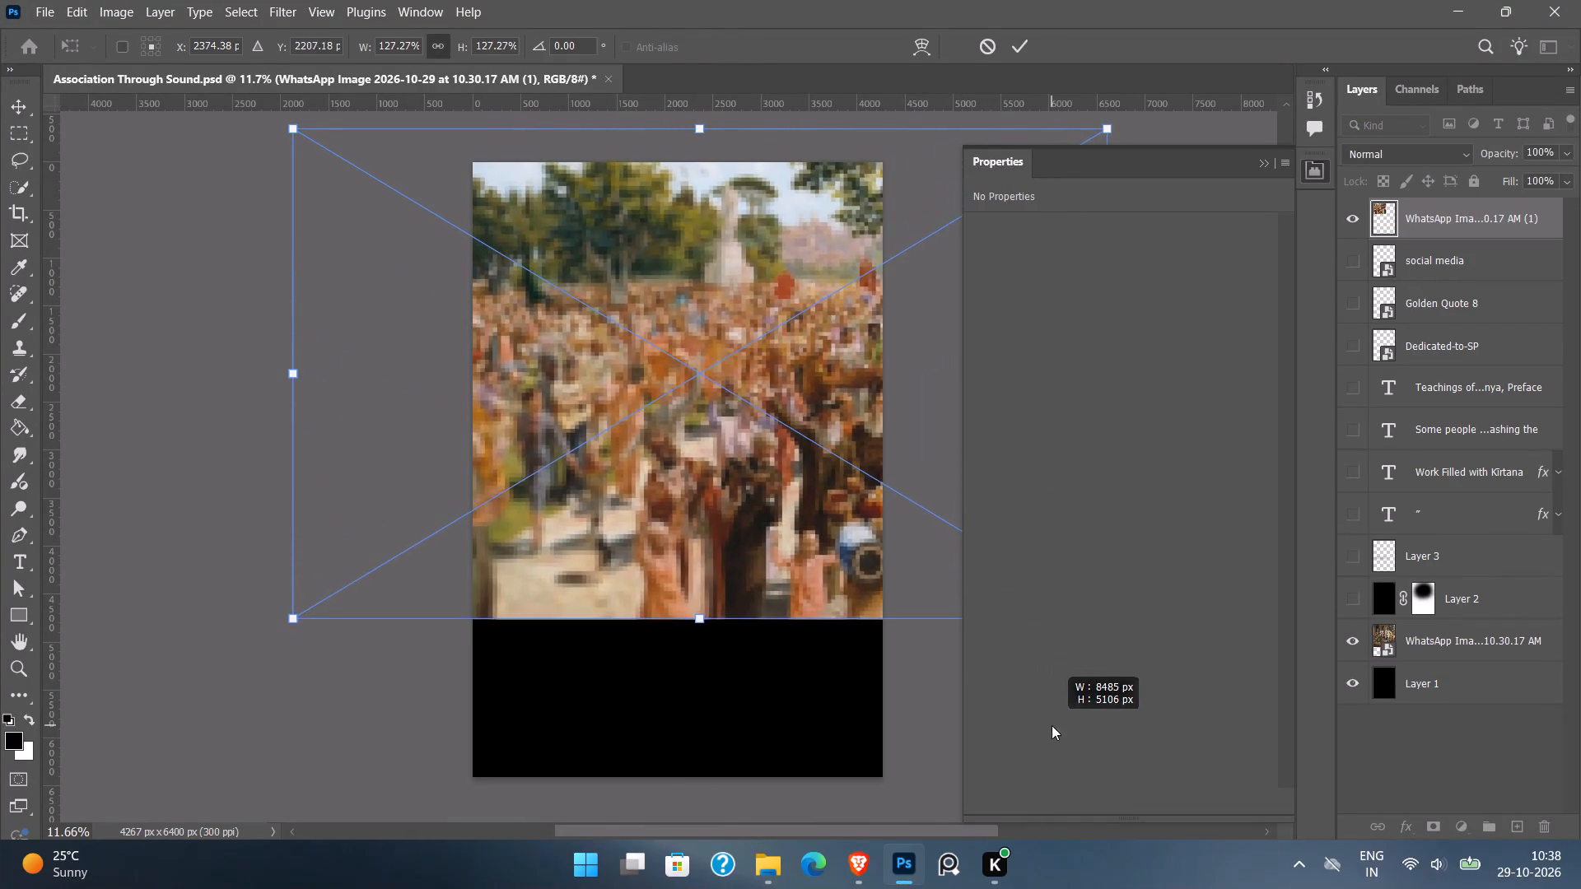
left_click_drag(1052, 725, 1080, 749)
left_click_drag(795, 478, 559, 431)
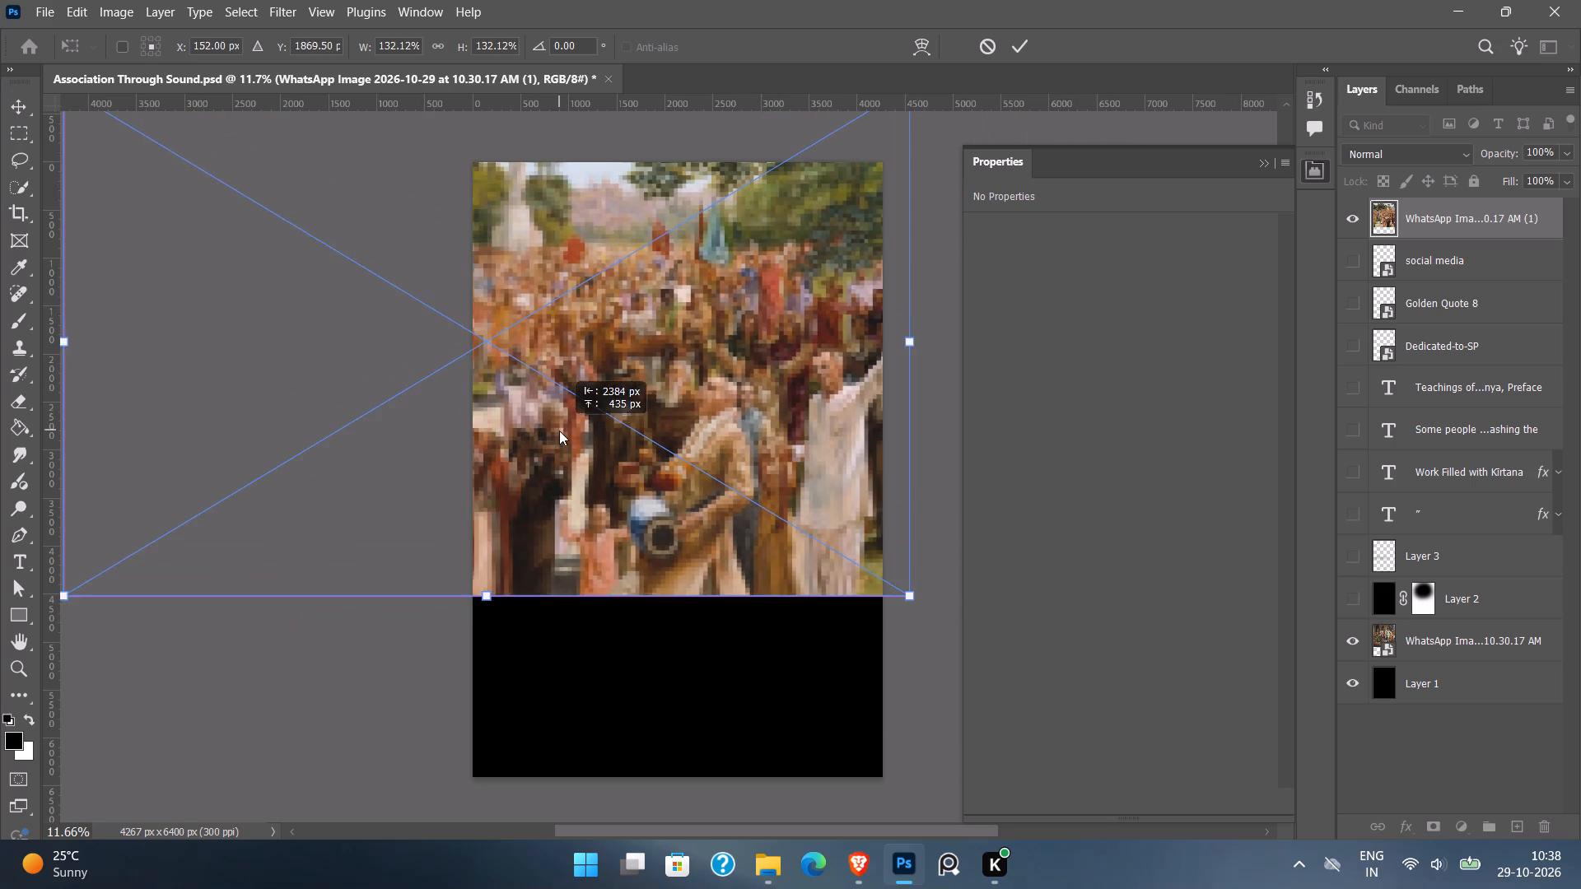
left_click_drag(559, 431, 542, 456)
Move the new crowd painting's layer below Layer 2, directly above the earlier WhatsApp image layer.
left_click_drag(1462, 224, 1491, 524)
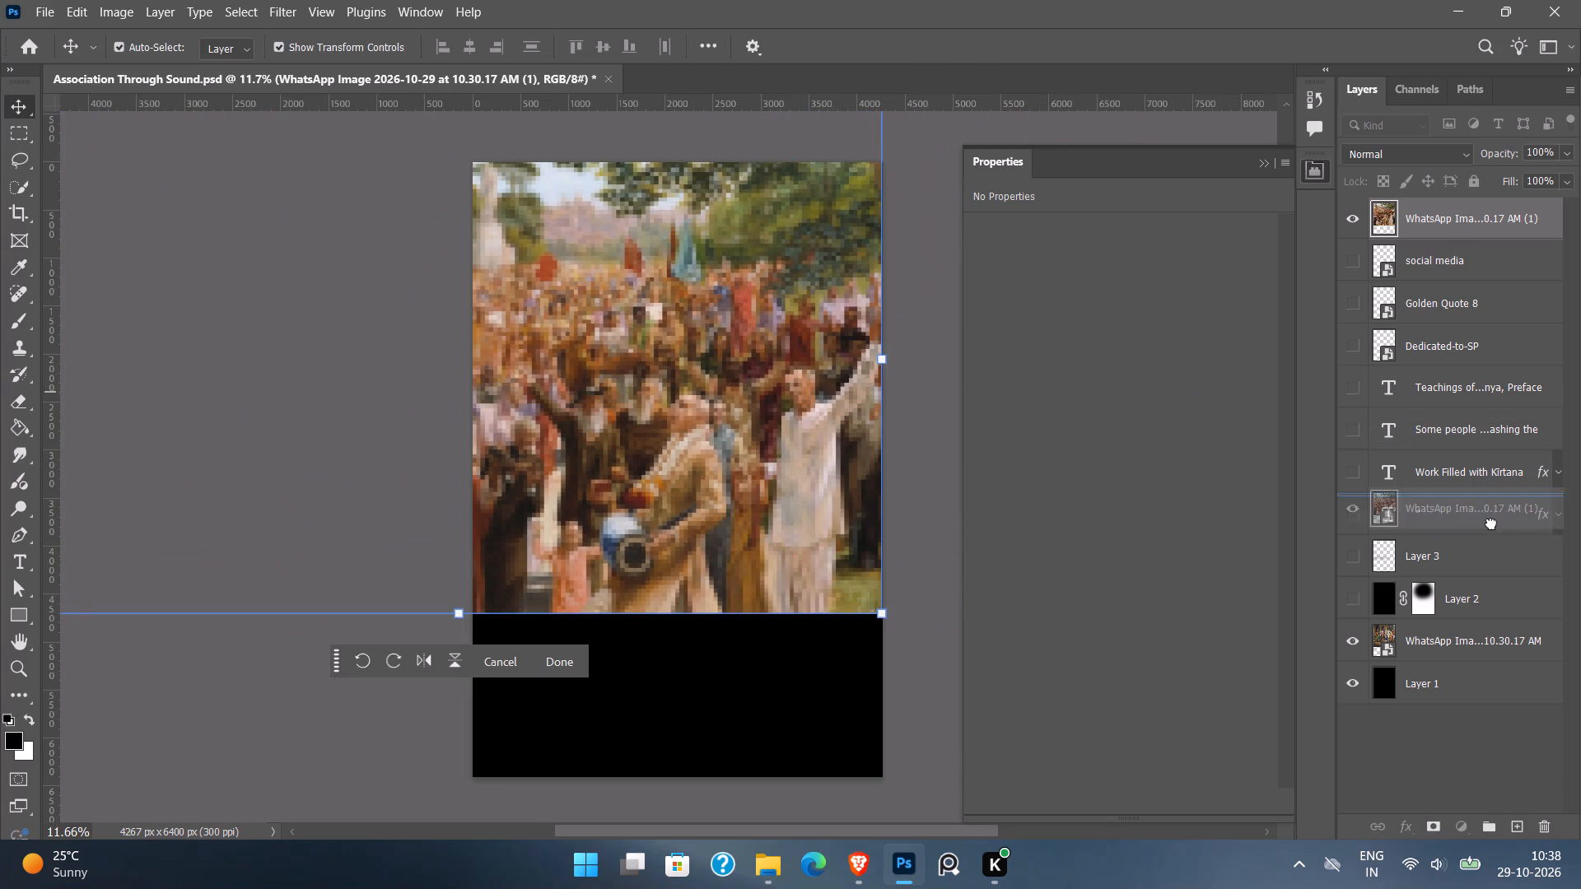
left_click_drag(1491, 524, 1462, 610)
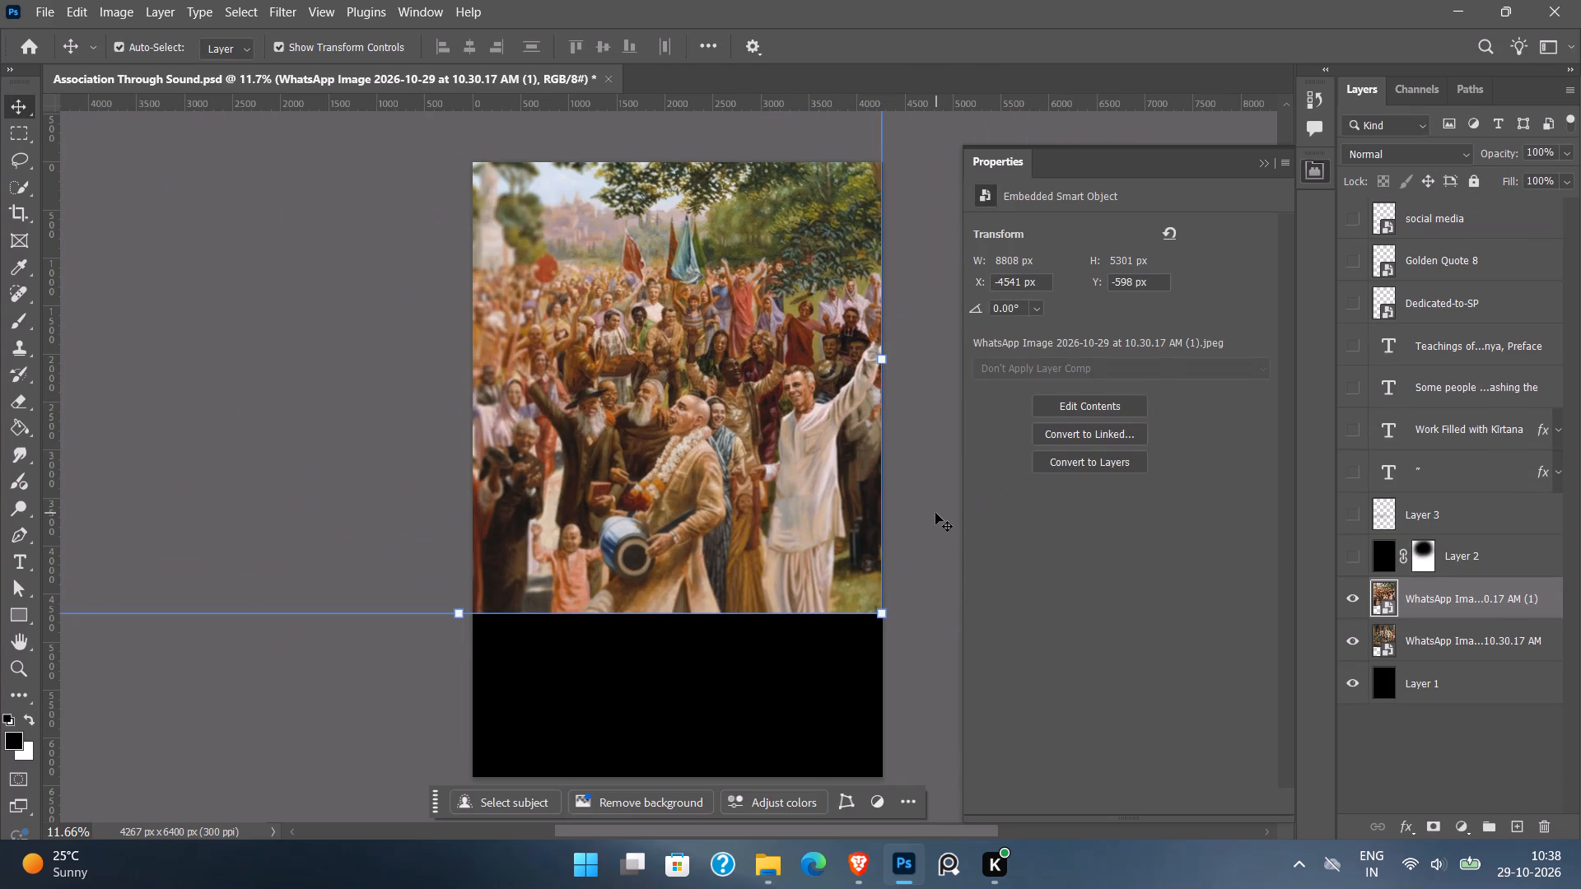
Nudge the crowd painting slightly to the right so it covers the canvas edge, and deselect it.
left_click(935, 513)
left_click(785, 459)
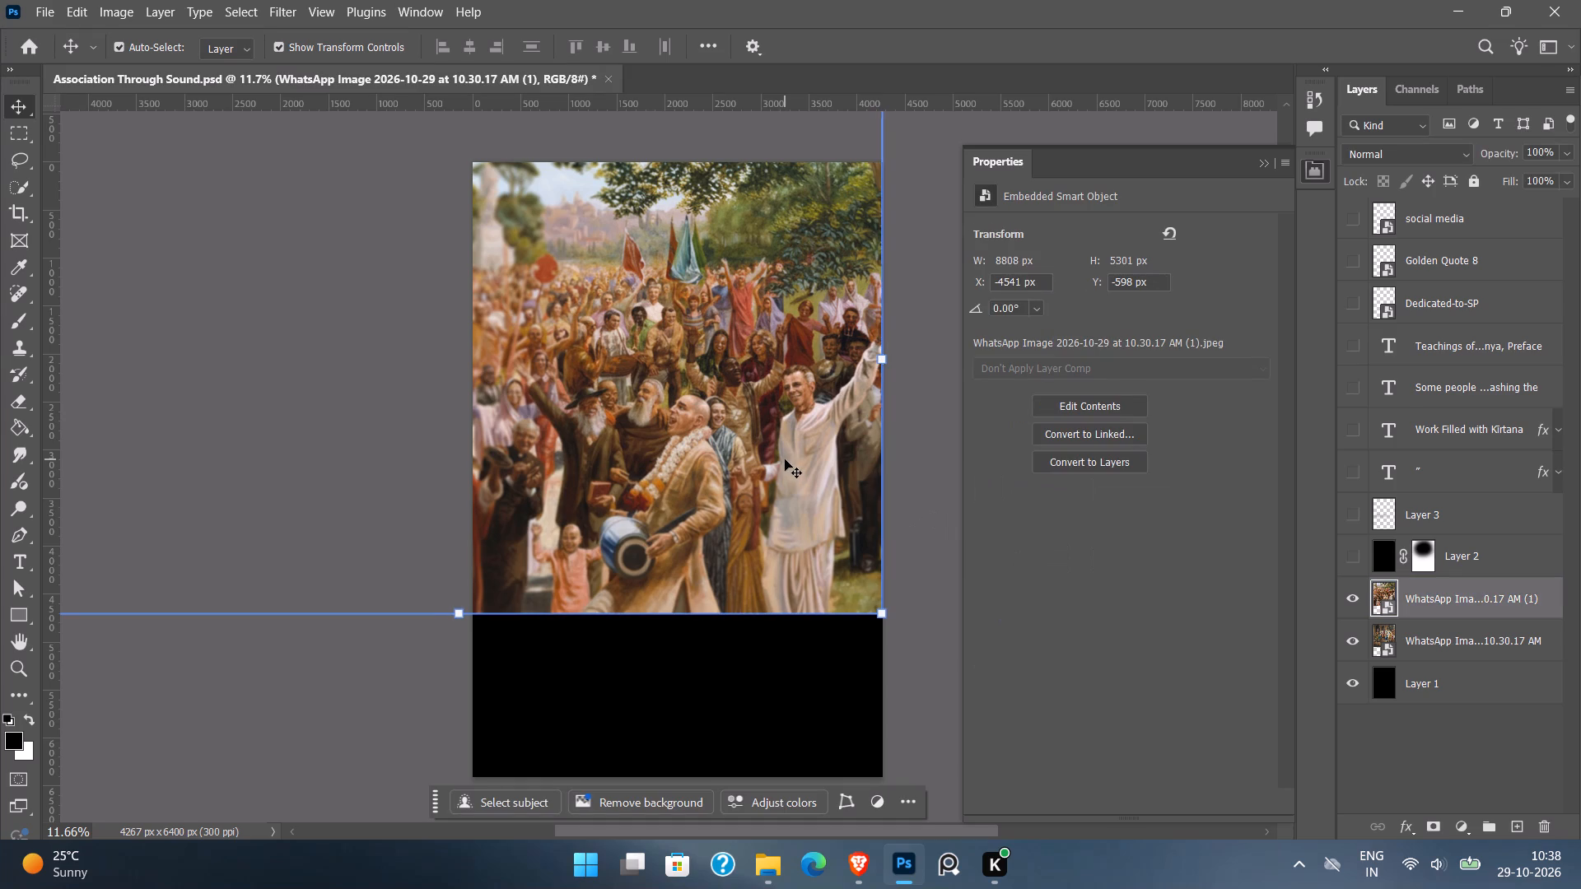
key("Right")
key("Right")
key("Right")
key("Right")
left_click(956, 480)
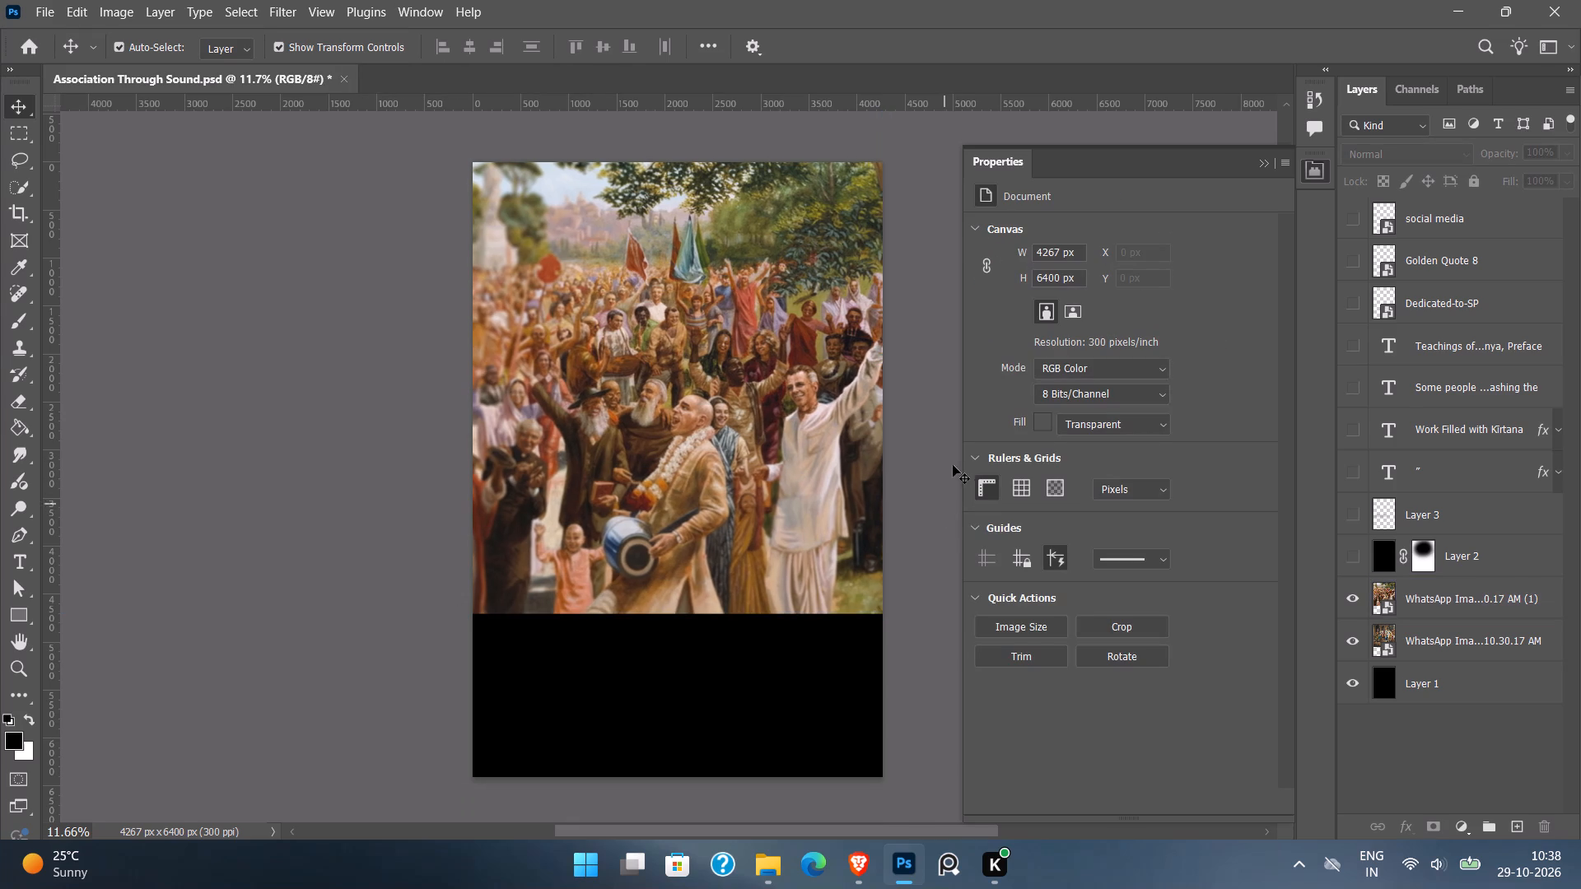
Move the crowd painting slightly higher, to about X -4404 px, Y -872 px, and show all the hidden layers to check the poster.
left_click_drag(779, 332, 786, 379)
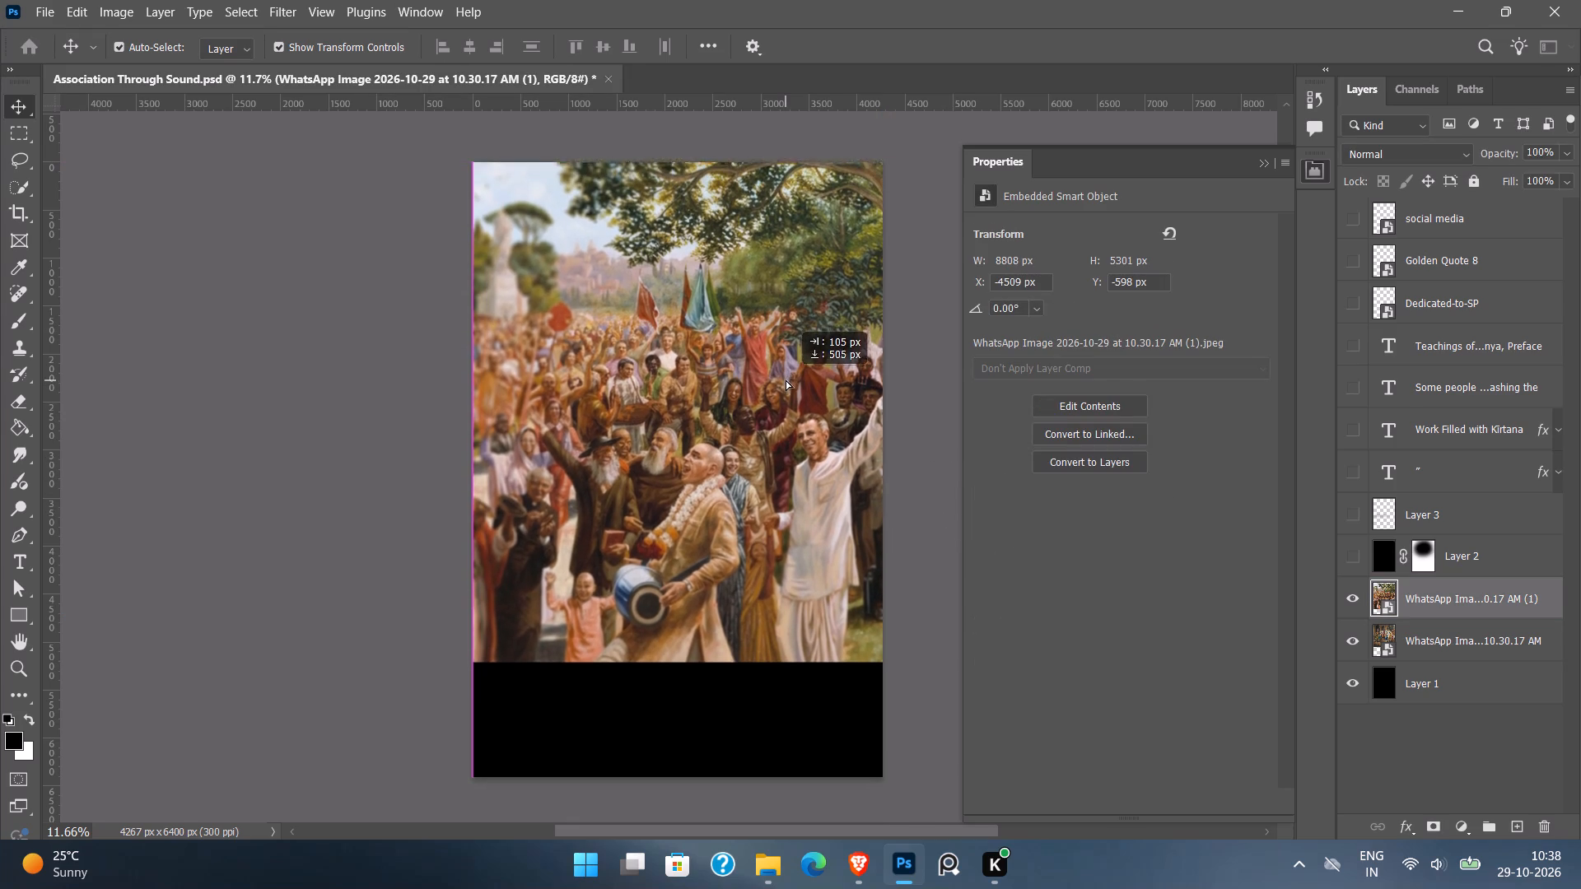
left_click_drag(786, 379, 795, 305)
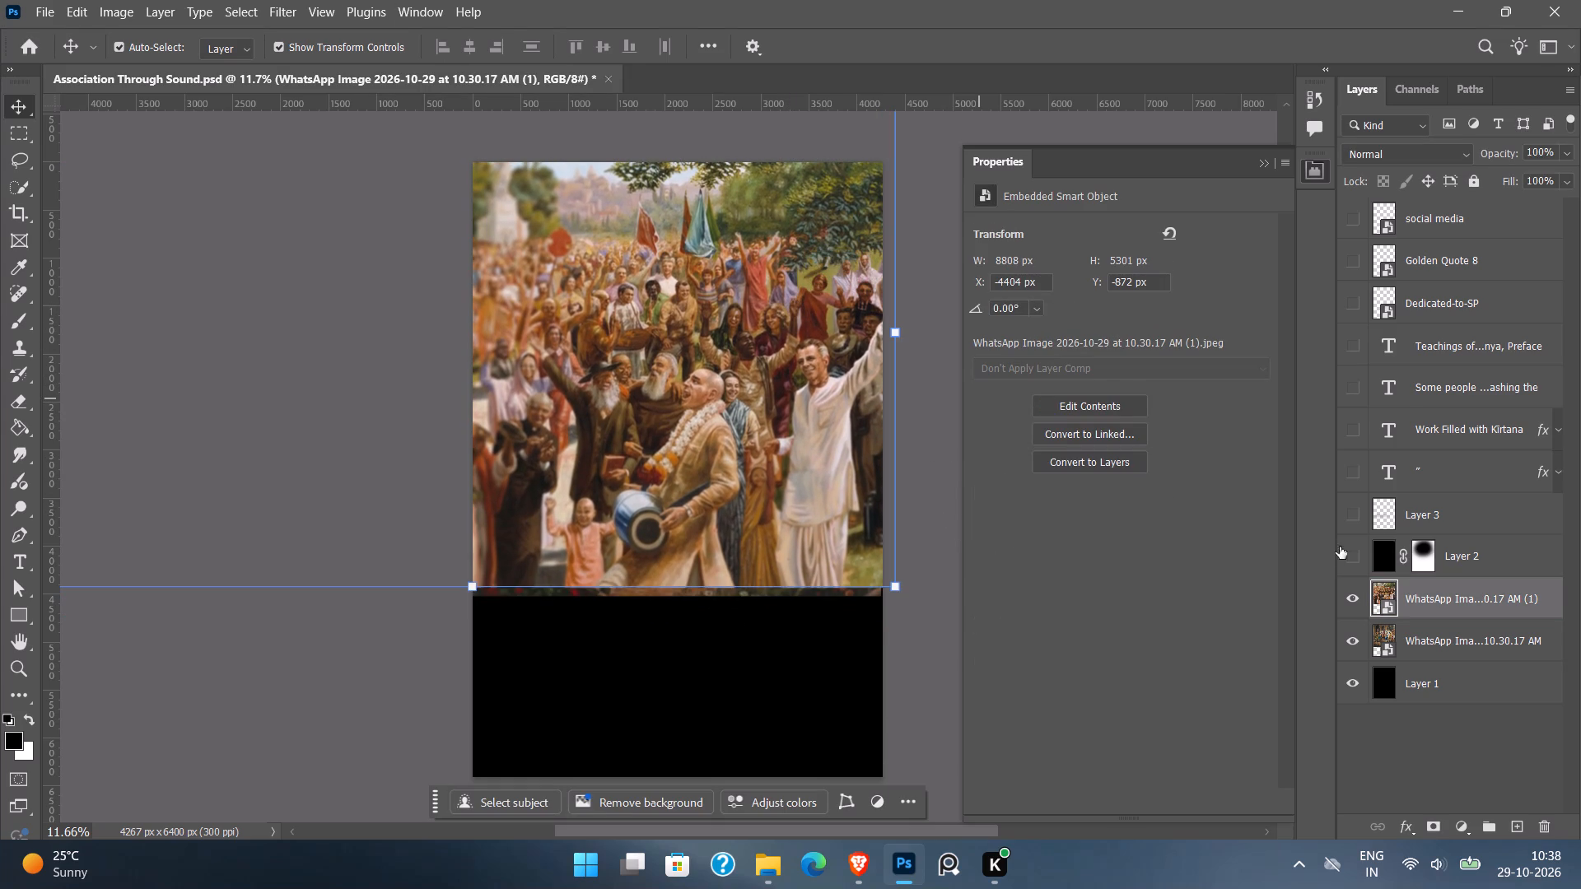
left_click_drag(1349, 556, 1355, 339)
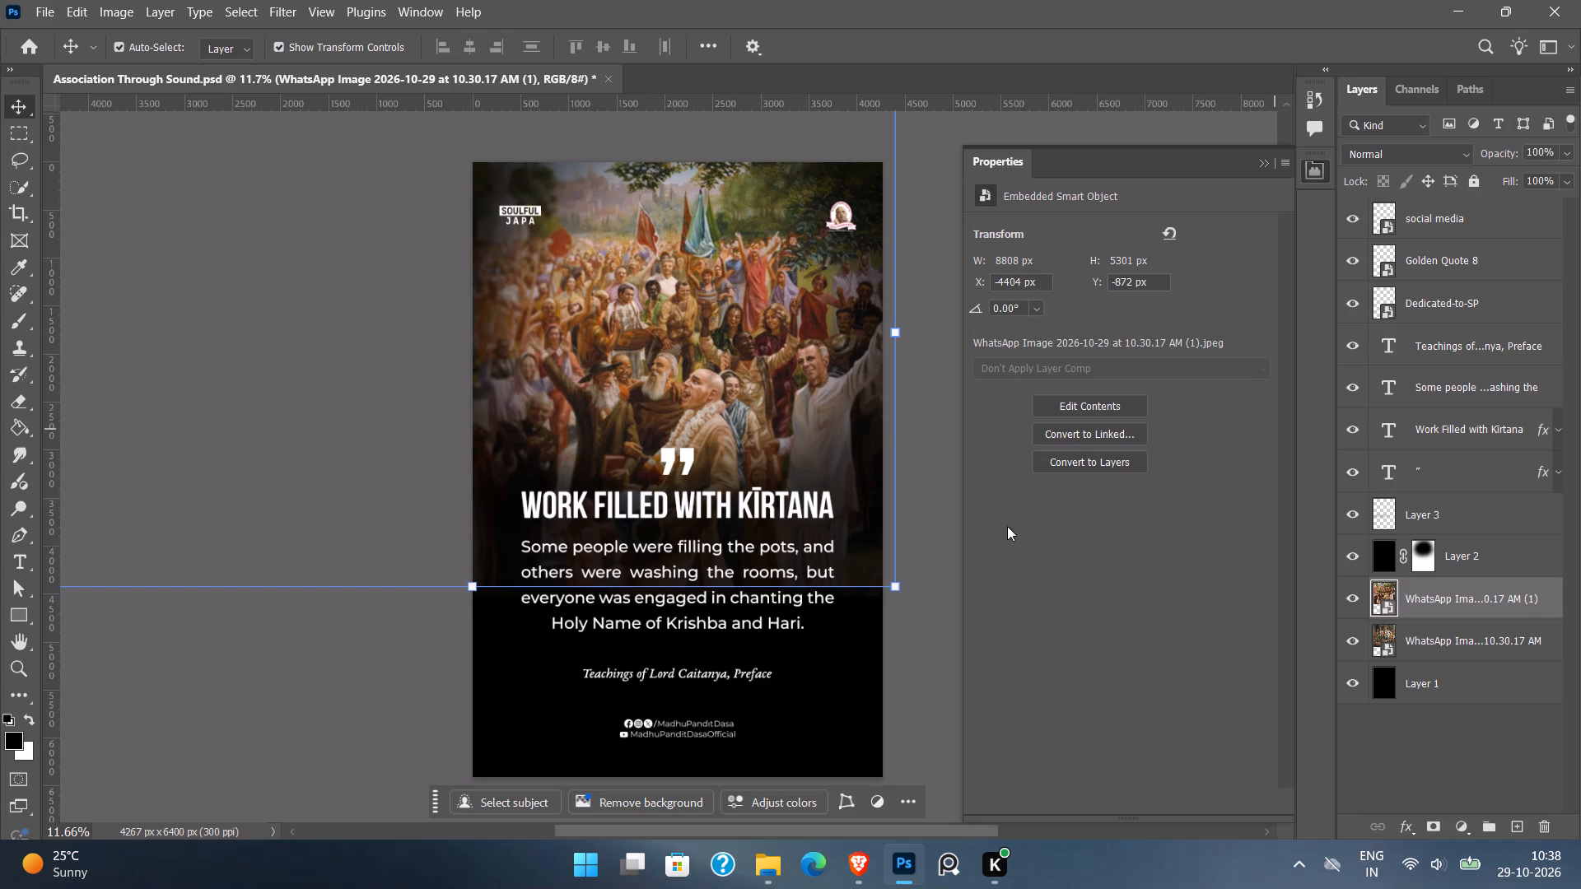
left_click(925, 533)
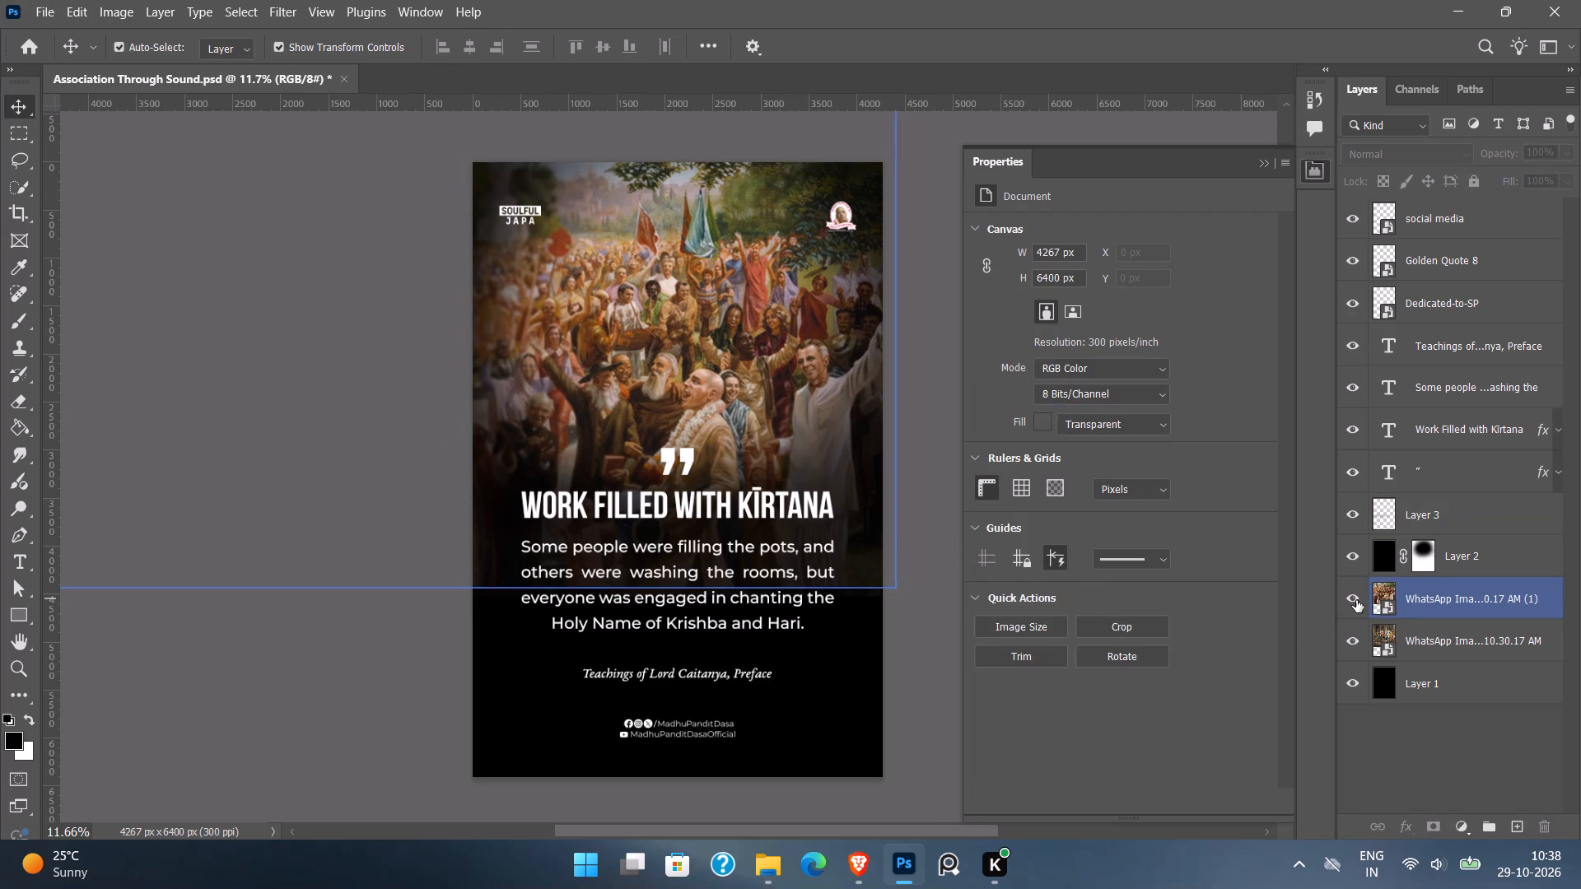
Hide every layer except the crowd painting, WhatsApp Image (1), and the black Layer 1, including the other WhatsApp image.
left_click_drag(1355, 599, 1355, 229)
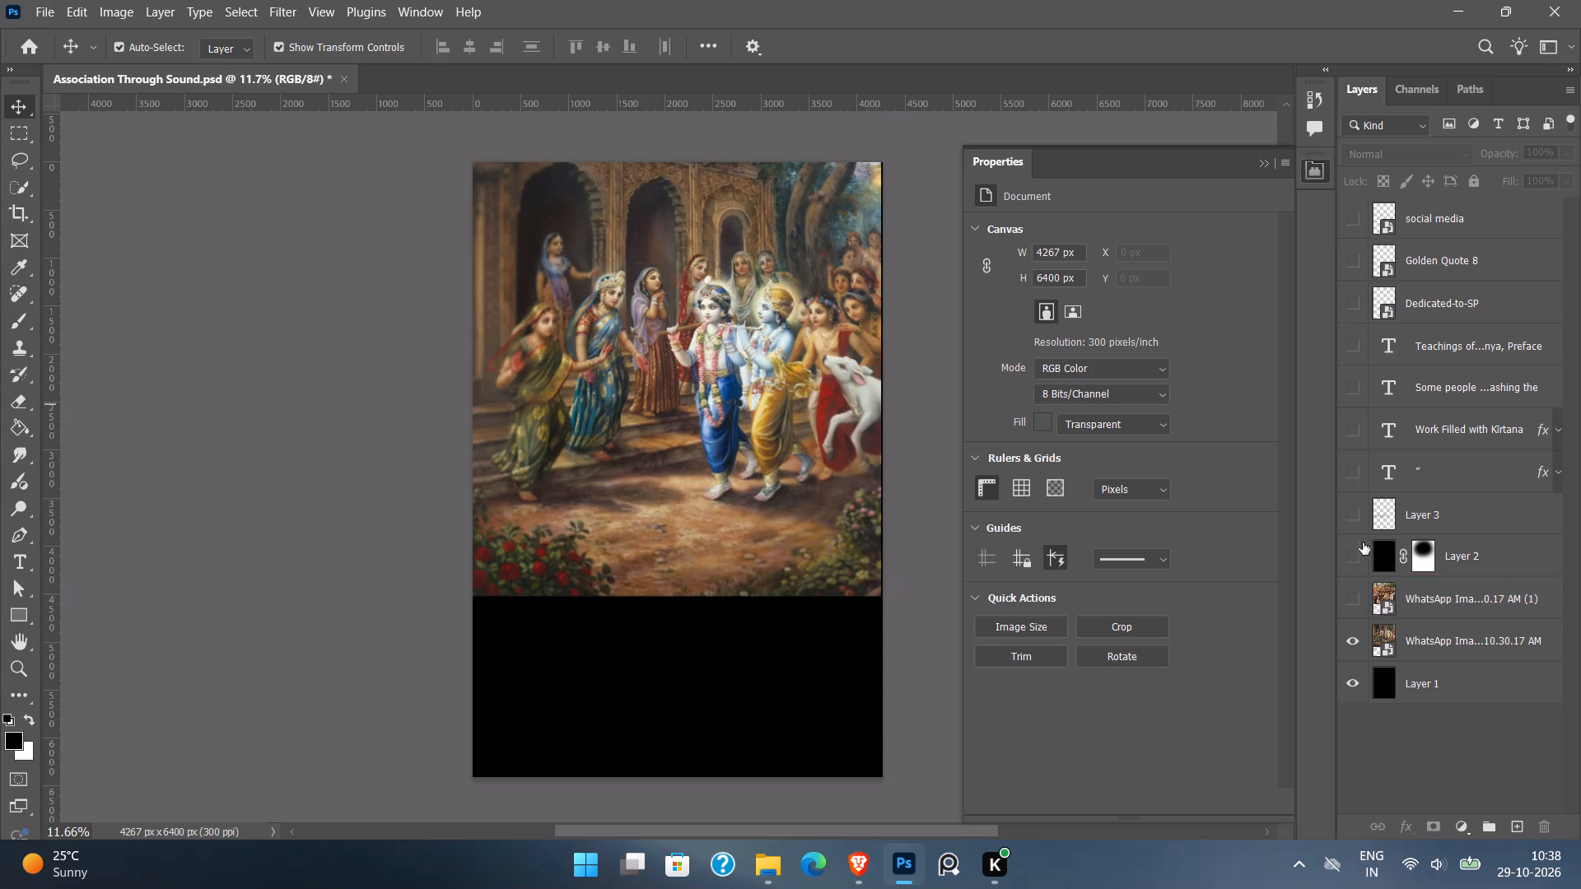
left_click(1350, 603)
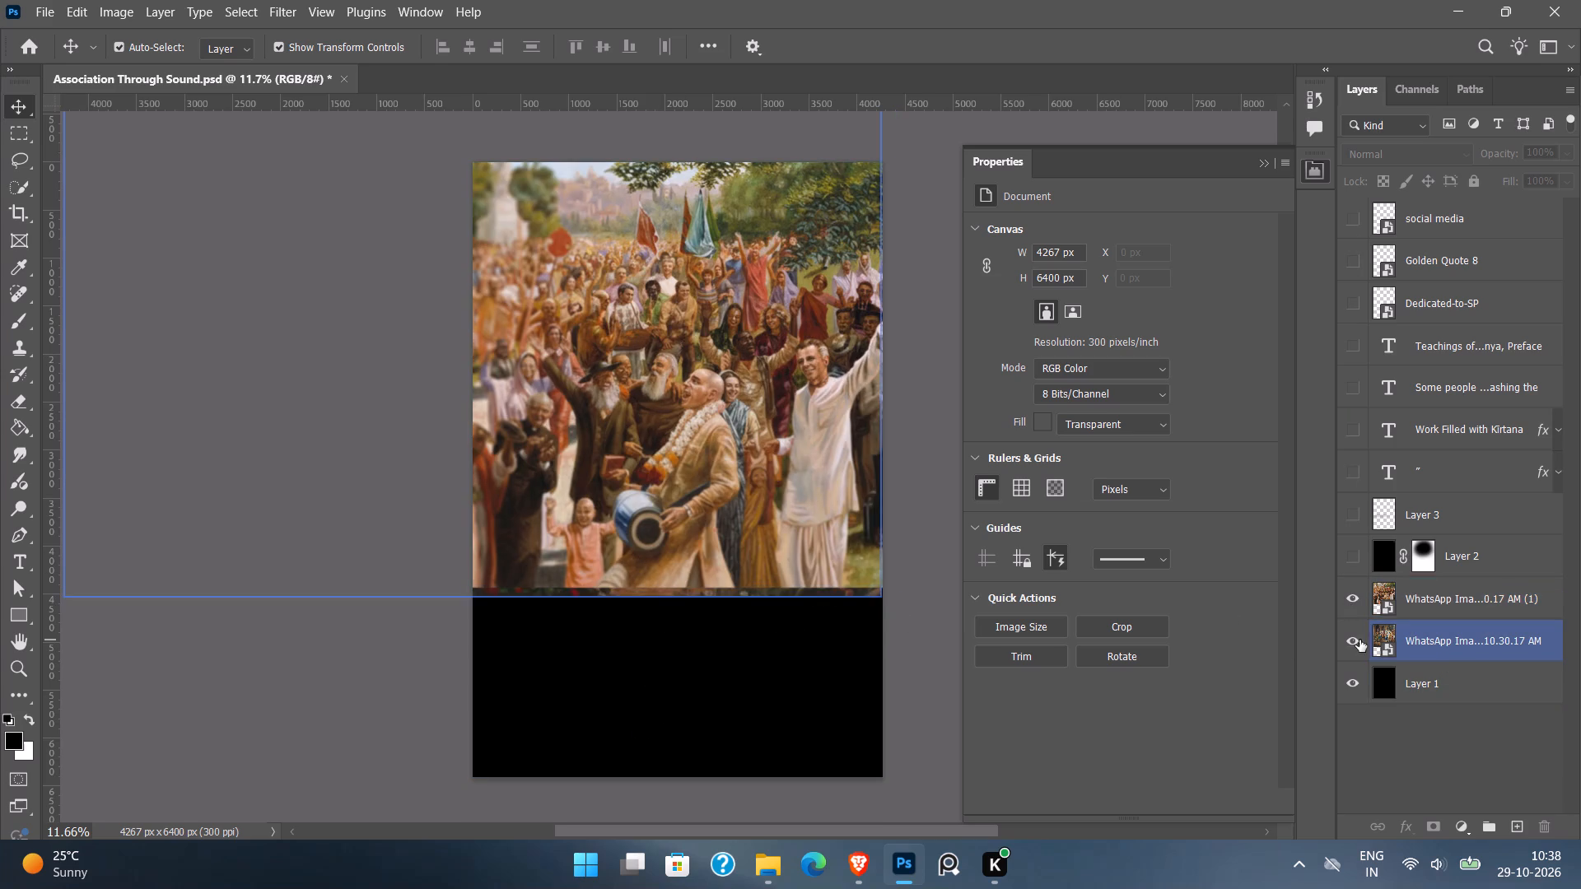
left_click(1359, 640)
Export the text-free painting on its black background as a JPG at 4267 x 6400 px.
left_click(56, 5)
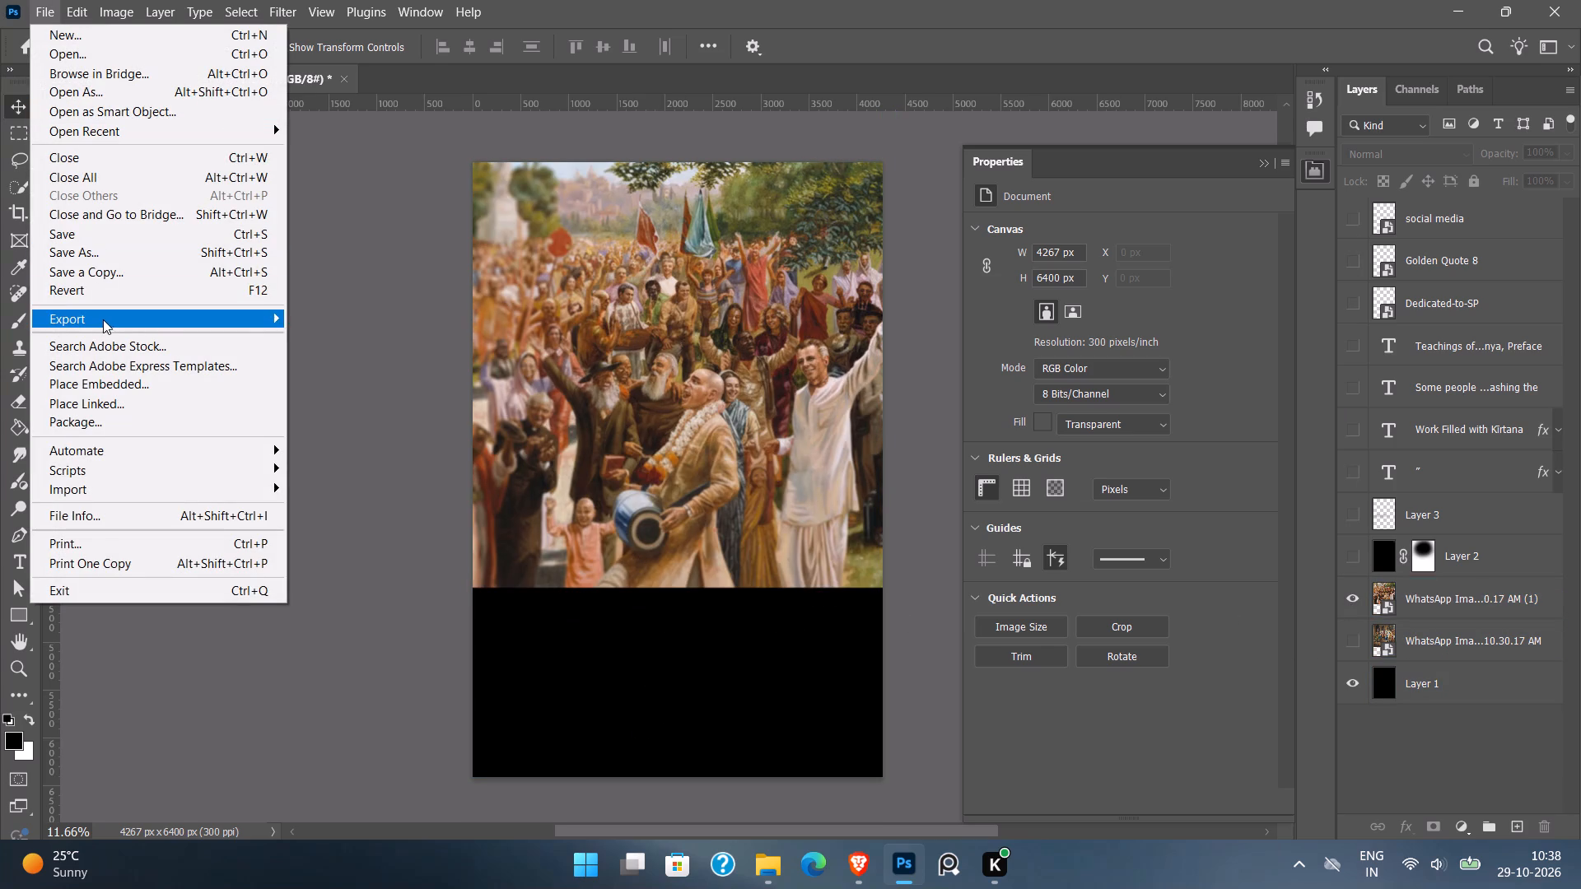
left_click(103, 317)
left_click(432, 333)
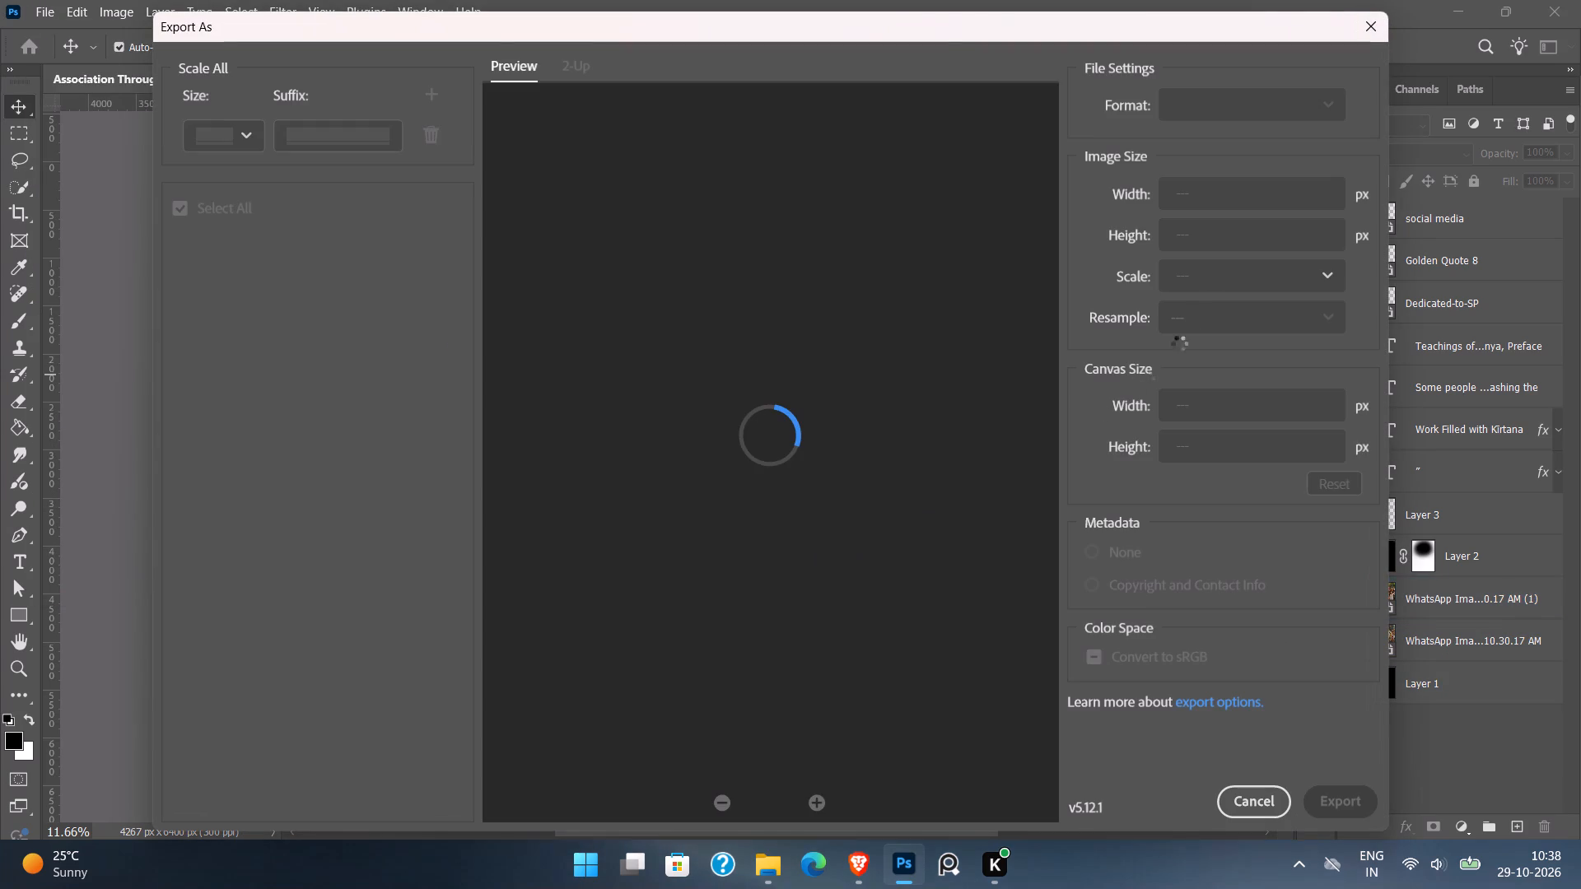
left_click(1340, 808)
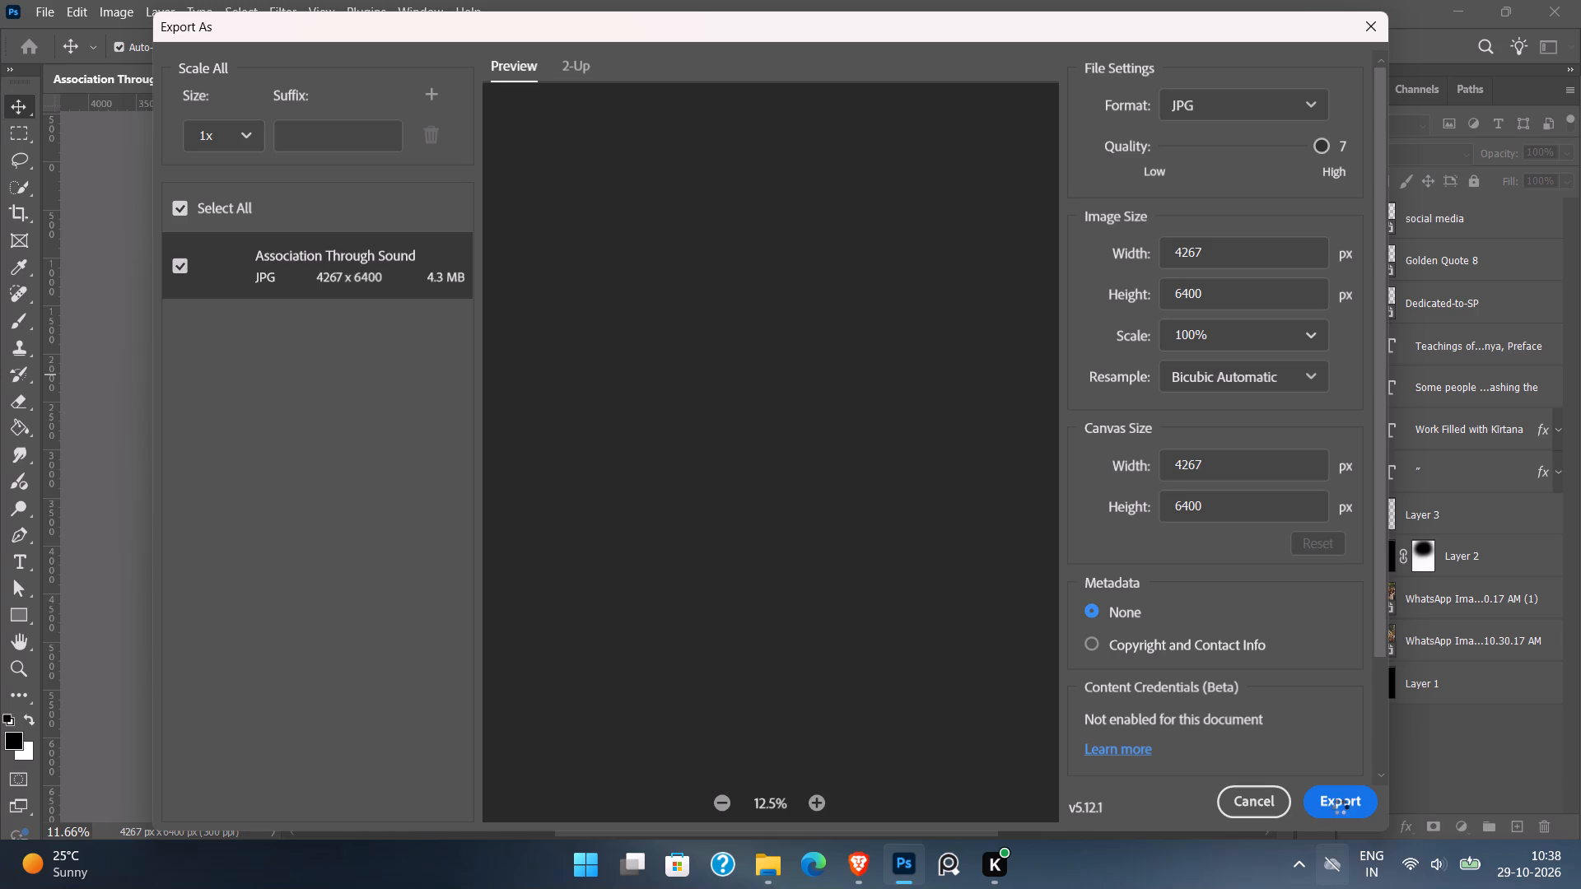
left_click(1344, 797)
left_click(1349, 737)
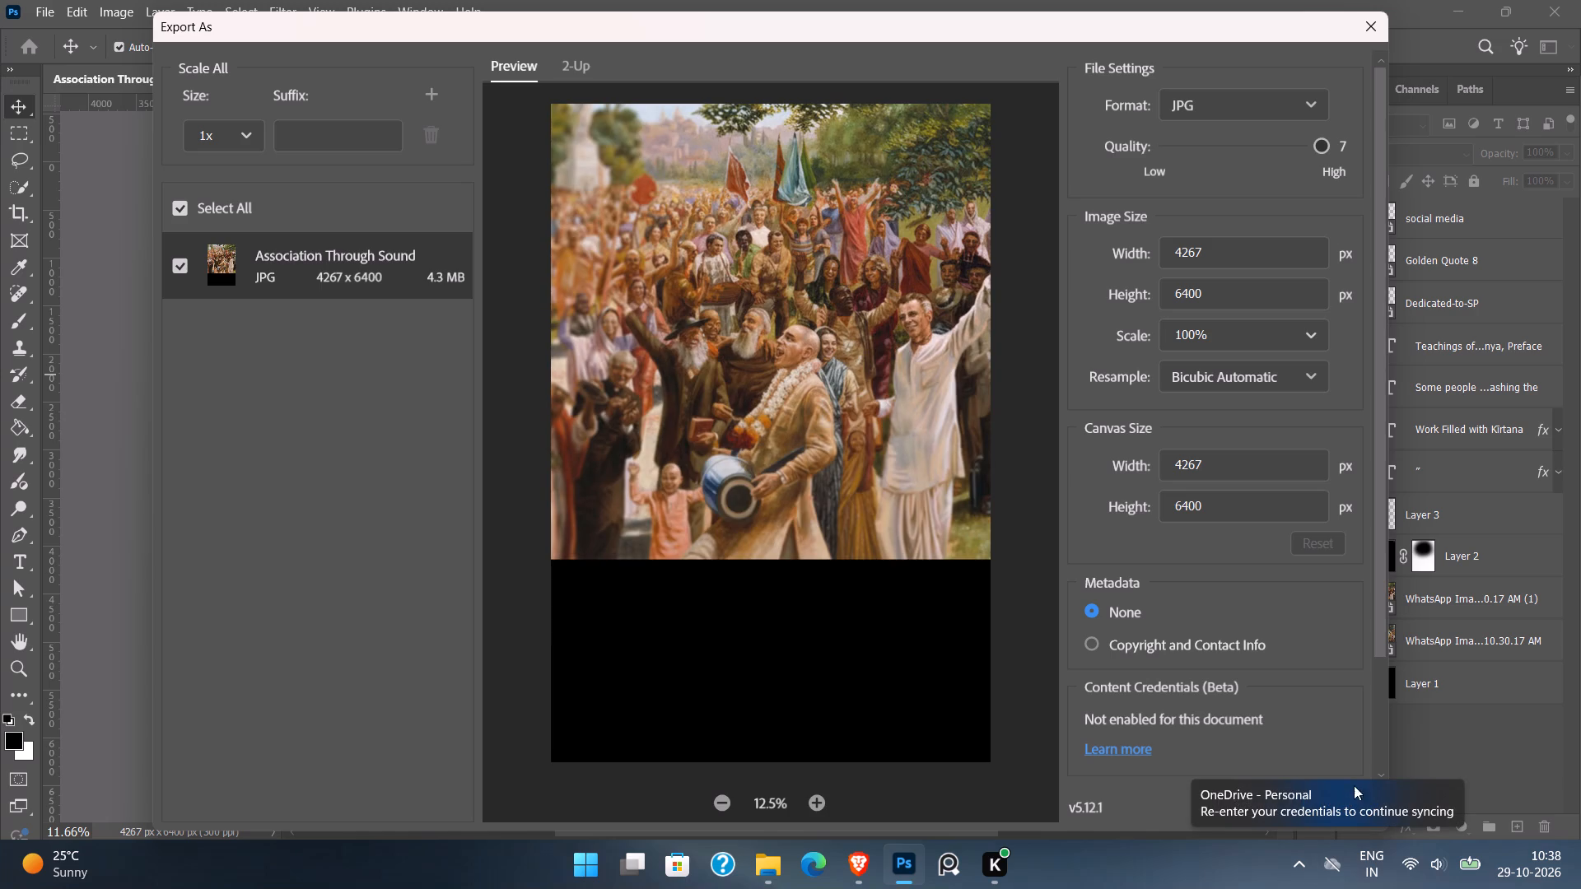
left_click(1129, 805)
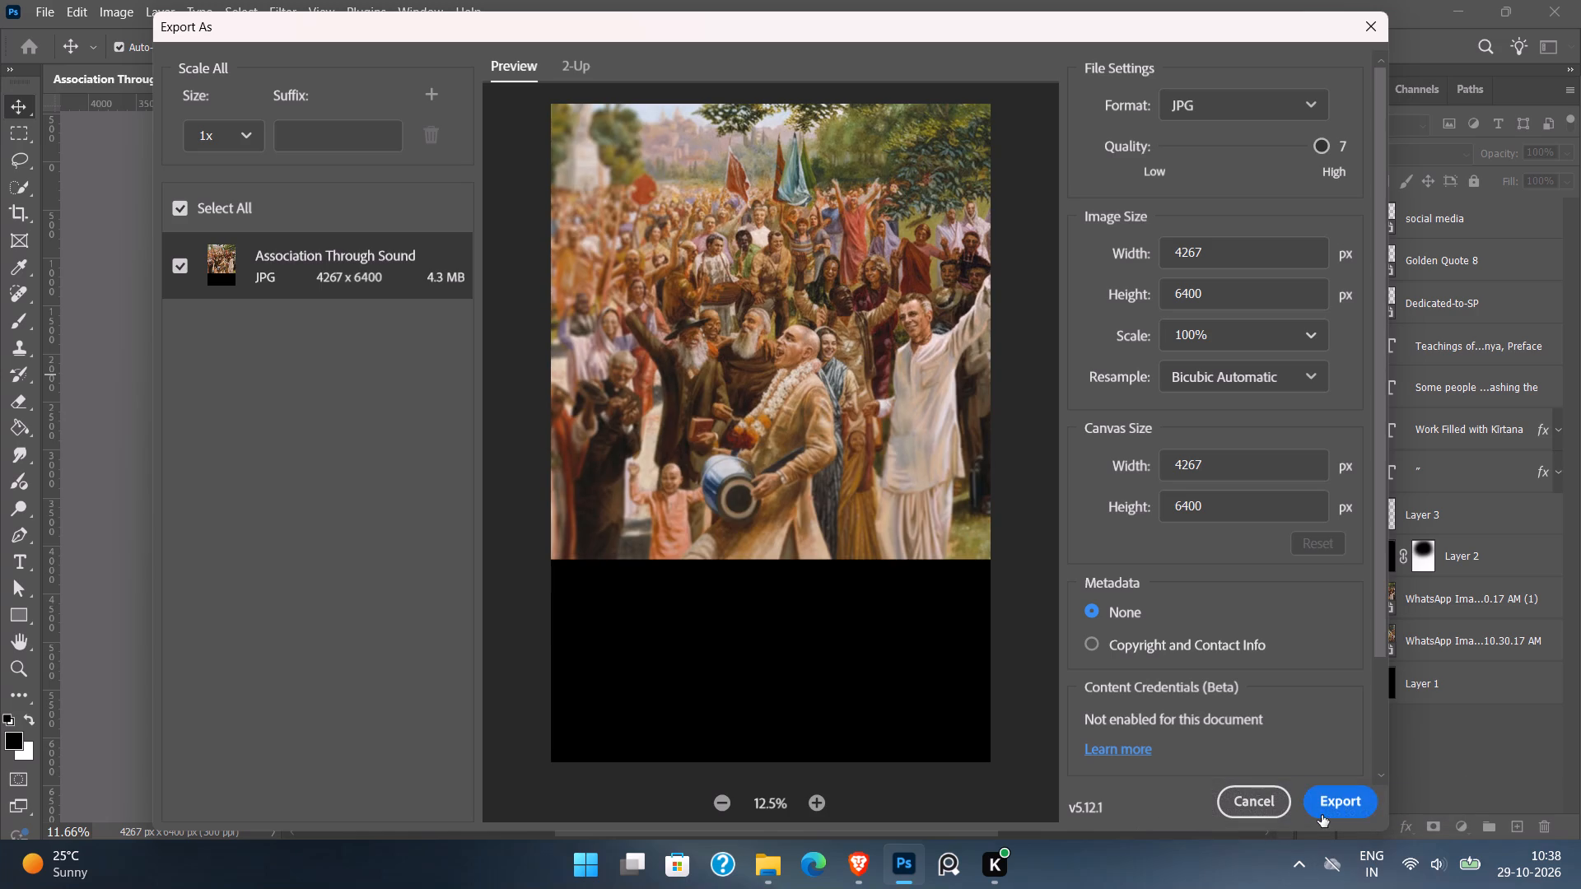
Start saving the exported JPG in the Office folder, basing its file name on the existing Work Filled with KIrtana file plus a suffix.
left_click(1322, 815)
scroll(781, 278, "down", 5)
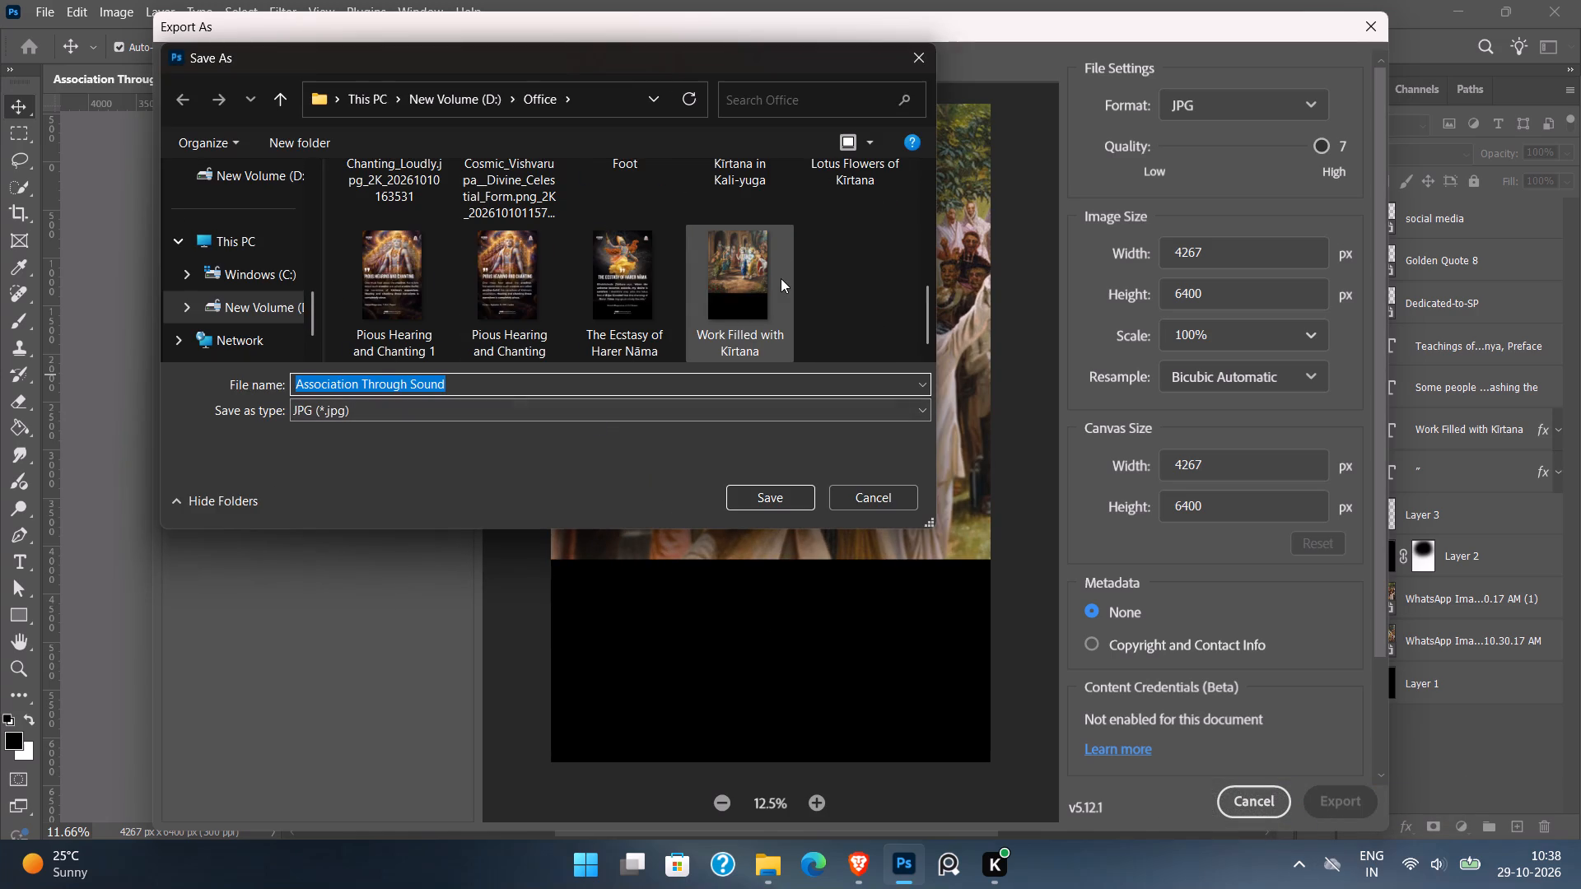
left_click(735, 301)
left_click(463, 373)
left_click(455, 384)
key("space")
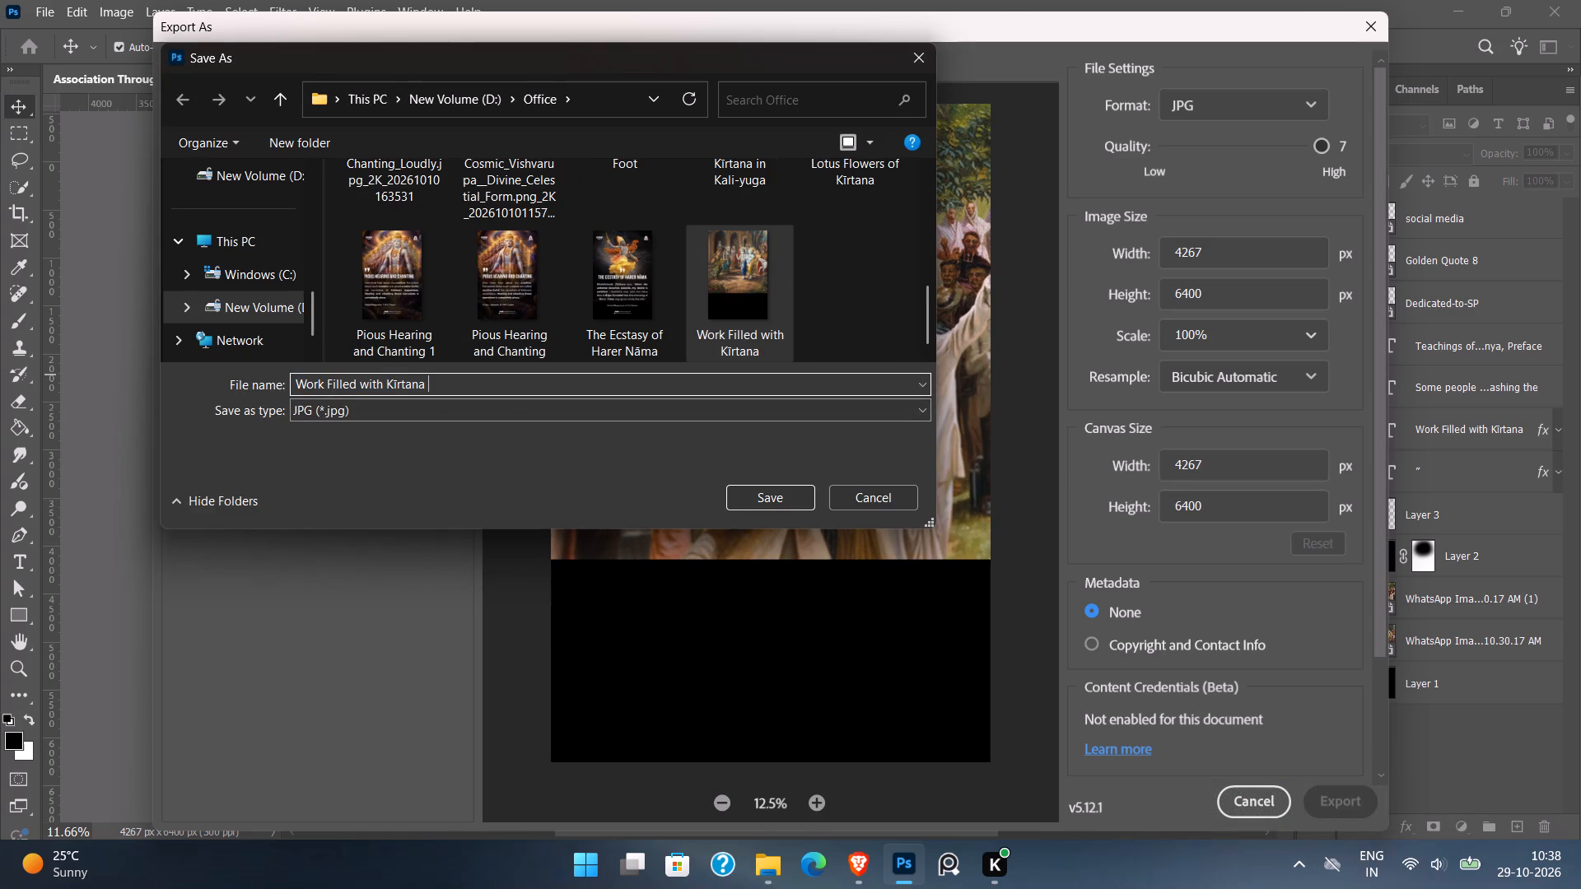
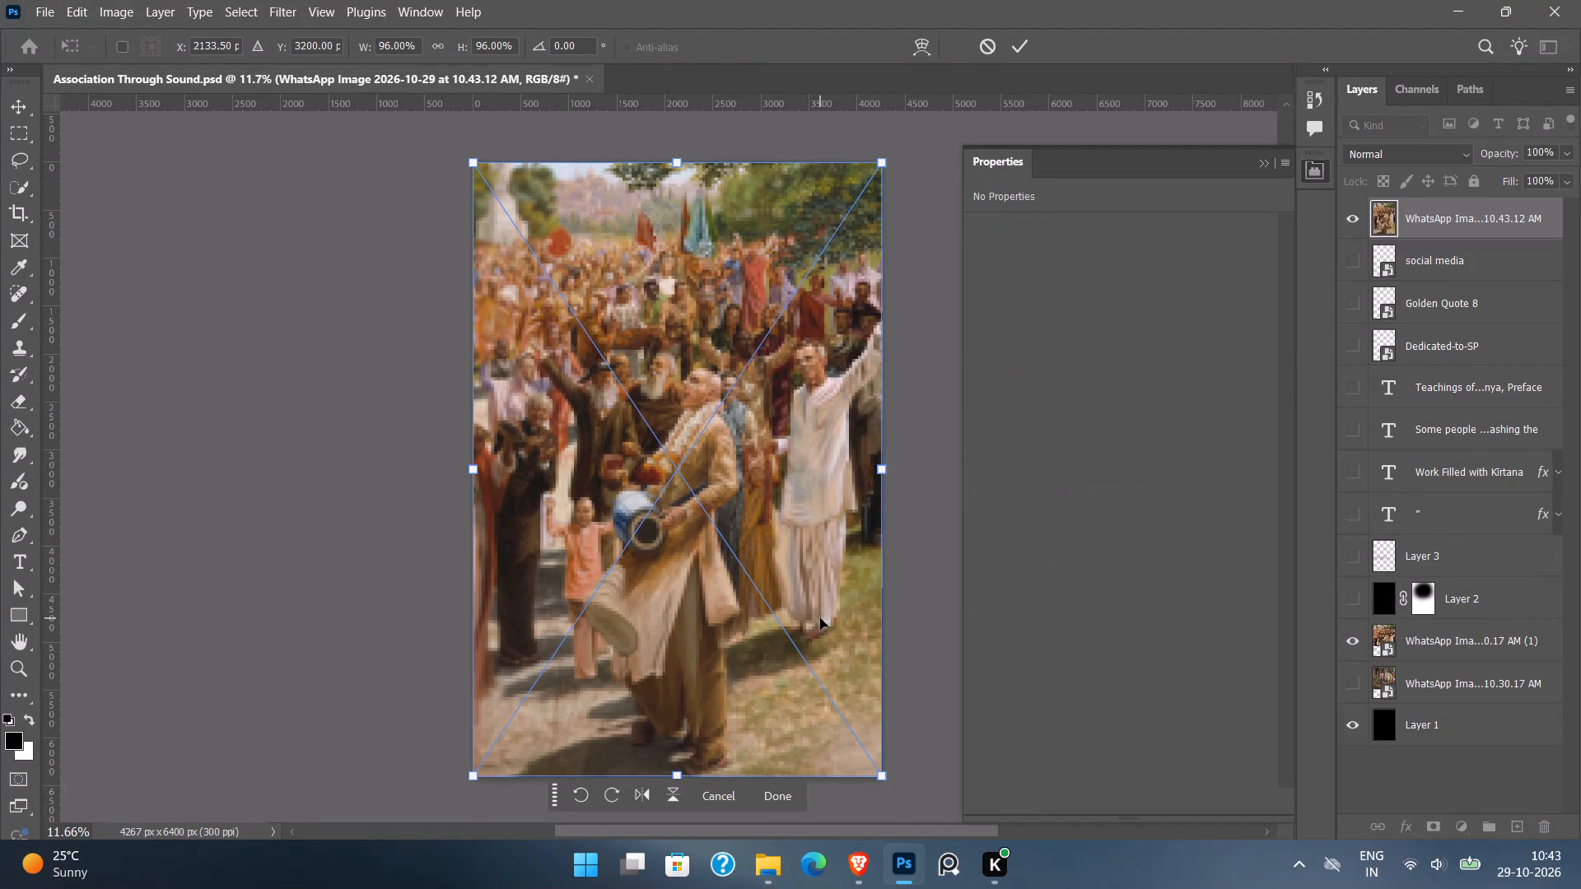
Place the new WhatsApp Image 10.43.12 AM painting and move its layer directly below the masked Layer 2, above WhatsApp Image (1).
left_click_drag(1462, 218, 1510, 499)
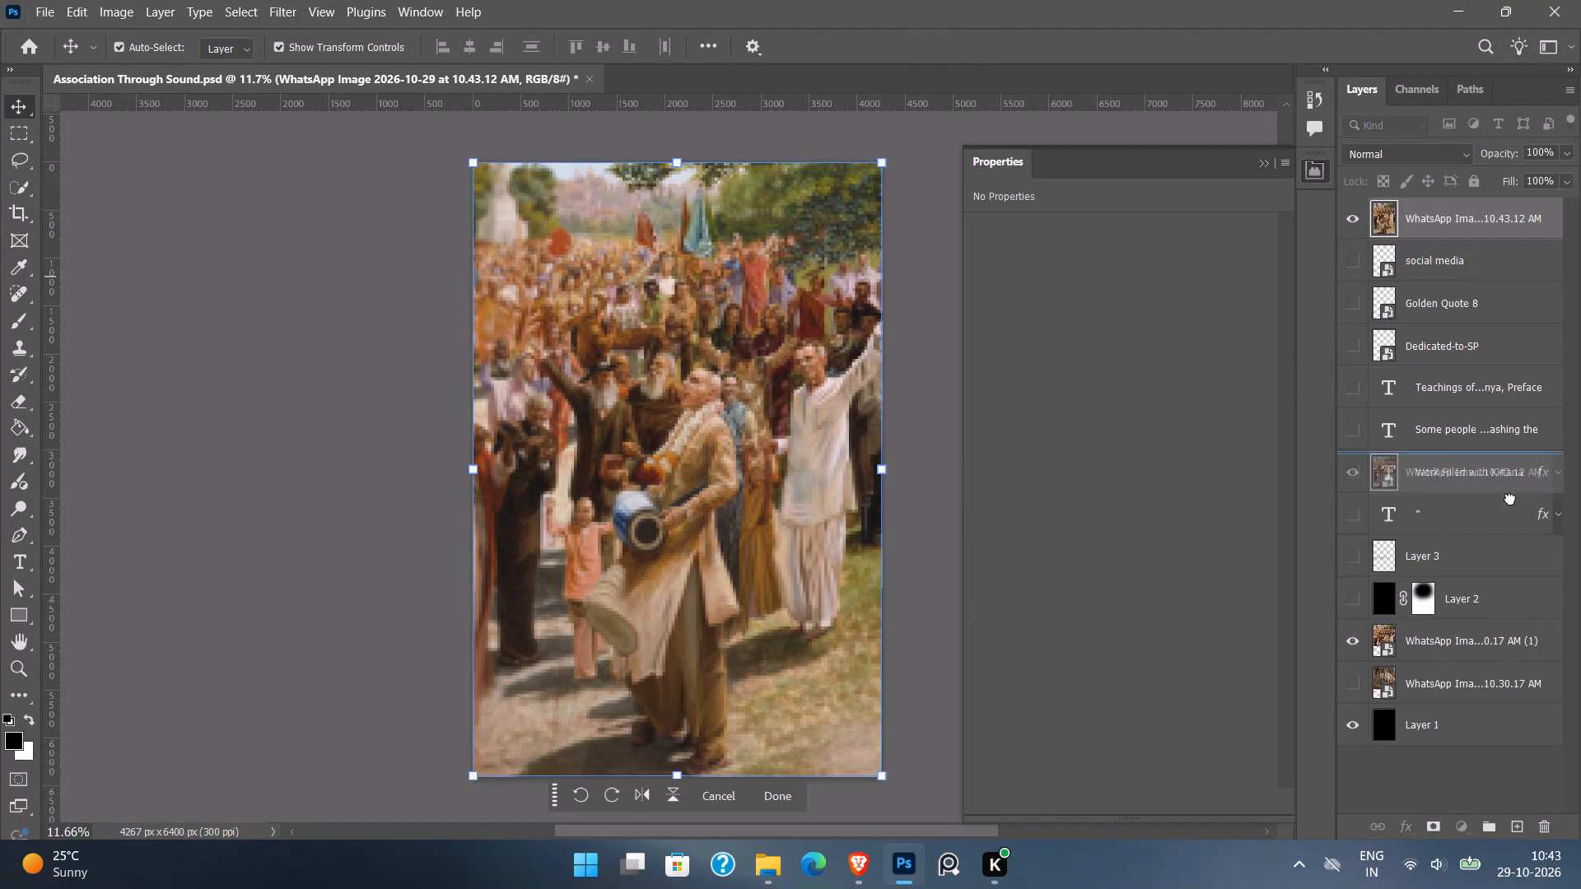
left_click_drag(1510, 499, 1523, 610)
Show all the hidden layers above the new painting, from the black gradient Layer 2 up to social media.
left_click_drag(1352, 561, 1345, 356)
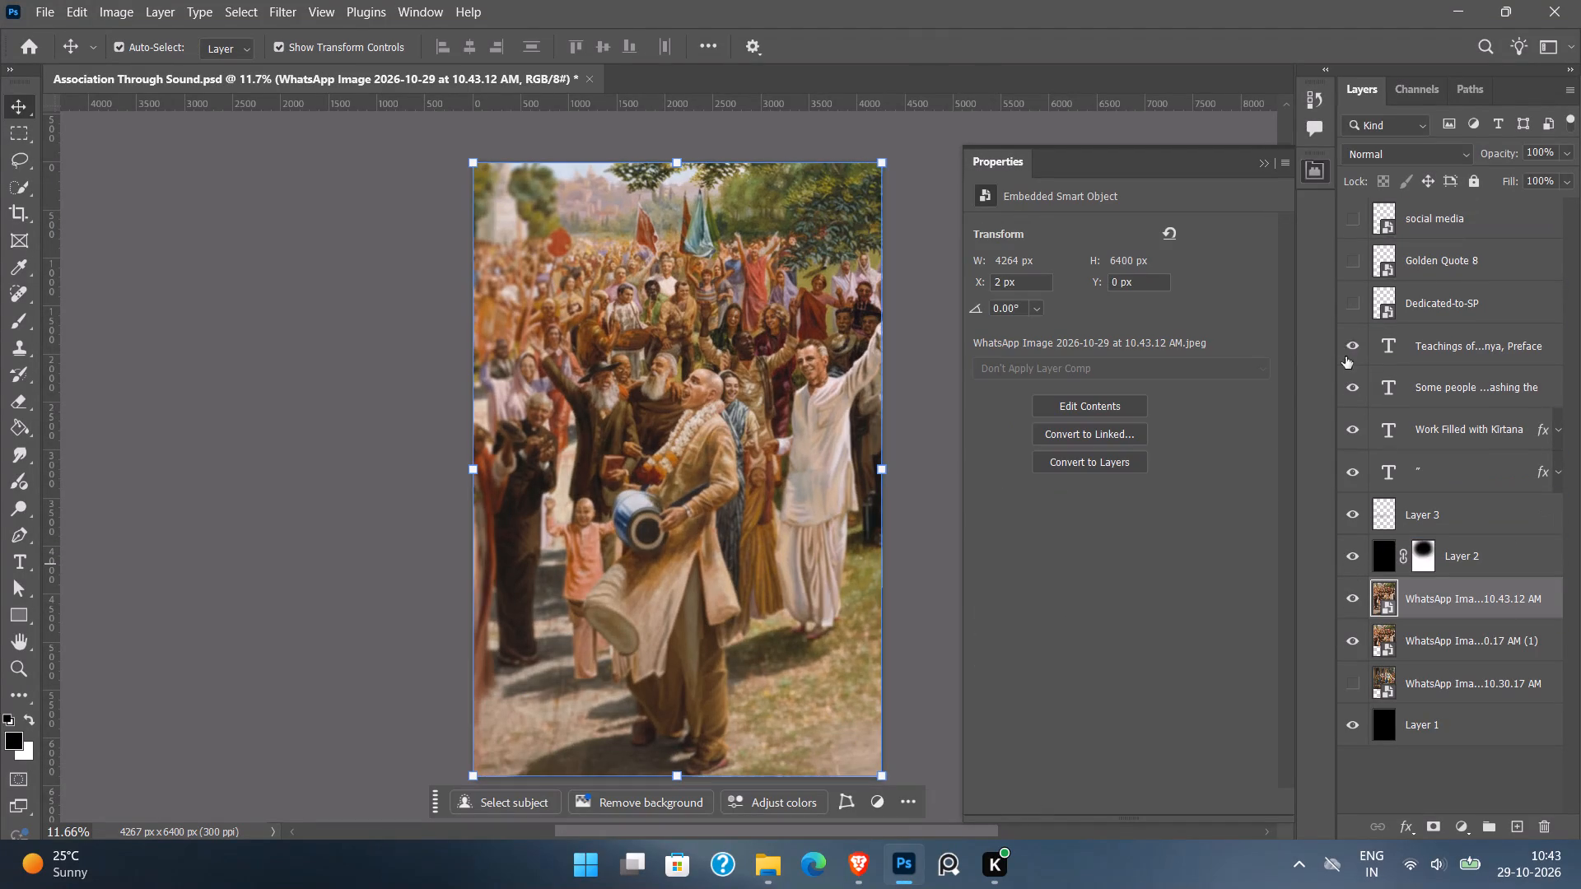
left_click_drag(1345, 356, 1349, 225)
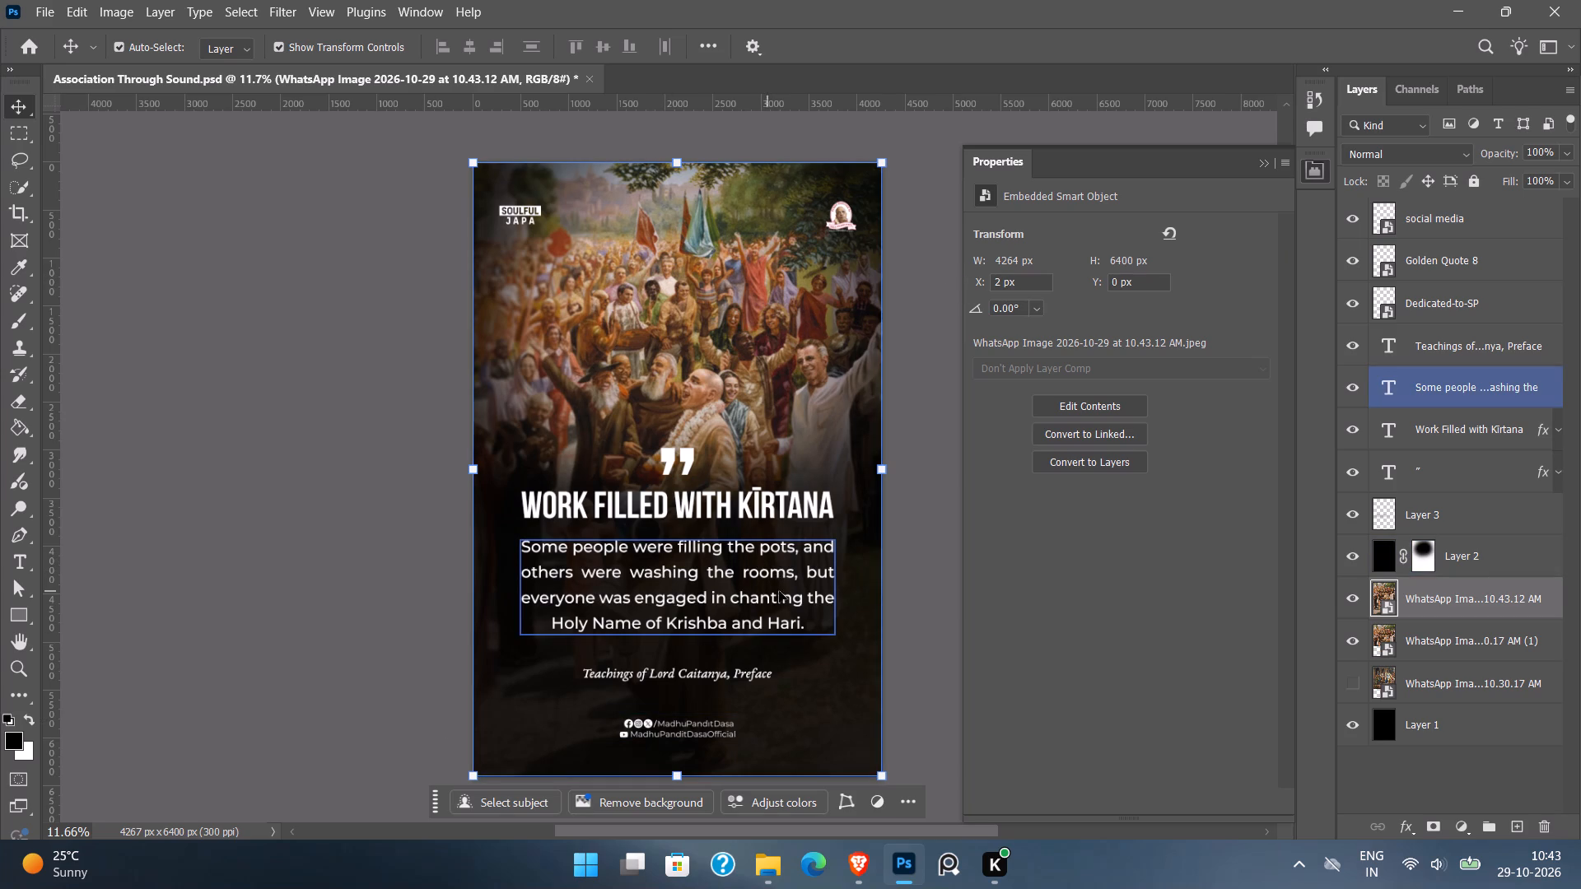
Open the quote paragraph for editing and select the text at the word Name in its last line.
double_click(674, 603)
left_click_drag(644, 631, 593, 631)
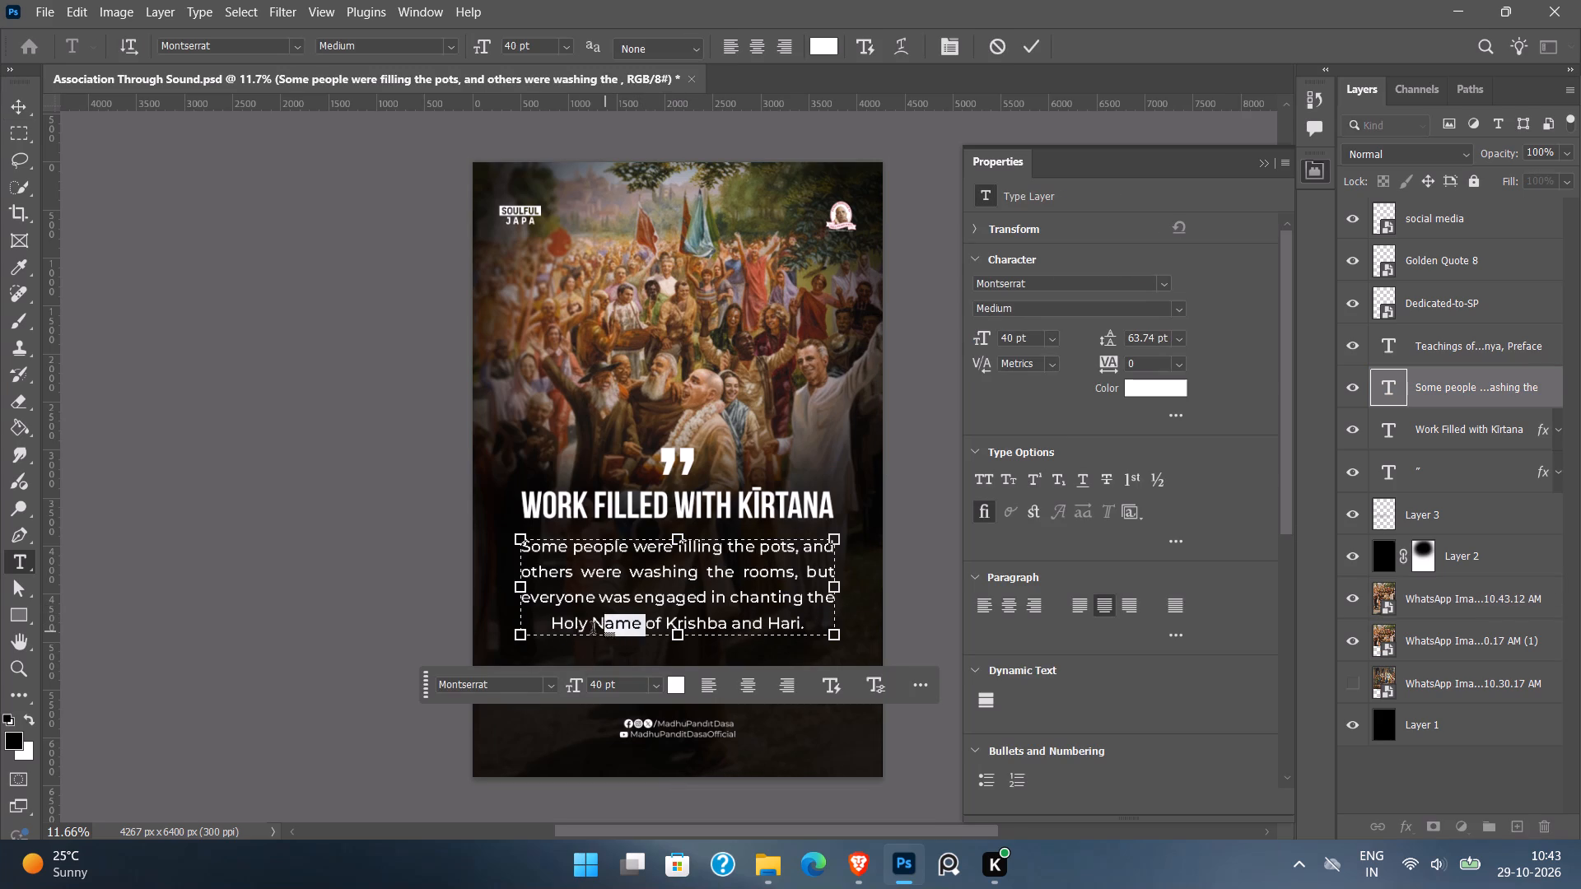
Set the words "Holy Name" in the quote paragraph to Montserrat Bold.
left_click_drag(593, 631, 553, 626)
left_click(1174, 310)
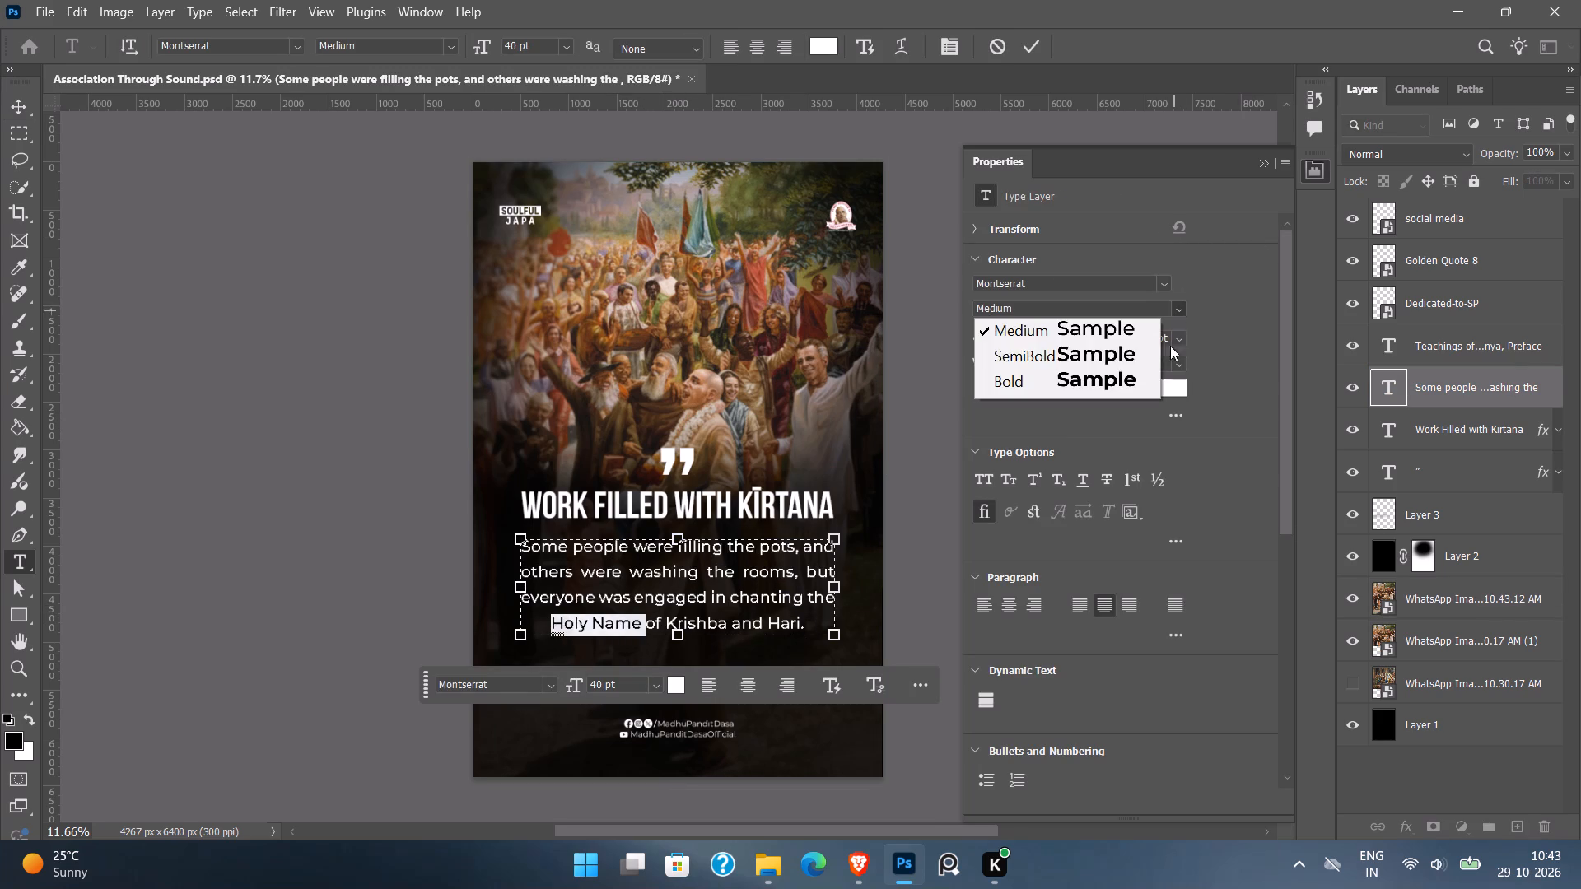
left_click(1136, 378)
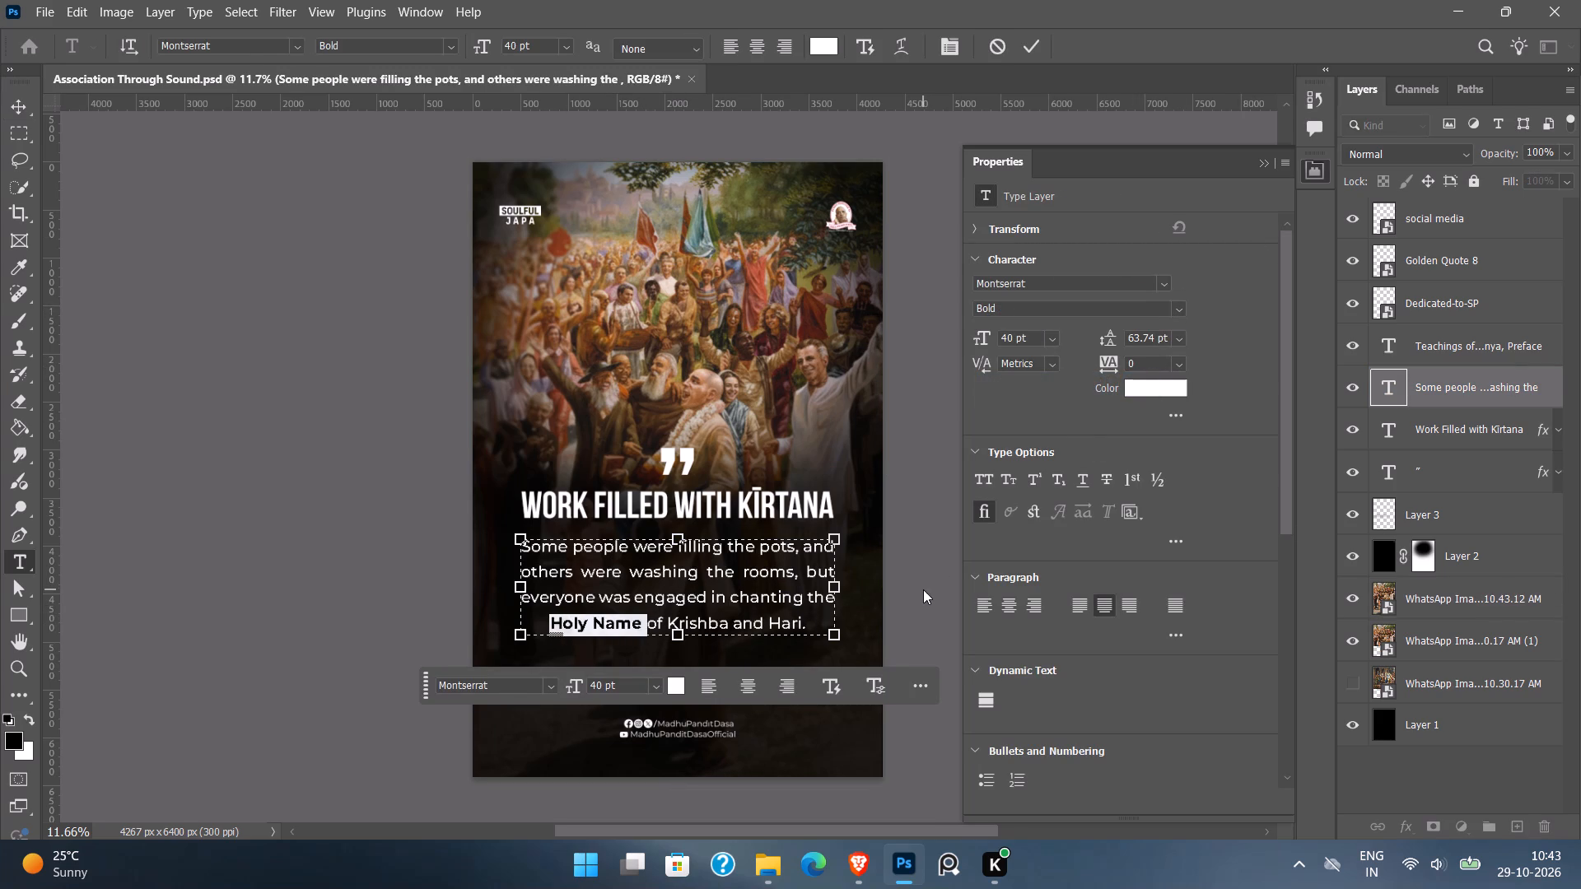
left_click(923, 589)
Correct the misspelled "Krishba" to "Krishna" in the last line of the quote paragraph.
double_click(721, 621)
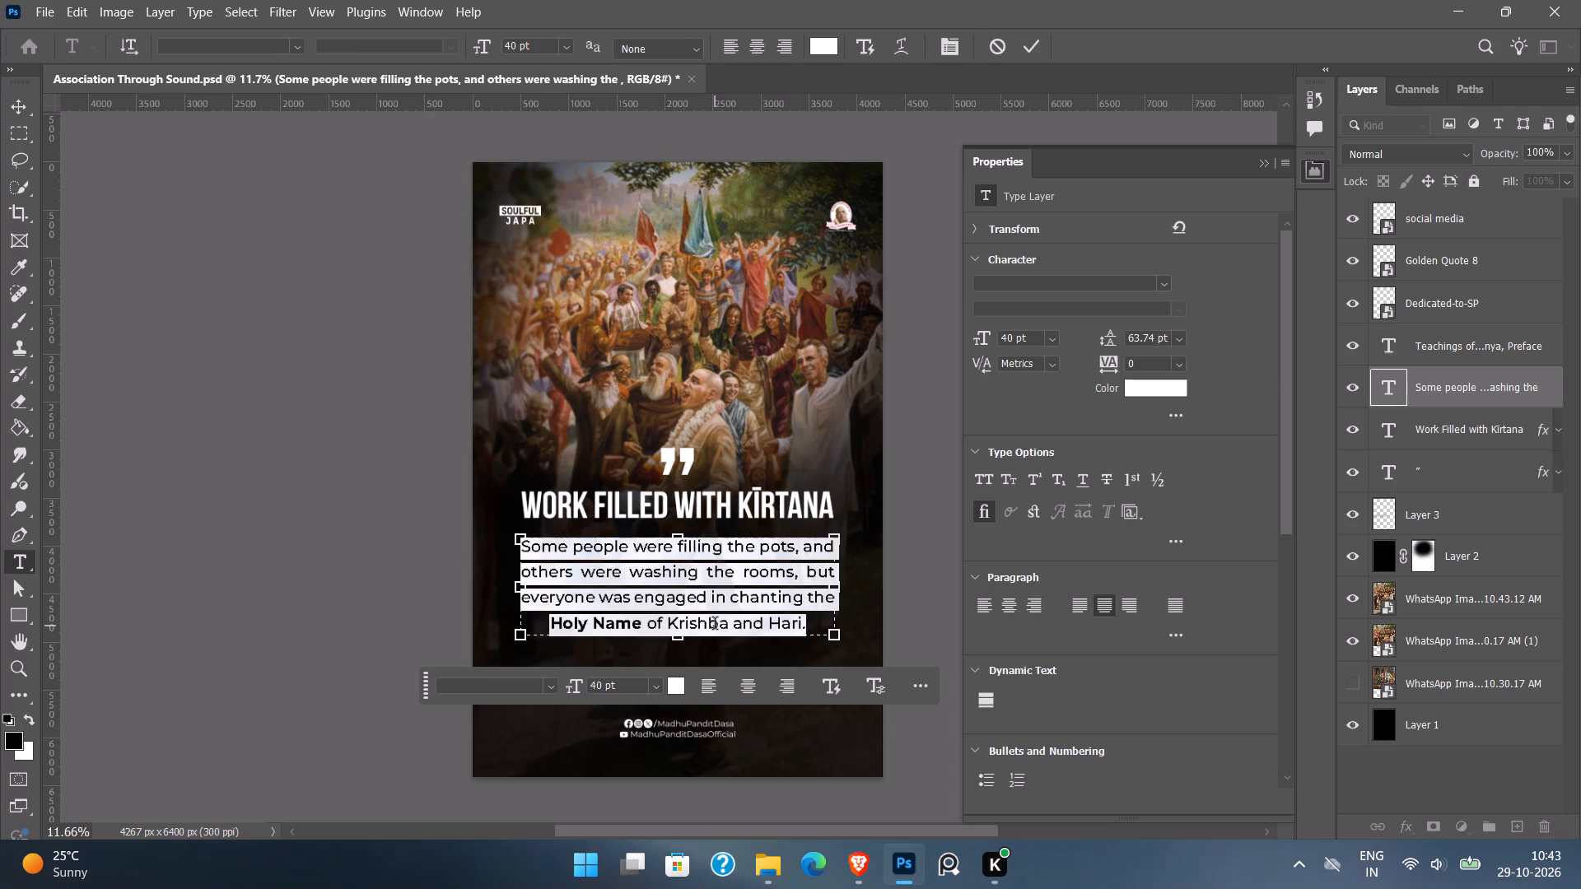
left_click(715, 626)
key("BackSpace")
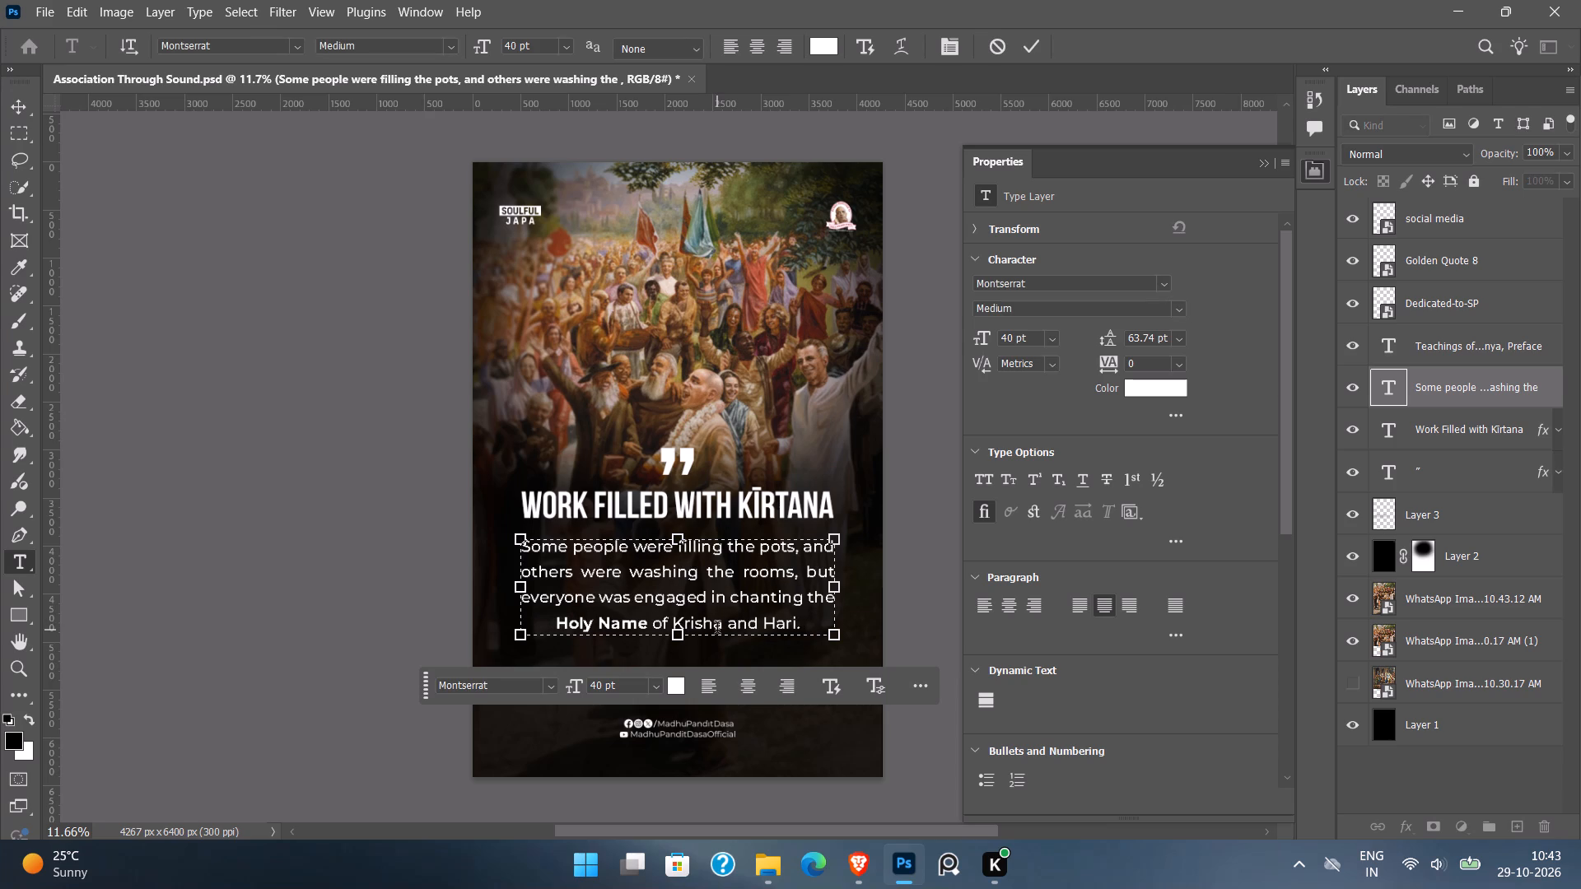
key("n")
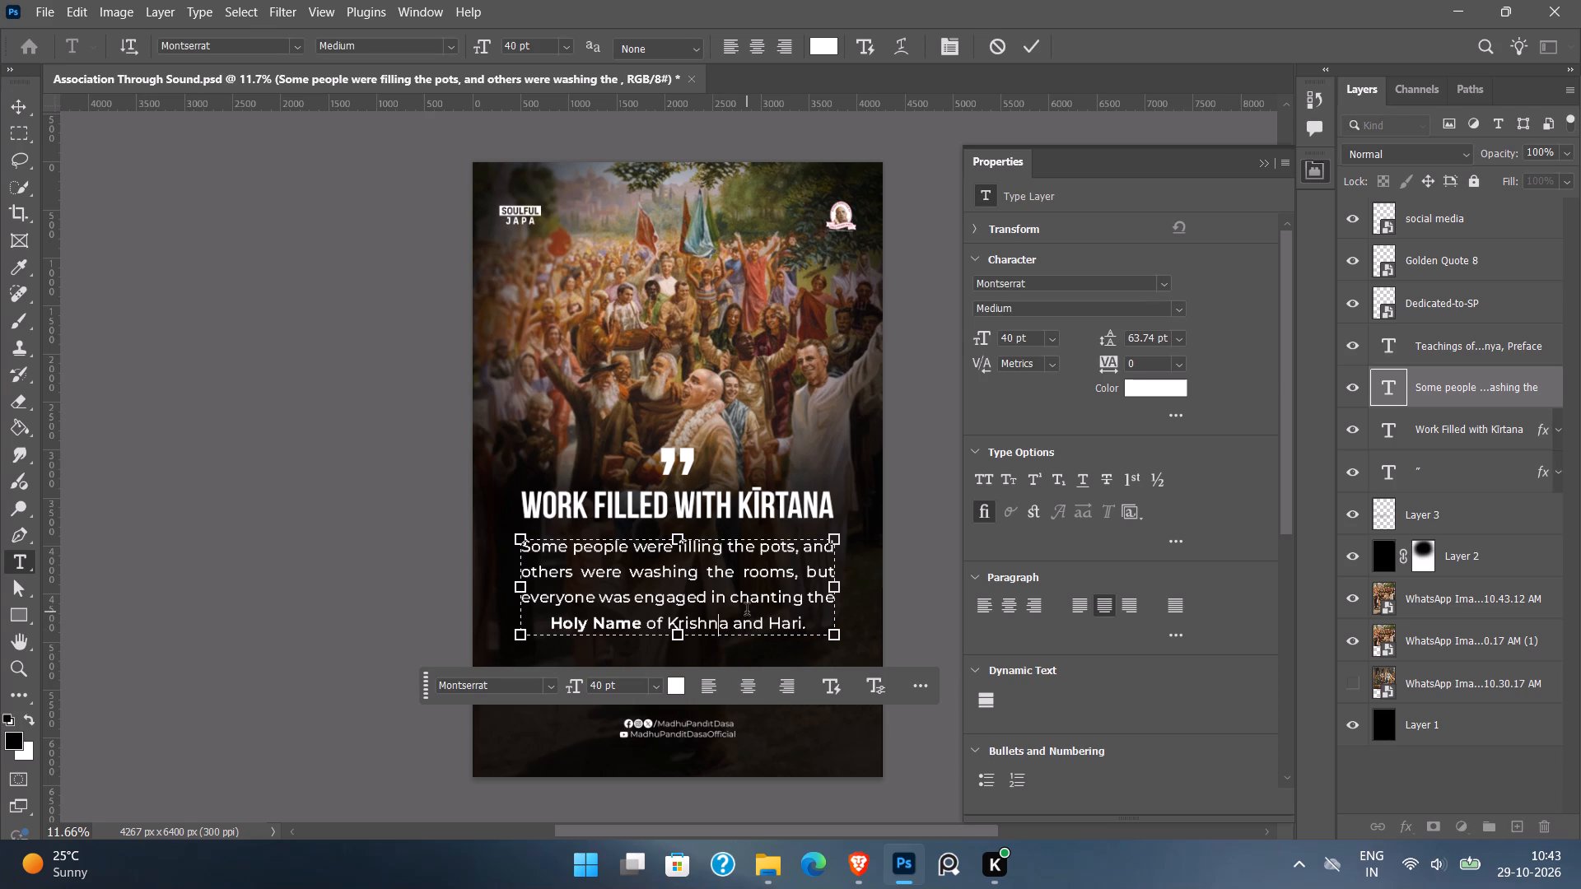
key("Return")
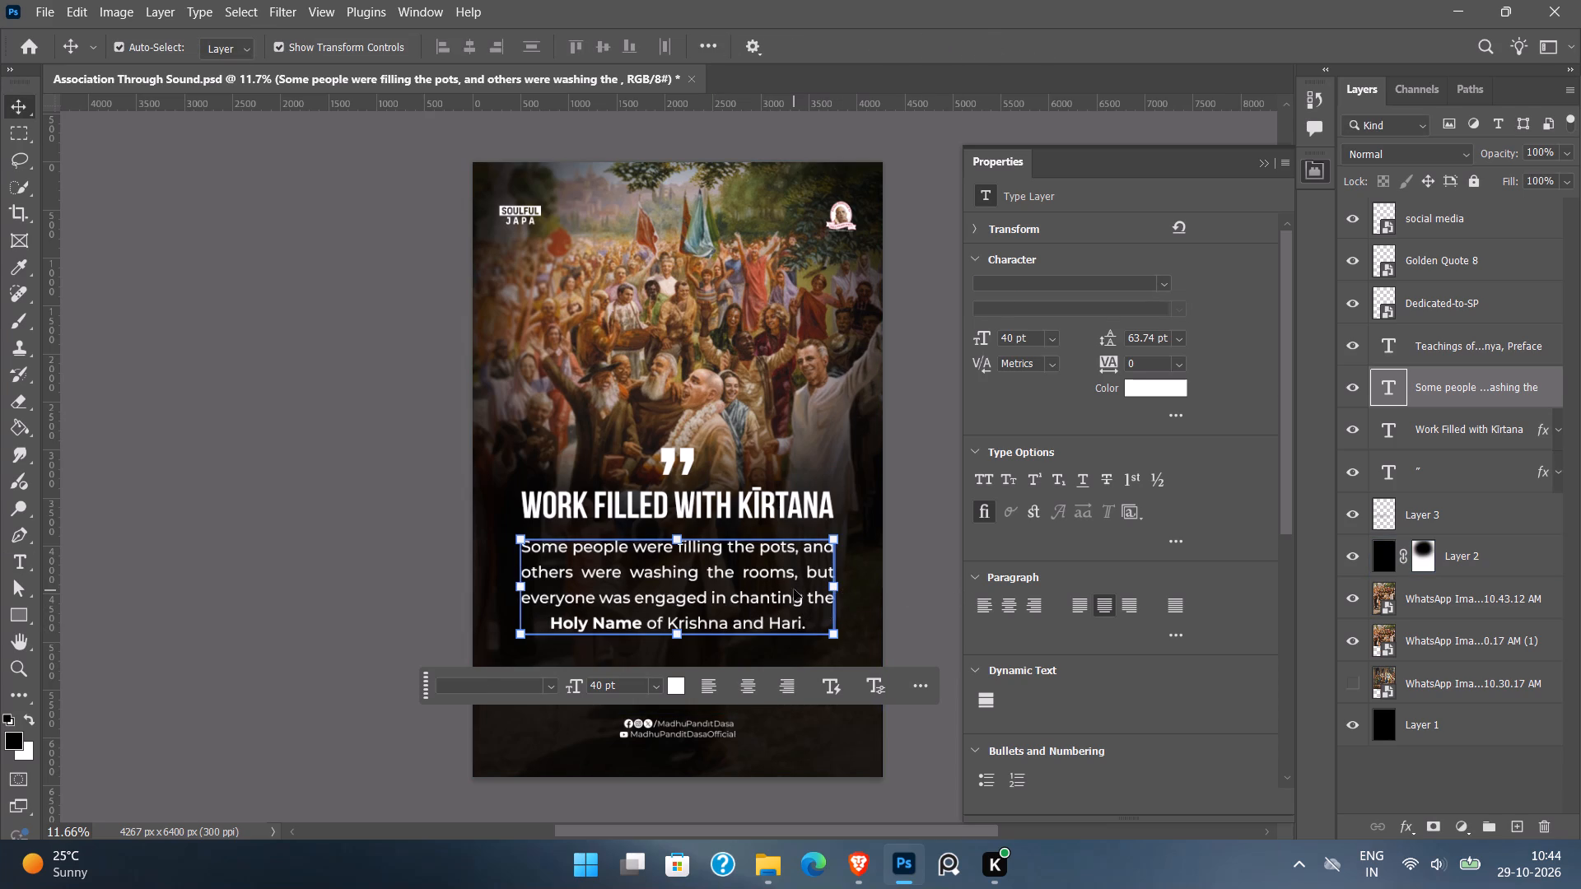
Set the quote words "but everyone was engaged in chanting the" to Montserrat Bold.
double_click(795, 585)
left_click_drag(807, 575, 827, 605)
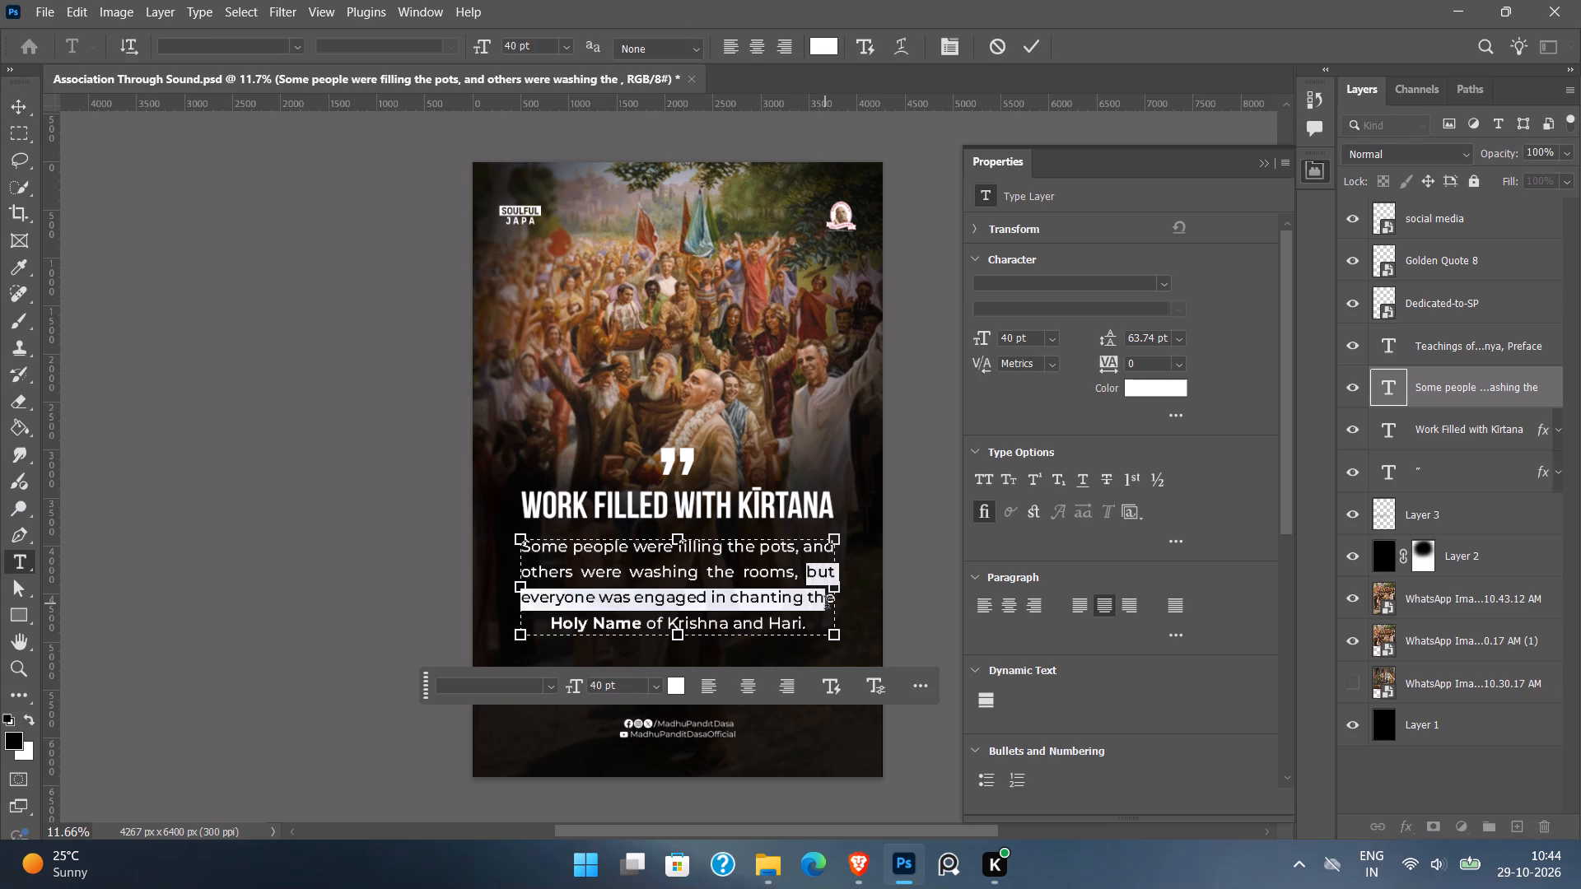
left_click_drag(827, 605, 837, 616)
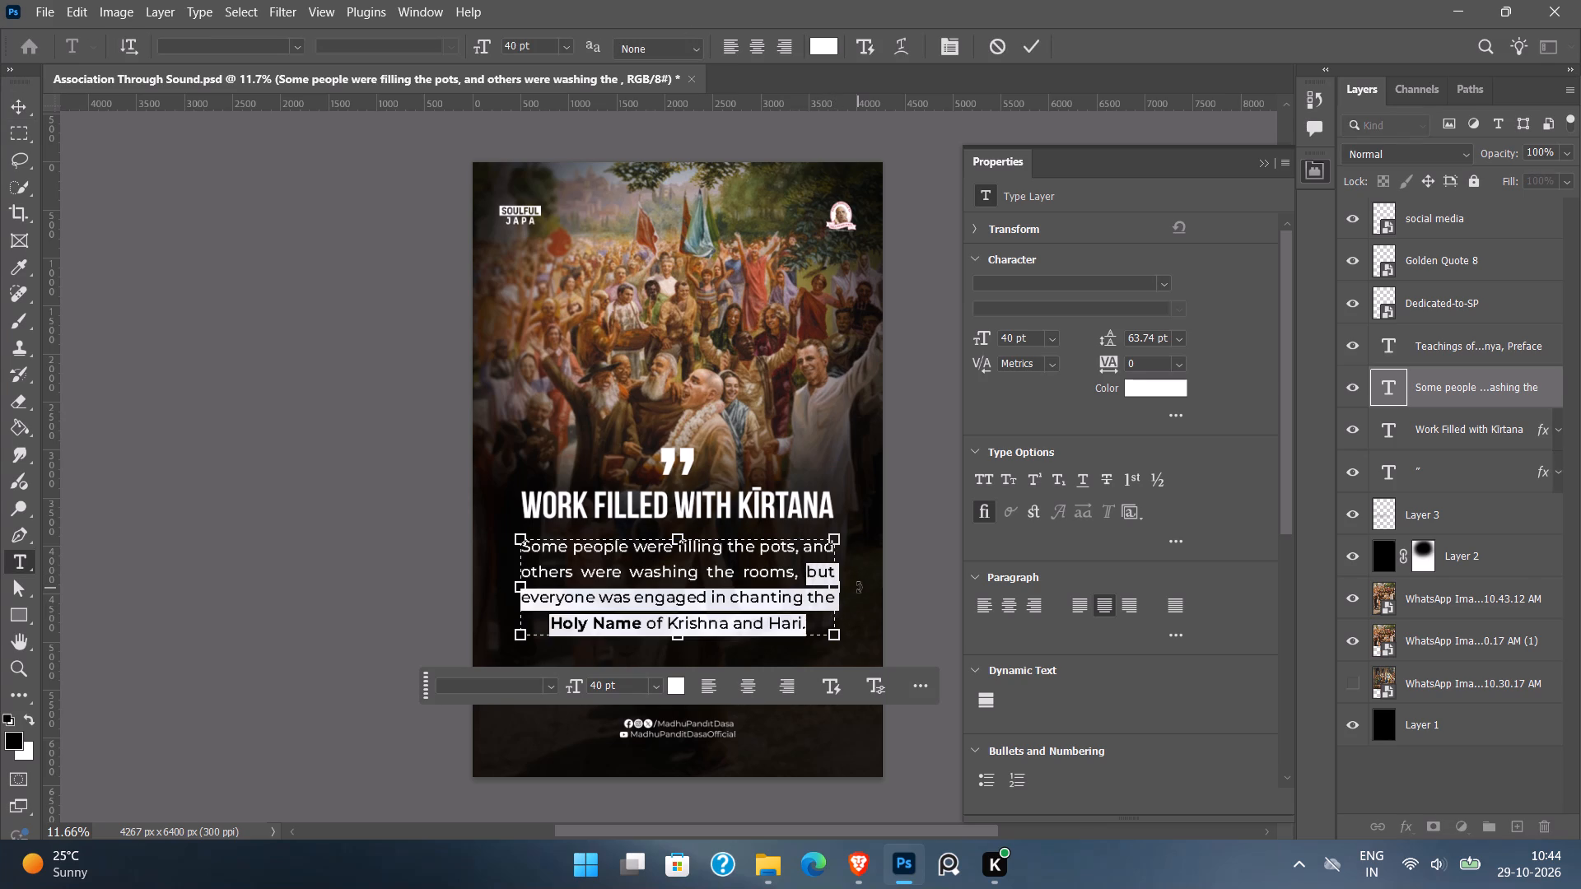
left_click(807, 580)
left_click_drag(807, 575, 819, 594)
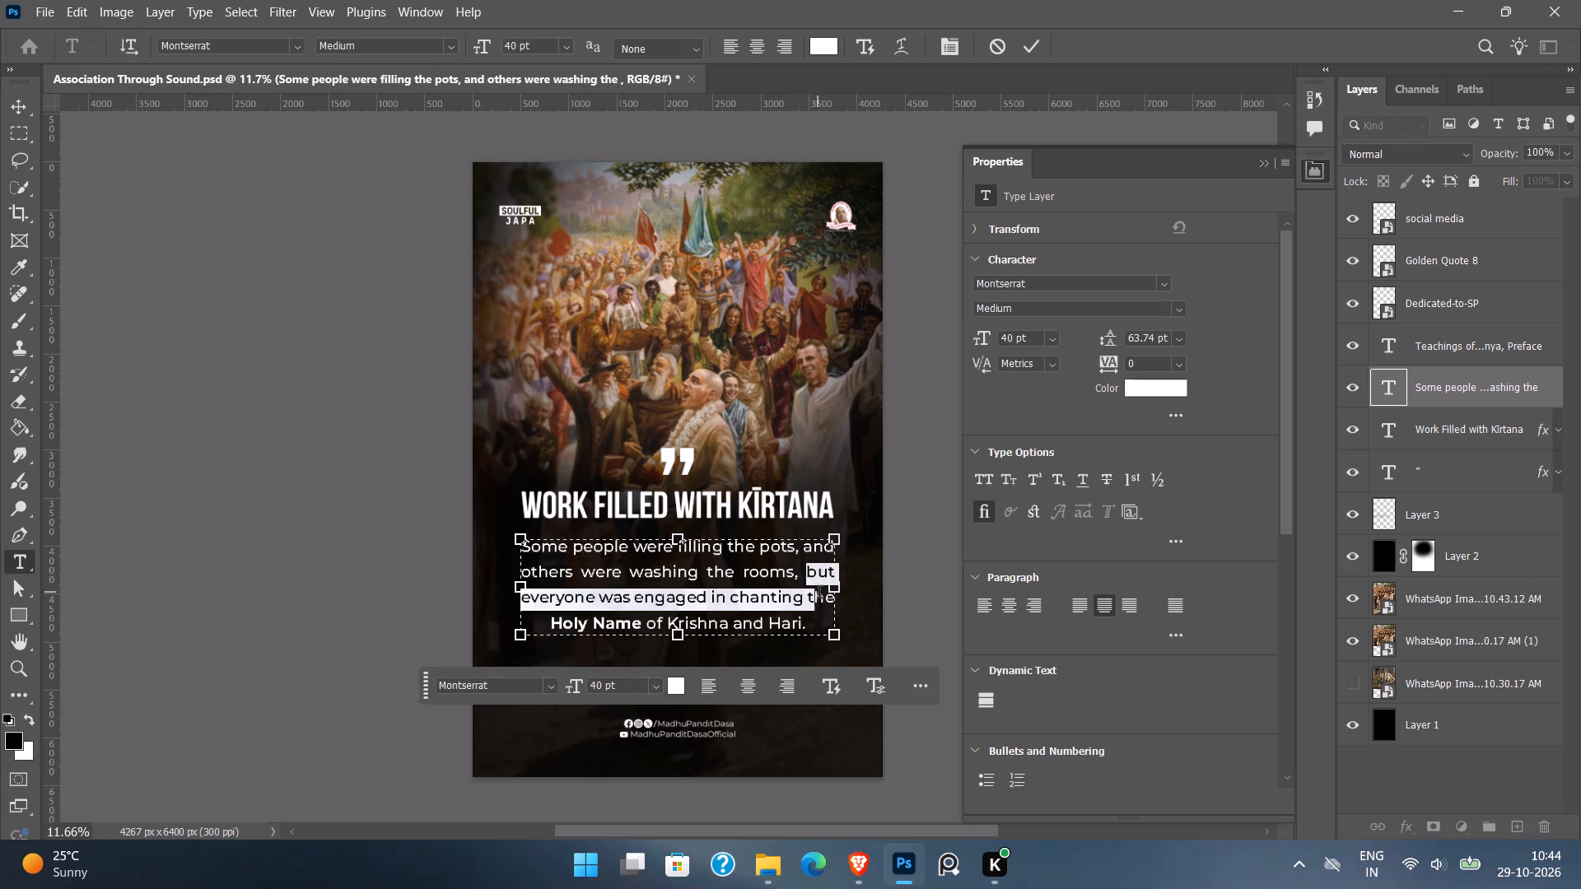
left_click_drag(819, 594, 832, 610)
left_click(1173, 310)
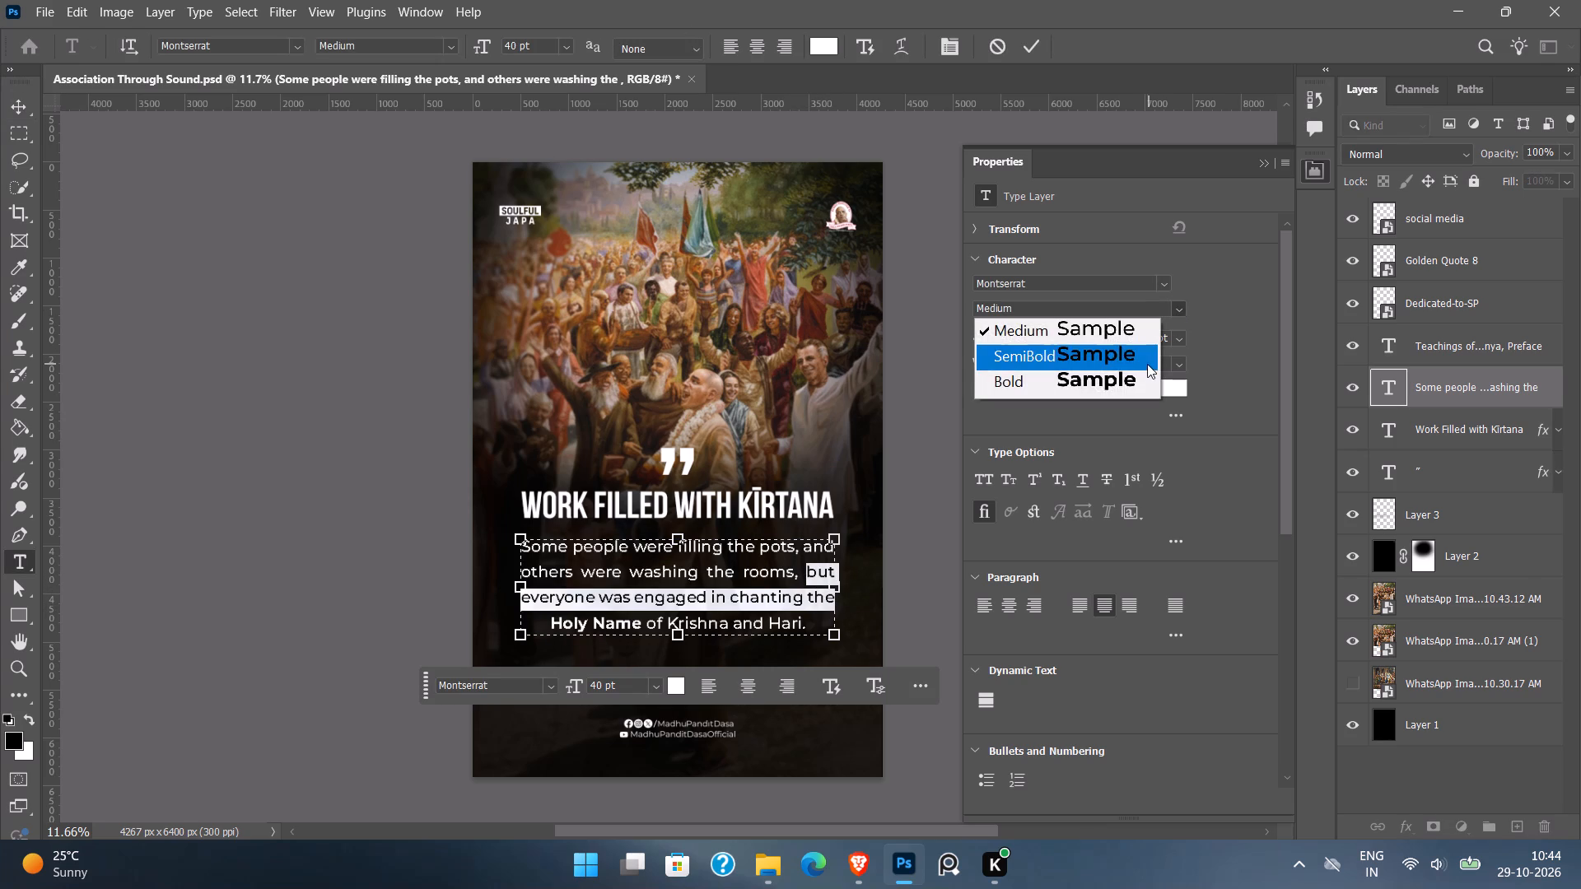
left_click(1140, 380)
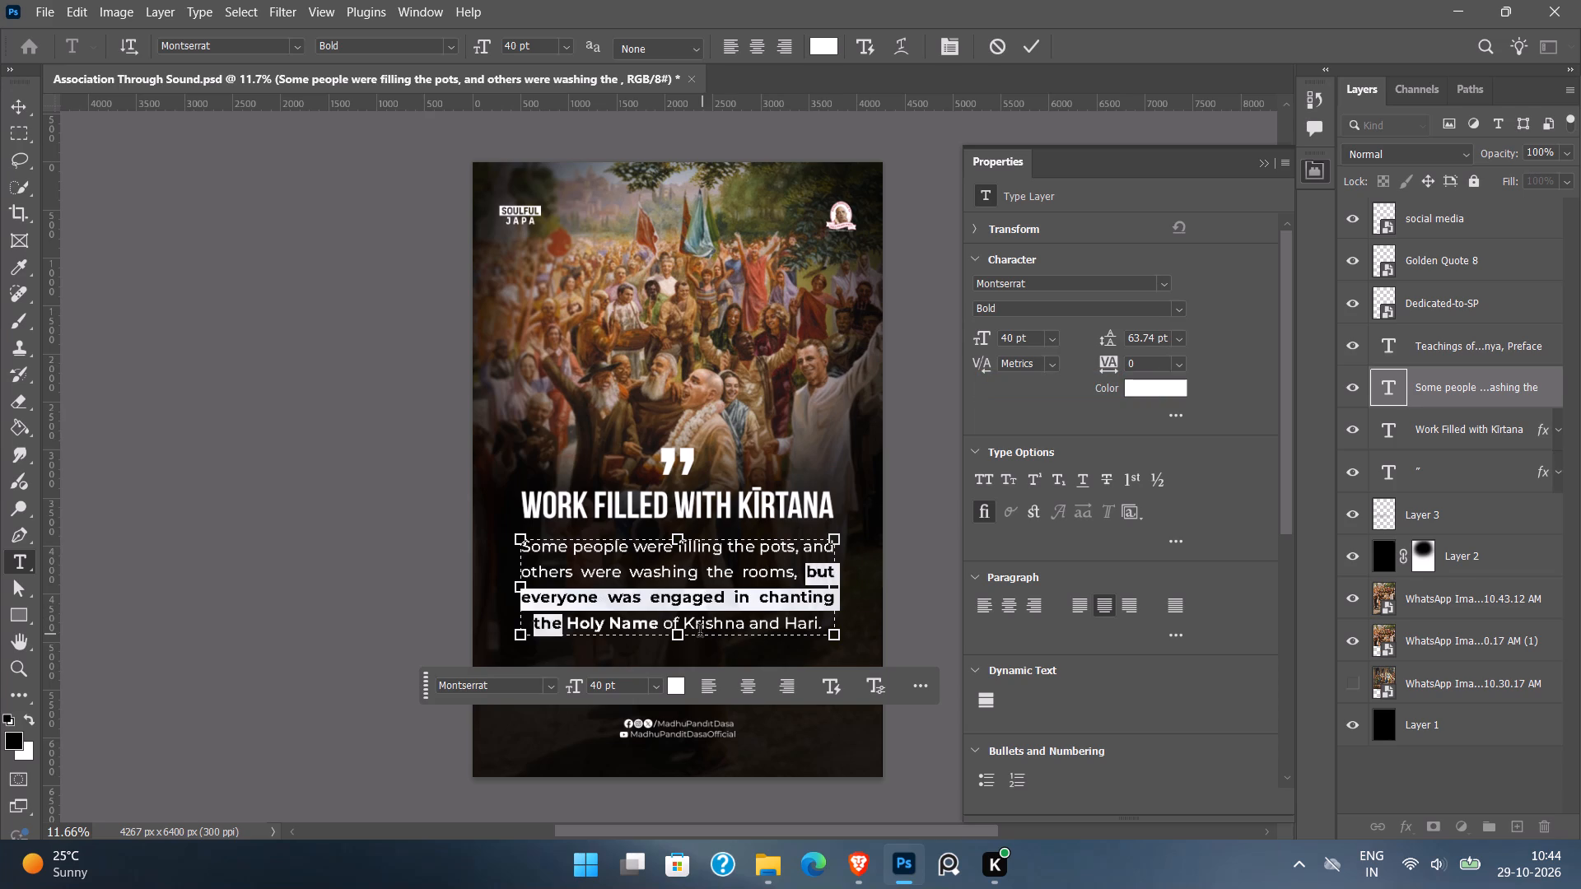
Set the closing words "of Krishna and Hari." to Montserrat Bold and finish editing the quote paragraph.
left_click_drag(659, 626, 823, 632)
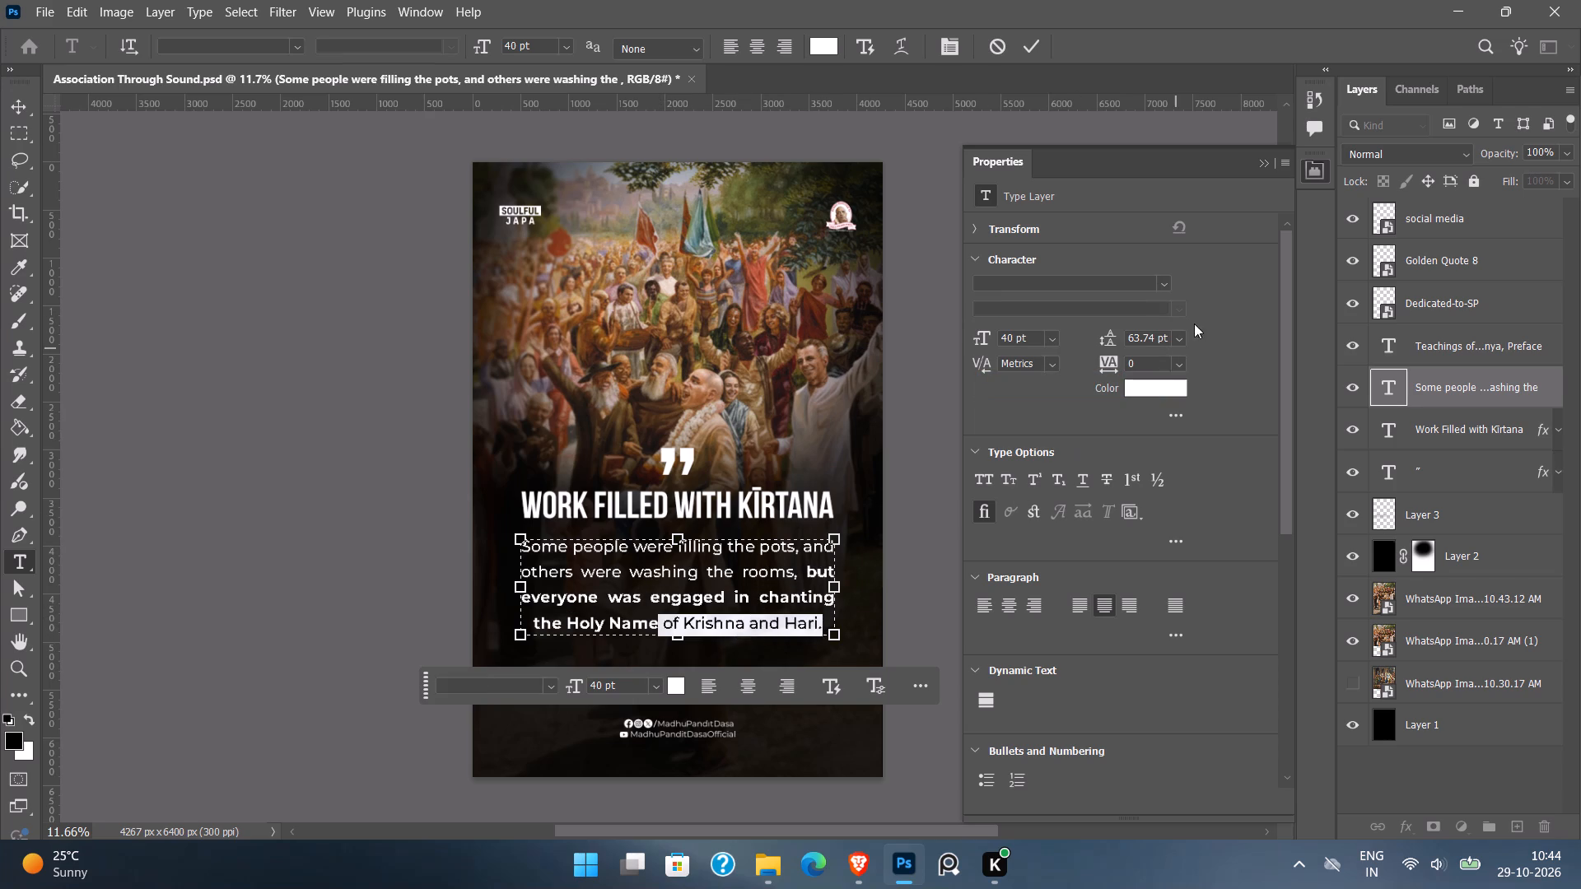
left_click(716, 630)
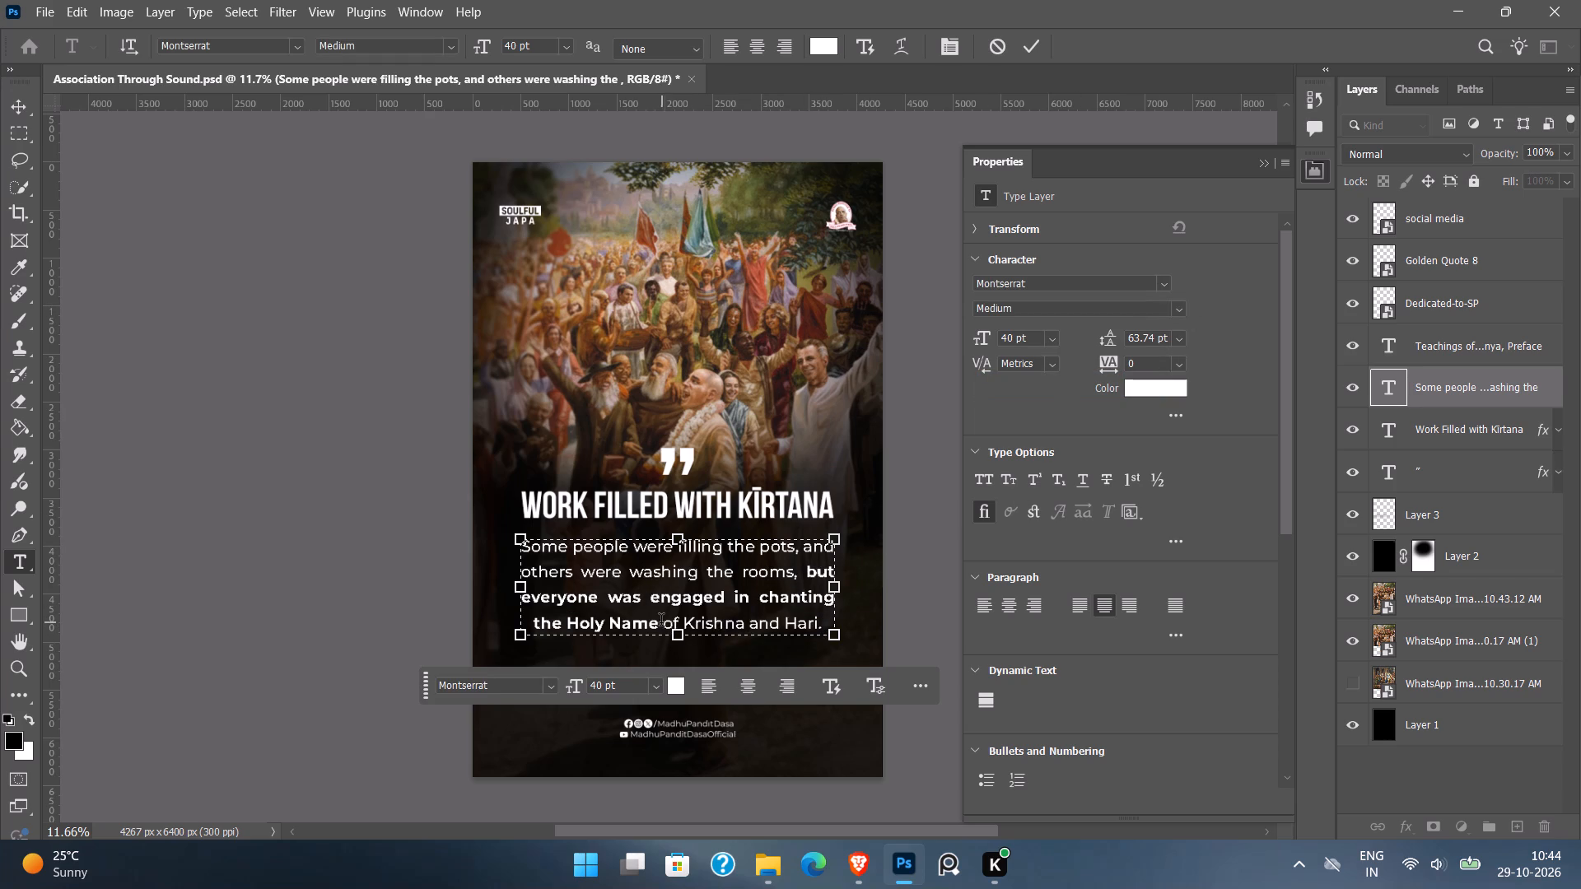
left_click_drag(667, 625, 837, 630)
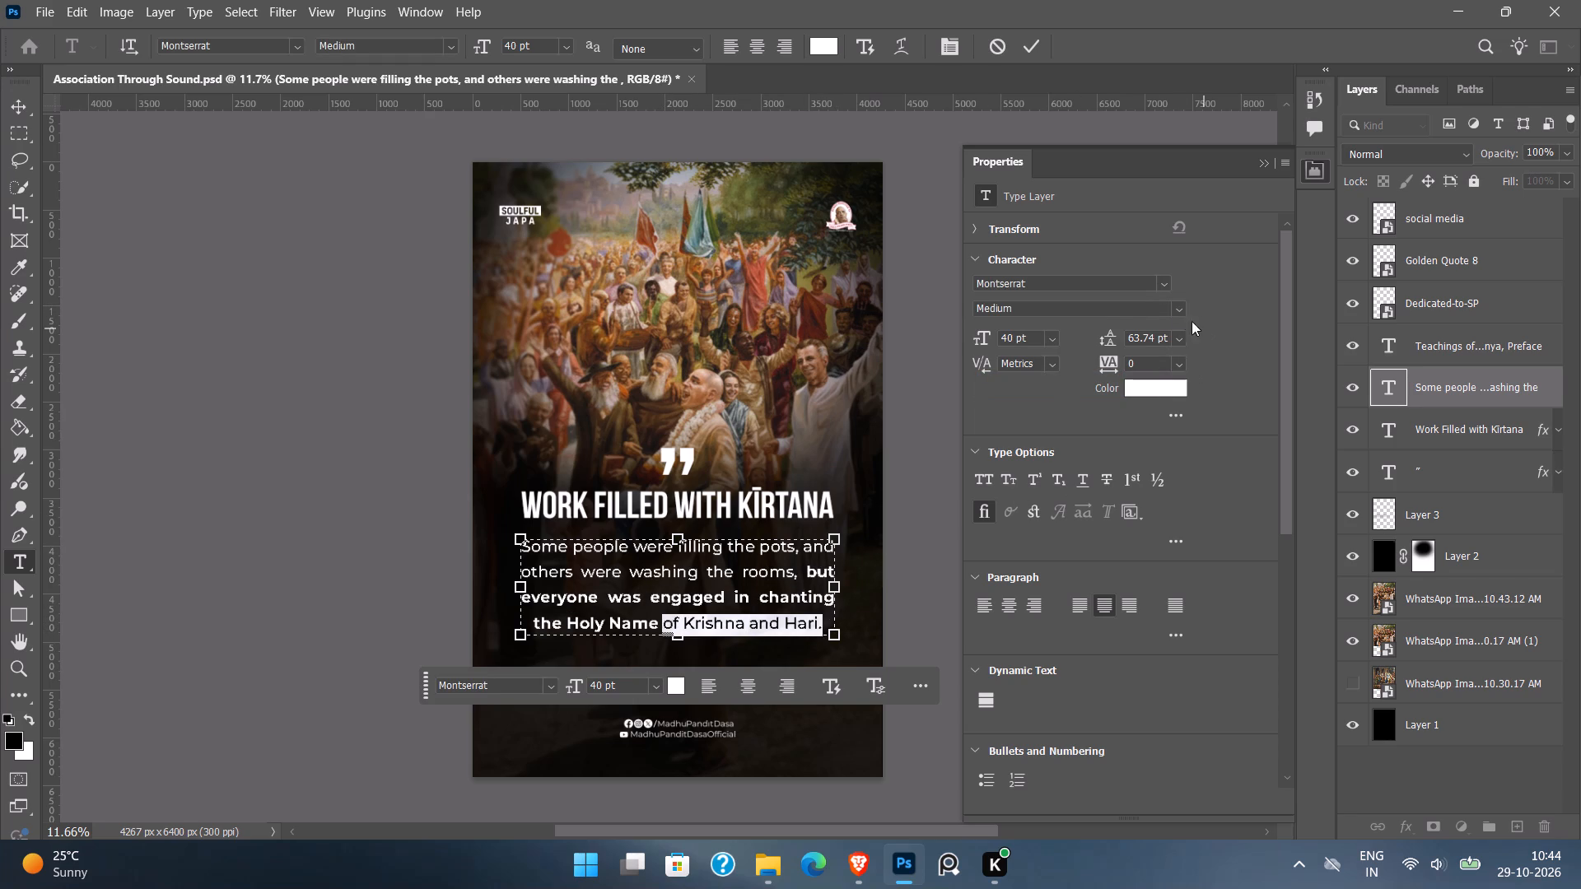
left_click(1179, 314)
left_click(1127, 375)
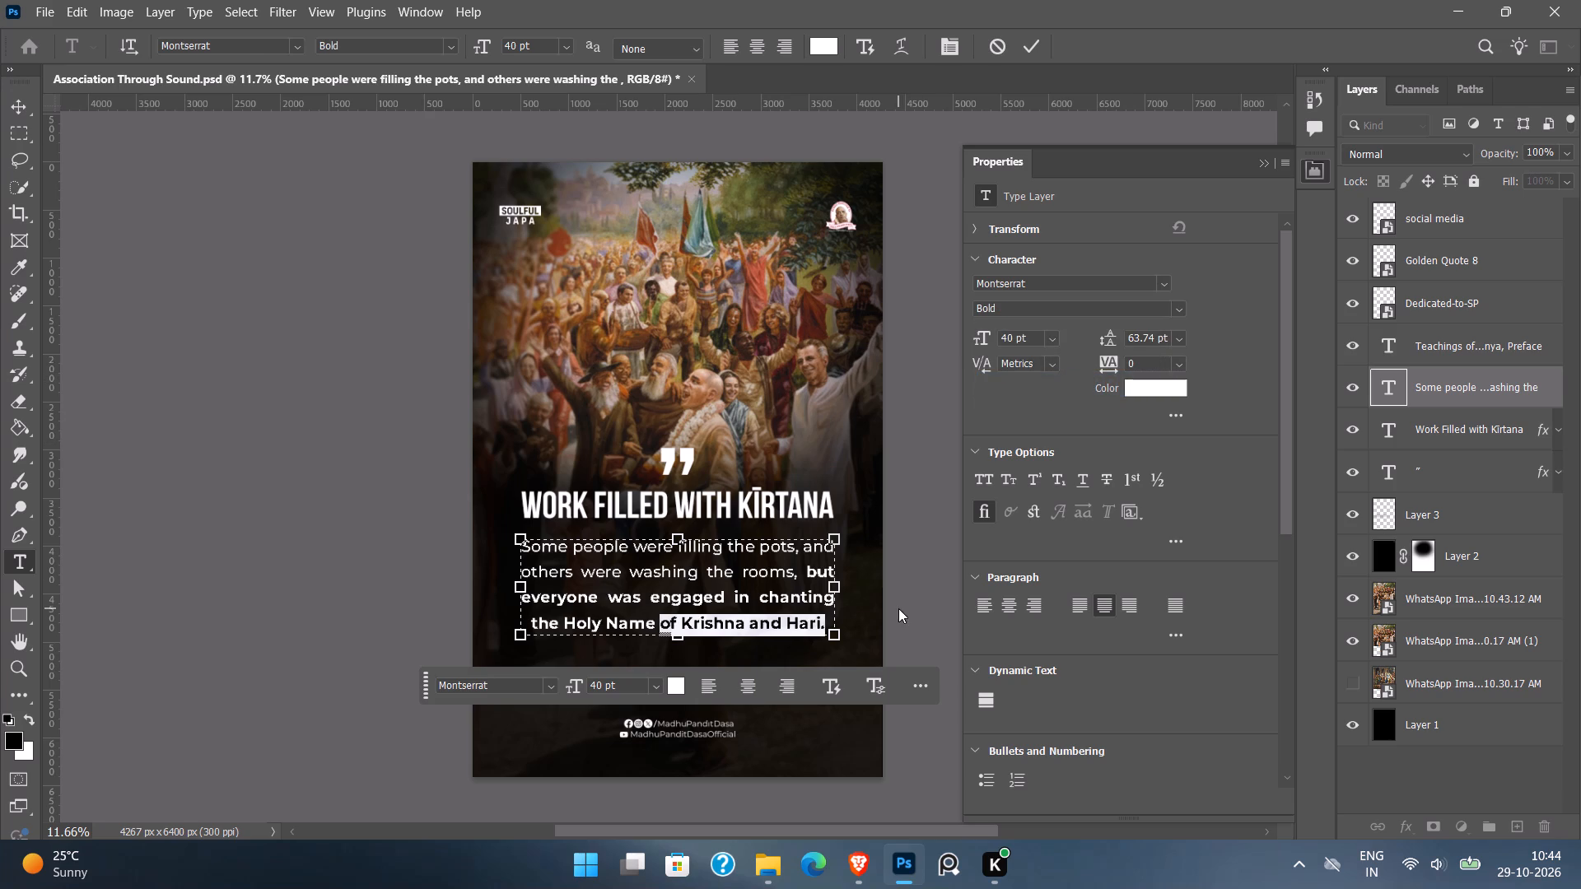
left_click(898, 608)
left_click(914, 615)
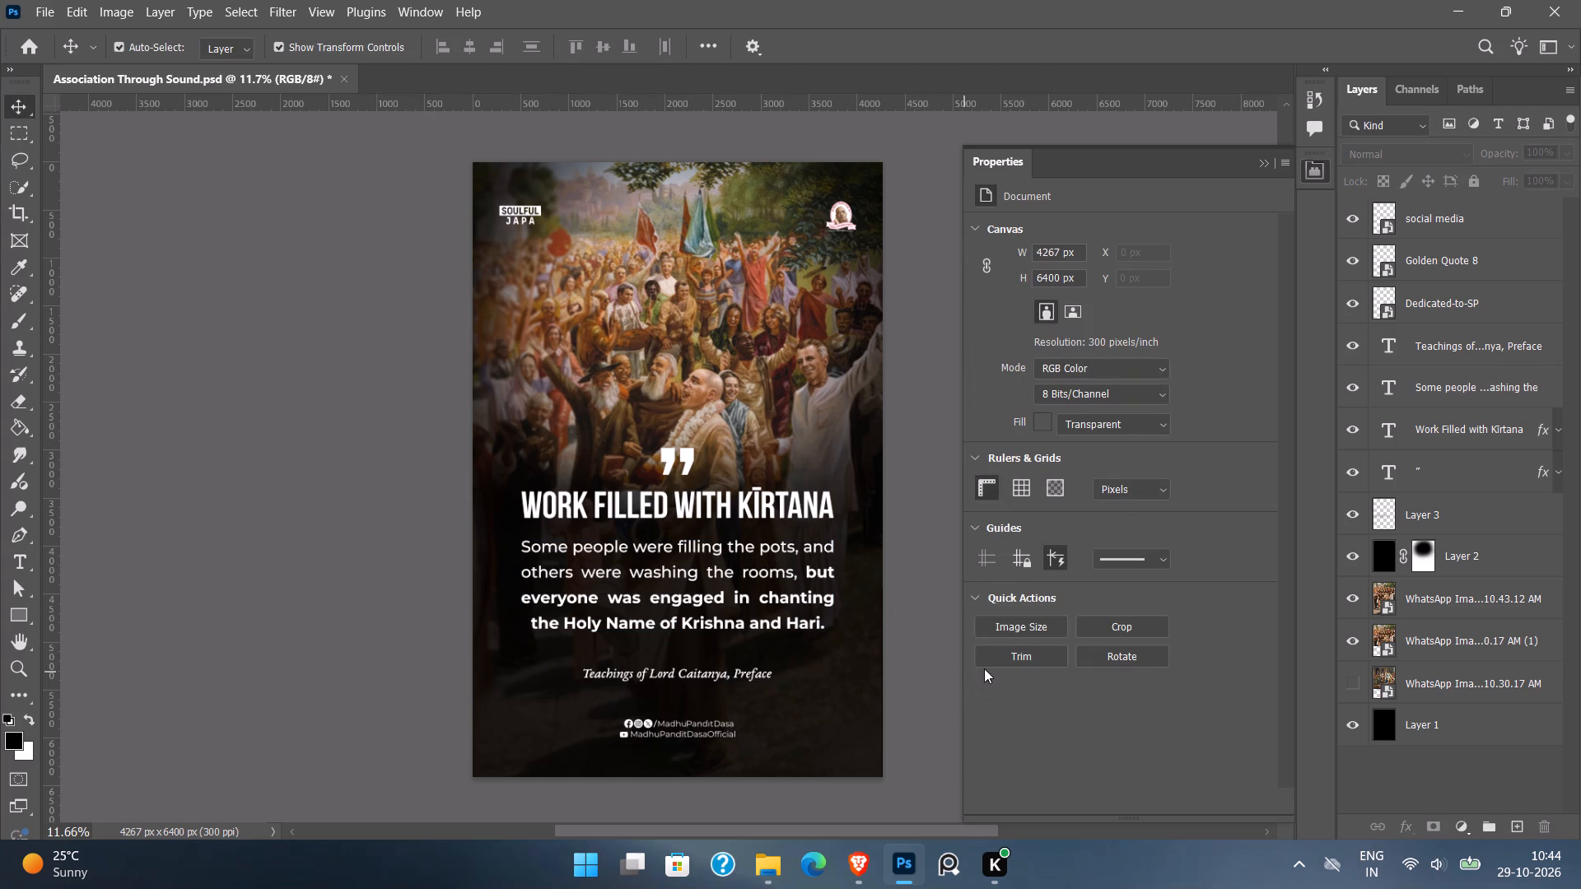
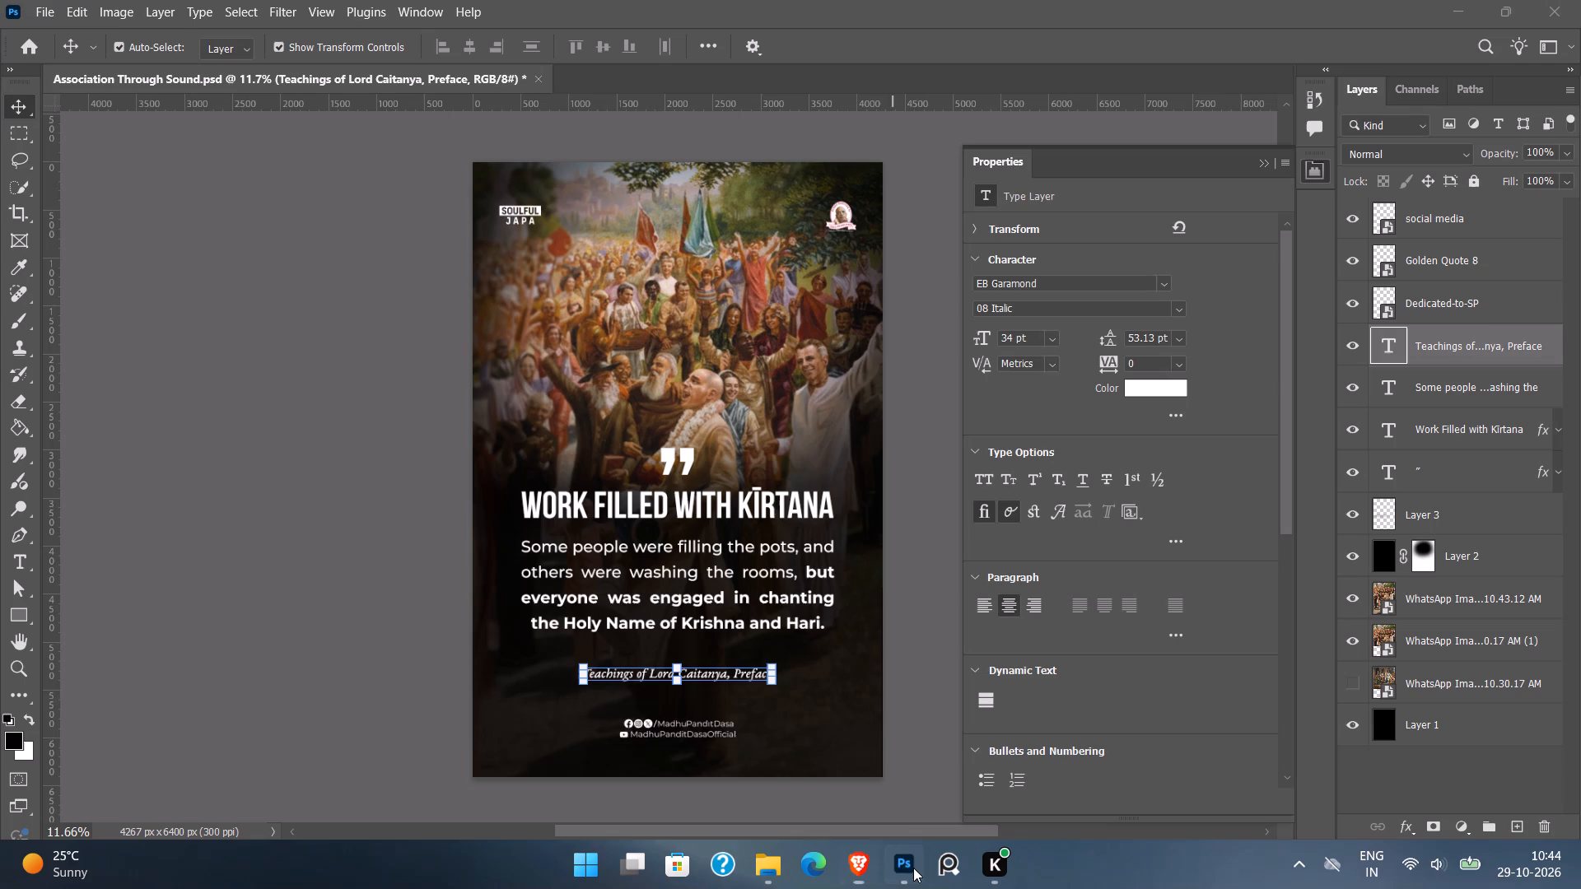
Replace the source citation below the quote with "Śrī Caitanya-caritāmṛta, Madhya-līlā 12.111, Translation".
double_click(723, 674)
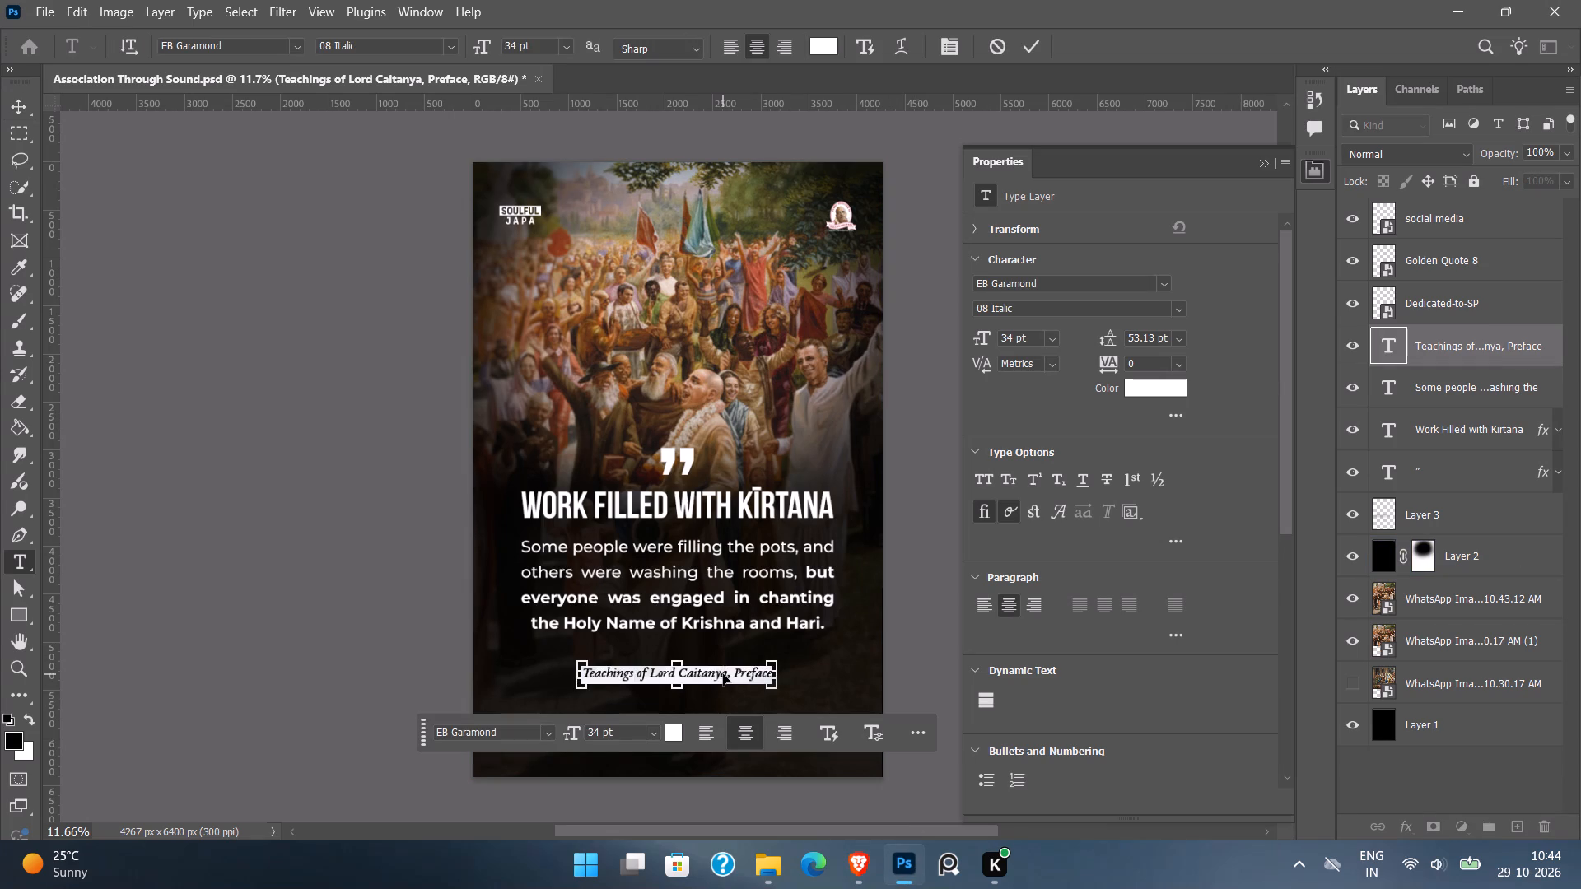
key("ctrl+v")
left_click(921, 663)
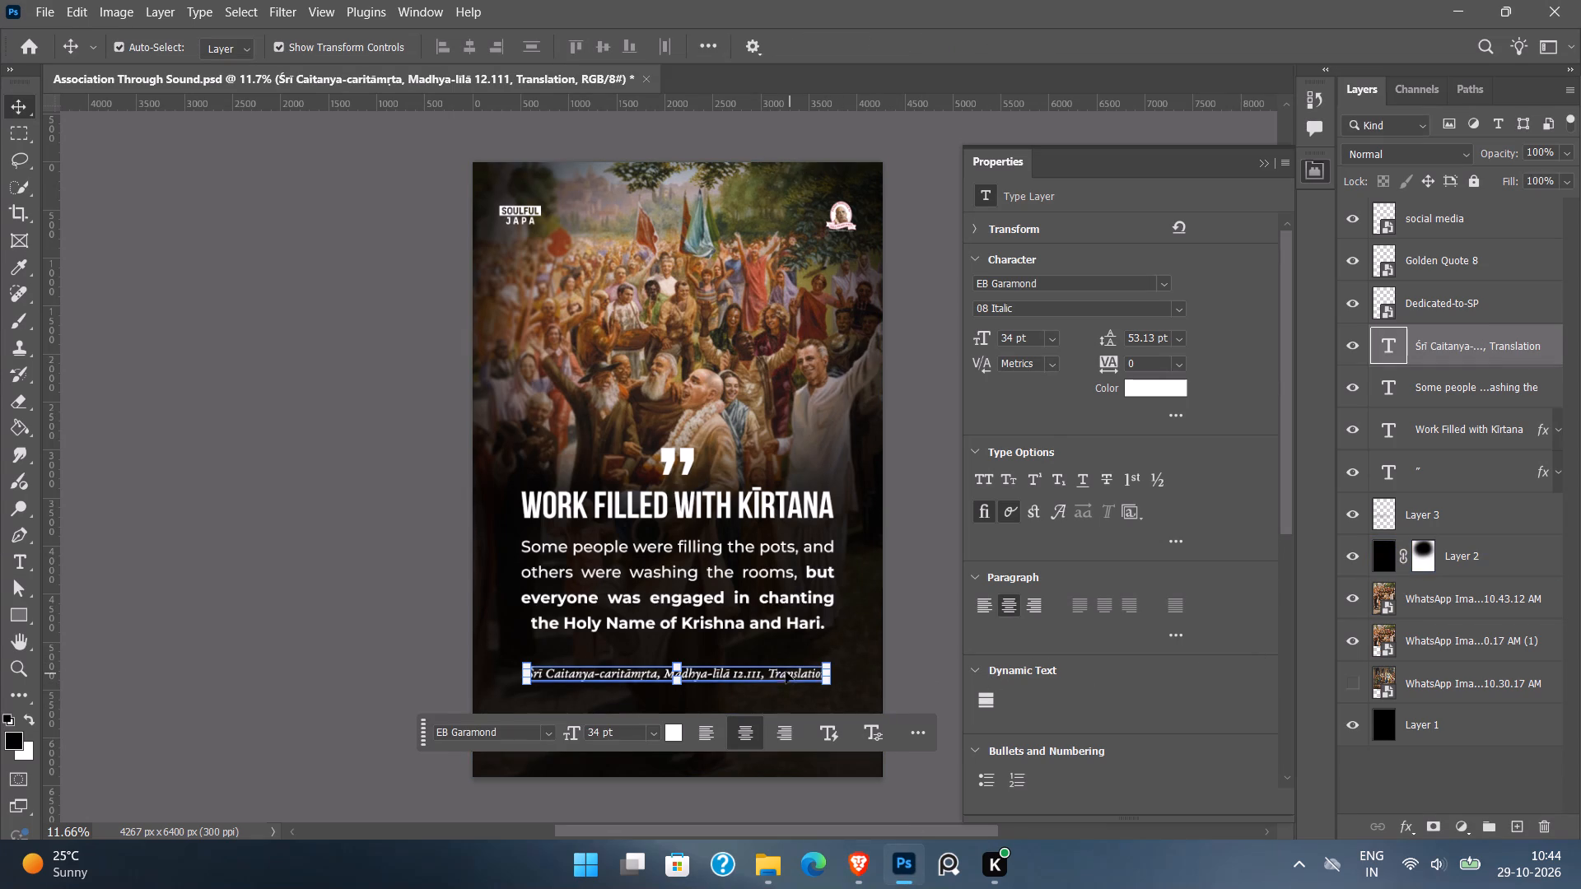
Align the citation, quote paragraph, heading and quotation mark to the horizontal centre of the black background layer, and deselect everything.
left_click(790, 611, "ctrl")
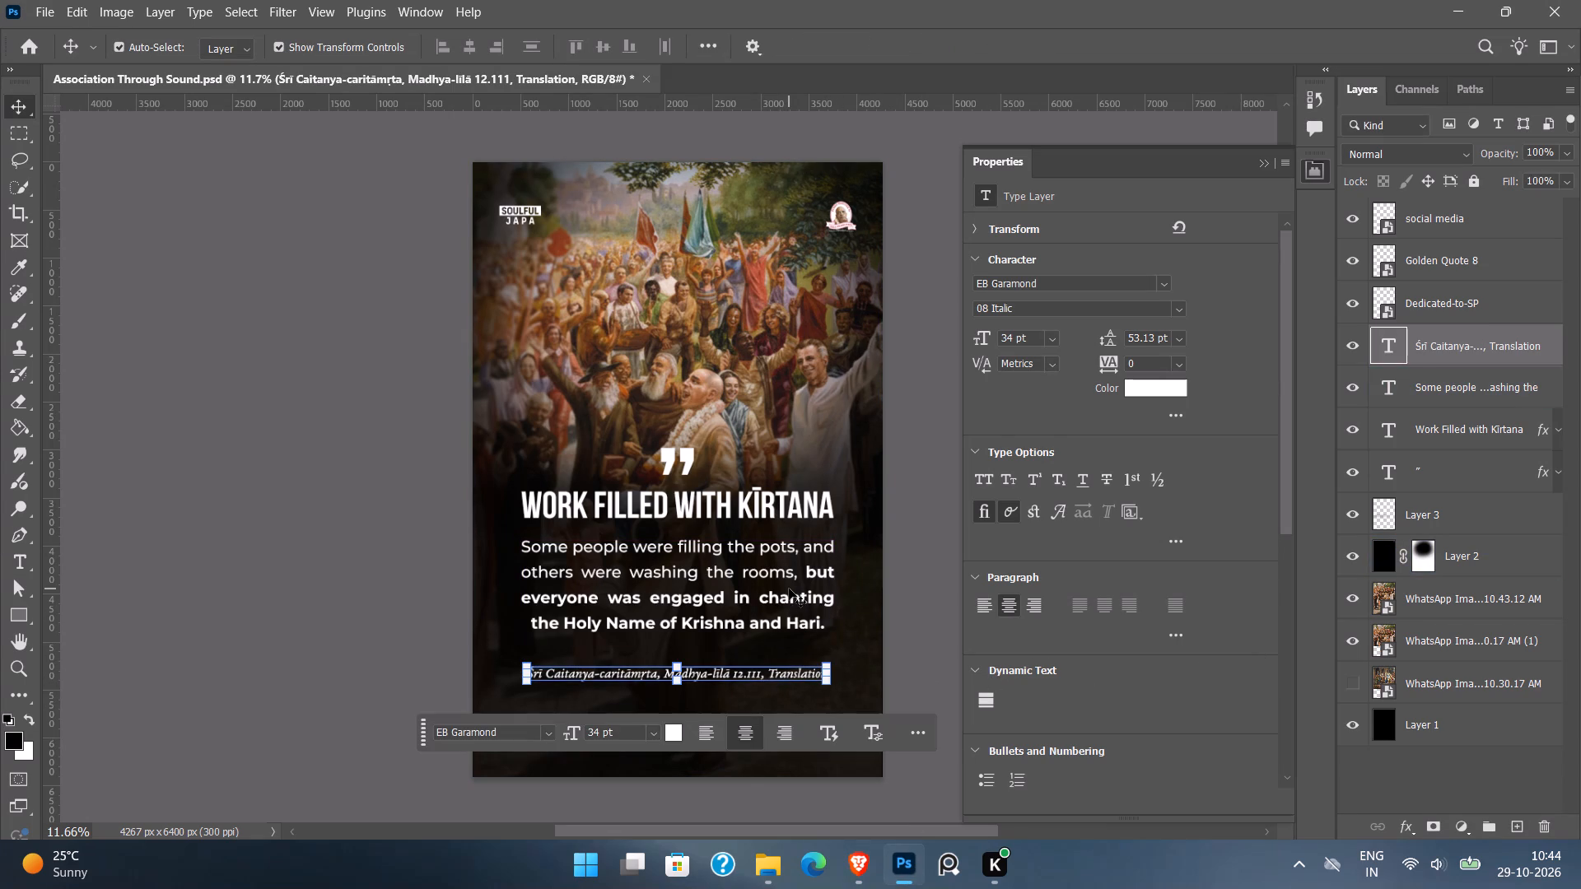
left_click(789, 589, "shift")
left_click(781, 496, "shift")
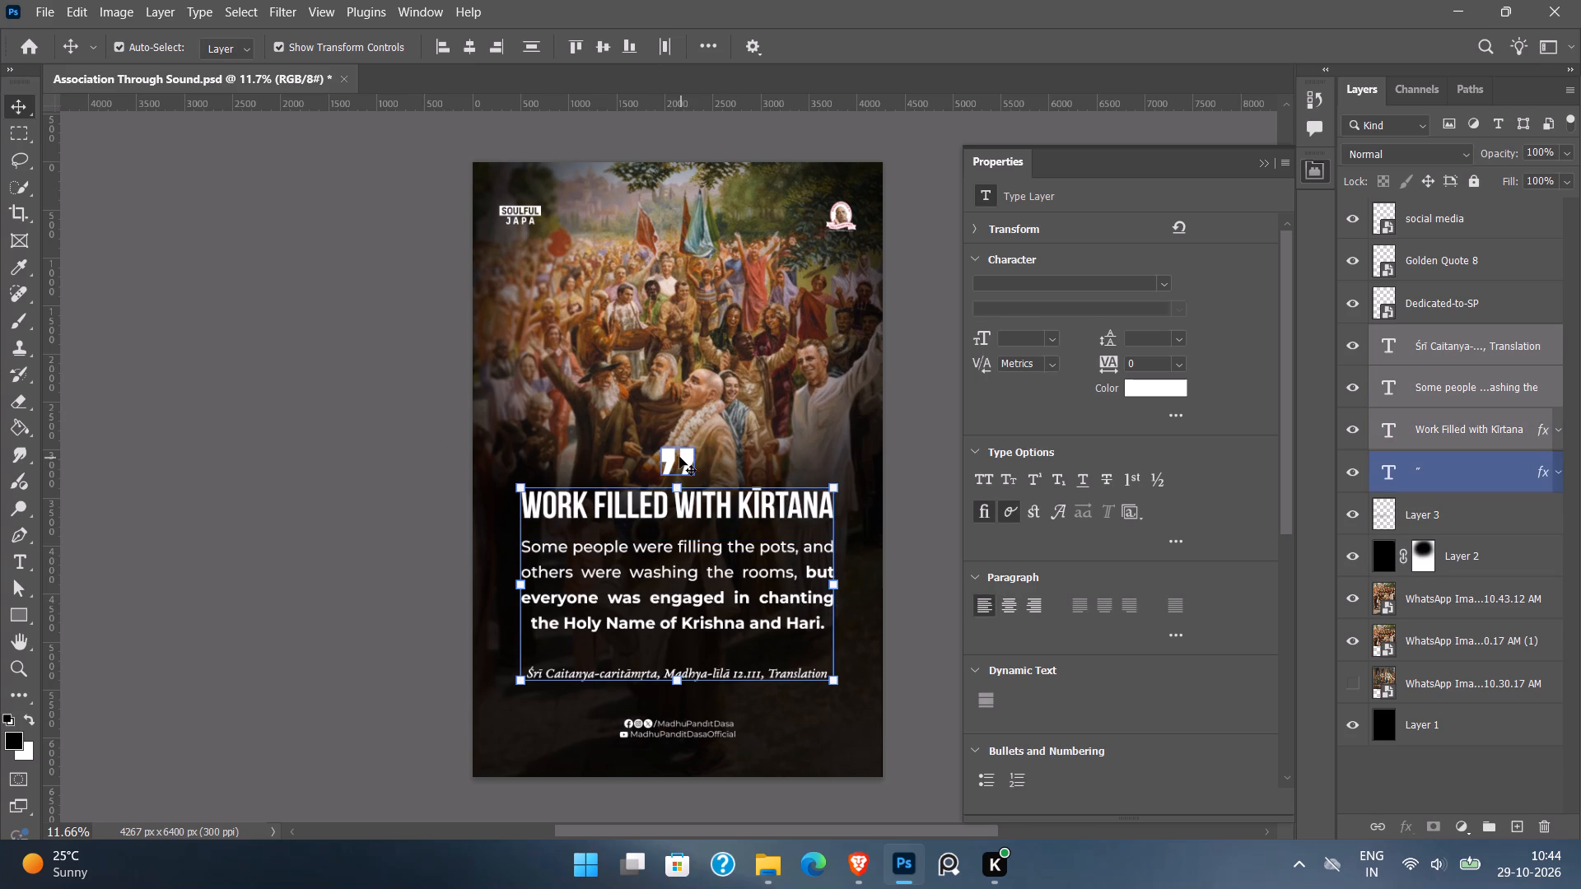
left_click(679, 457, "shift")
left_click(1448, 723, "ctrl")
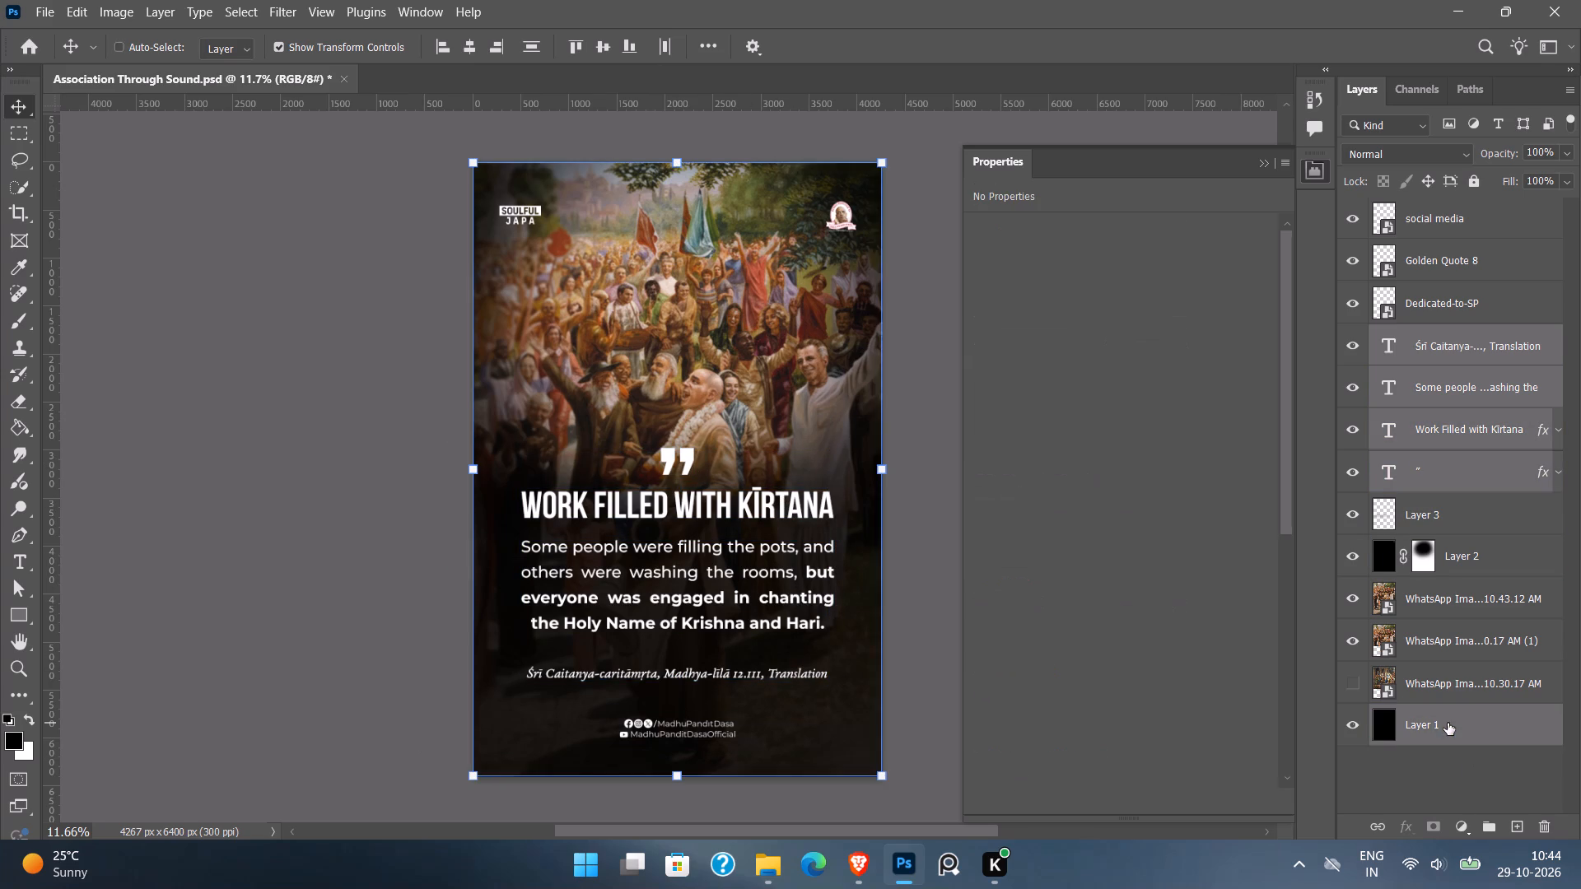
left_click(470, 43)
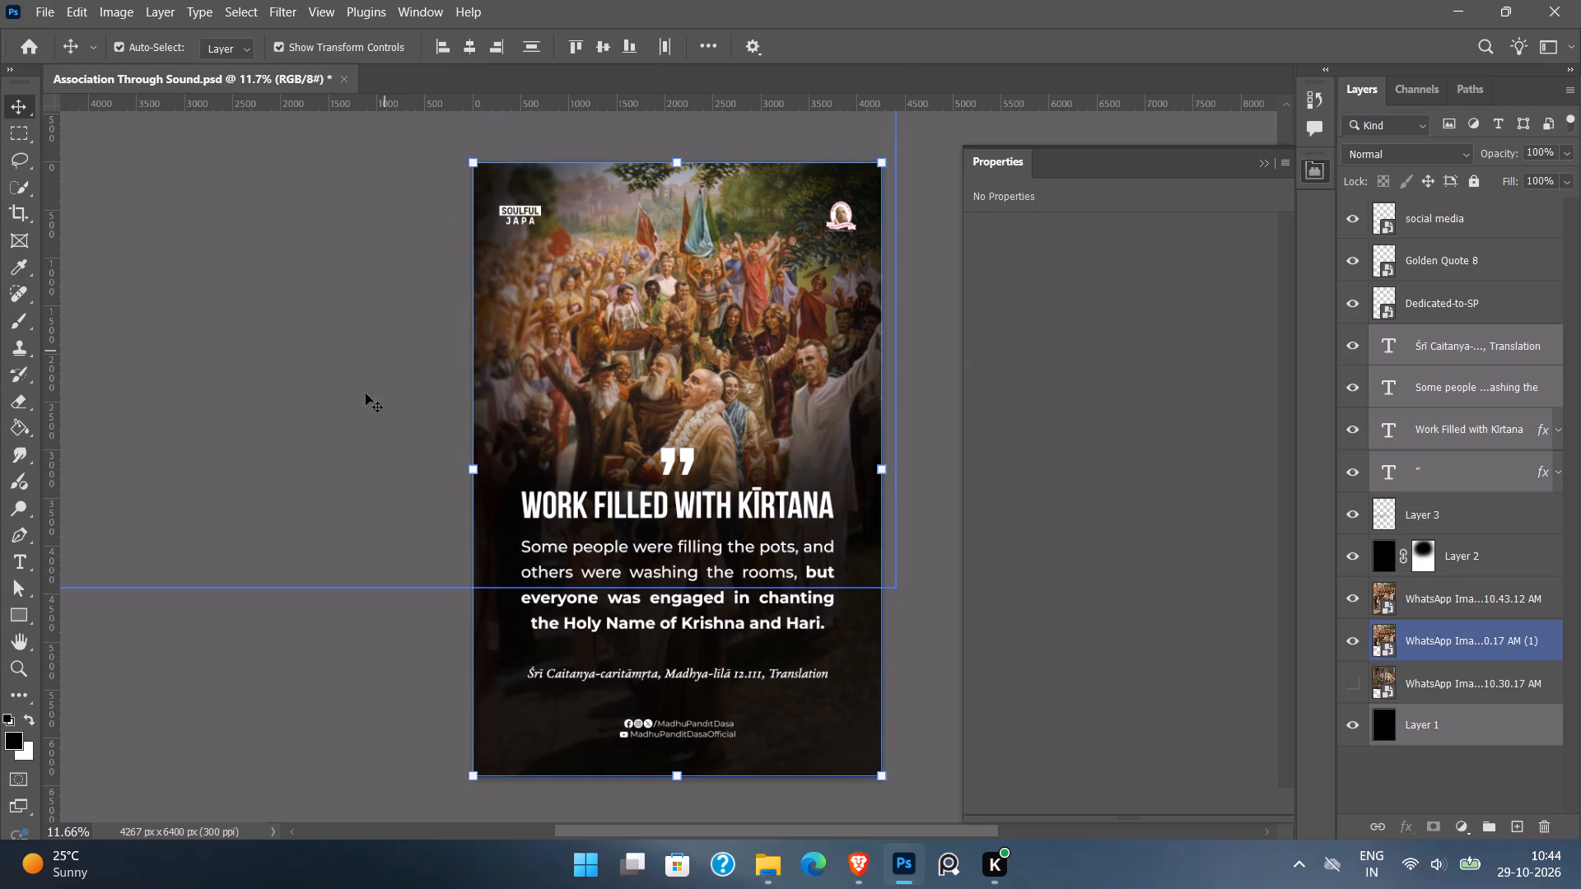
left_click(253, 696)
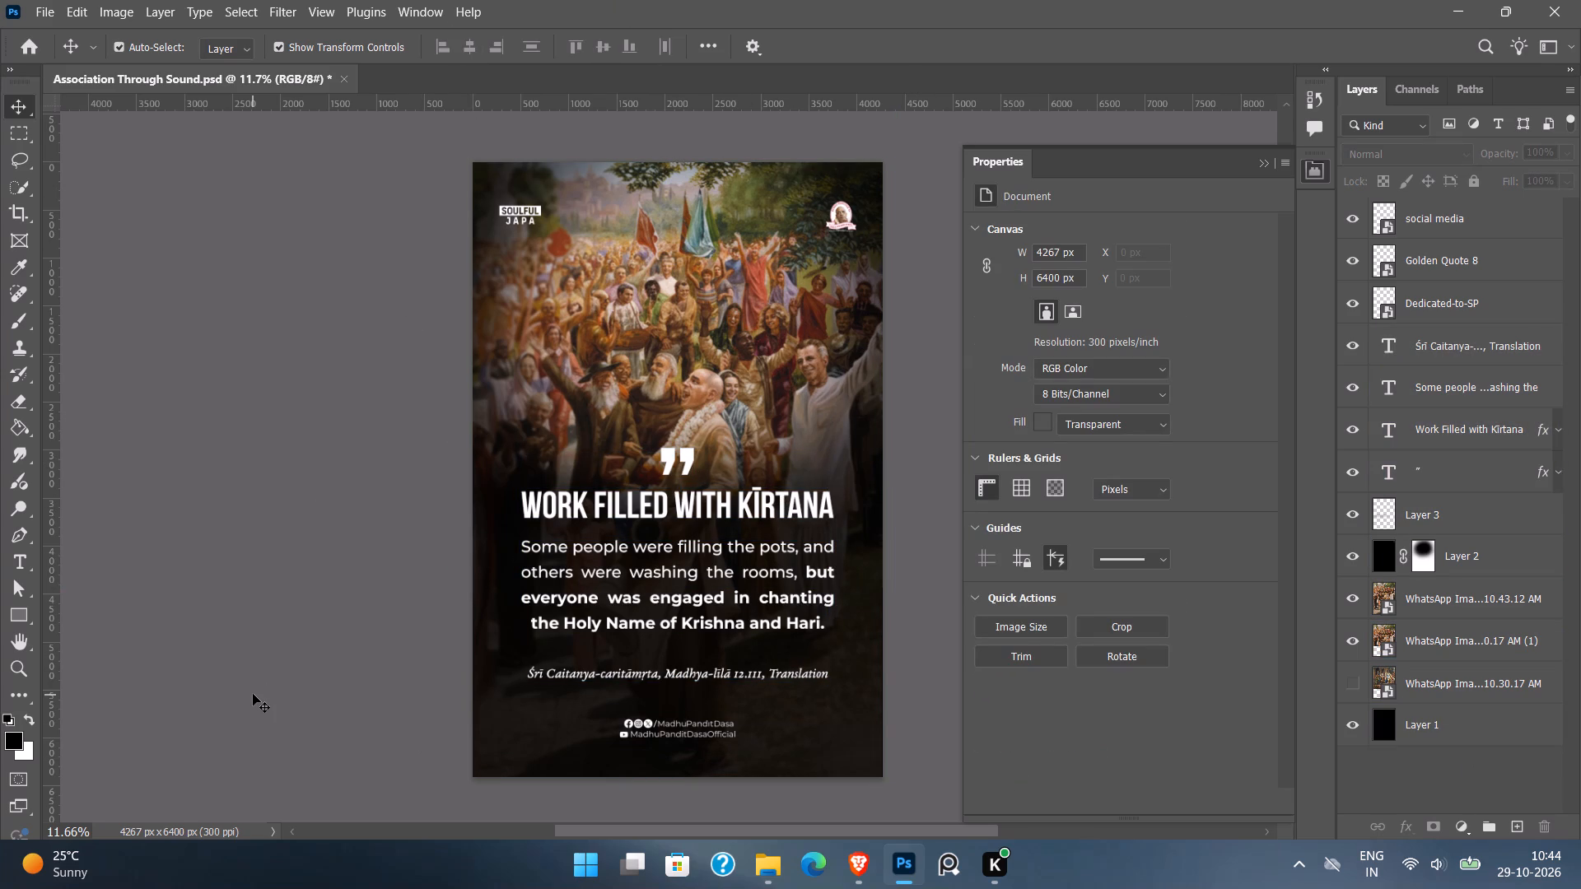
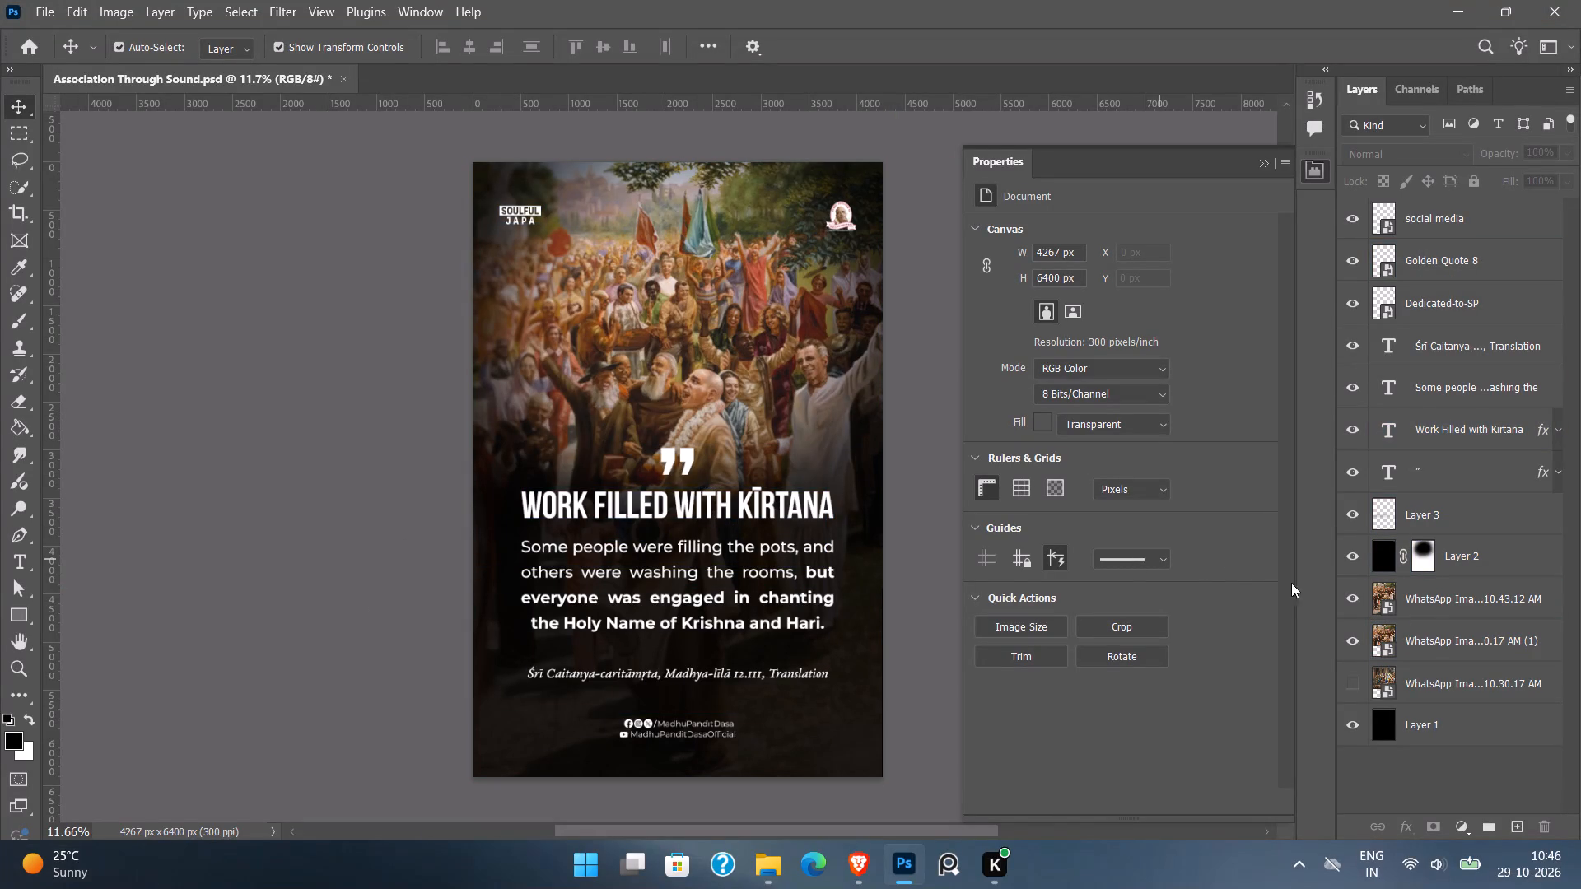
Compare the crowd painting layers by toggling their visibility, and delete the two unused WhatsApp image layers 10.30.17 AM and 10.30.17 AM (1).
left_click(1350, 693)
left_click(1354, 683)
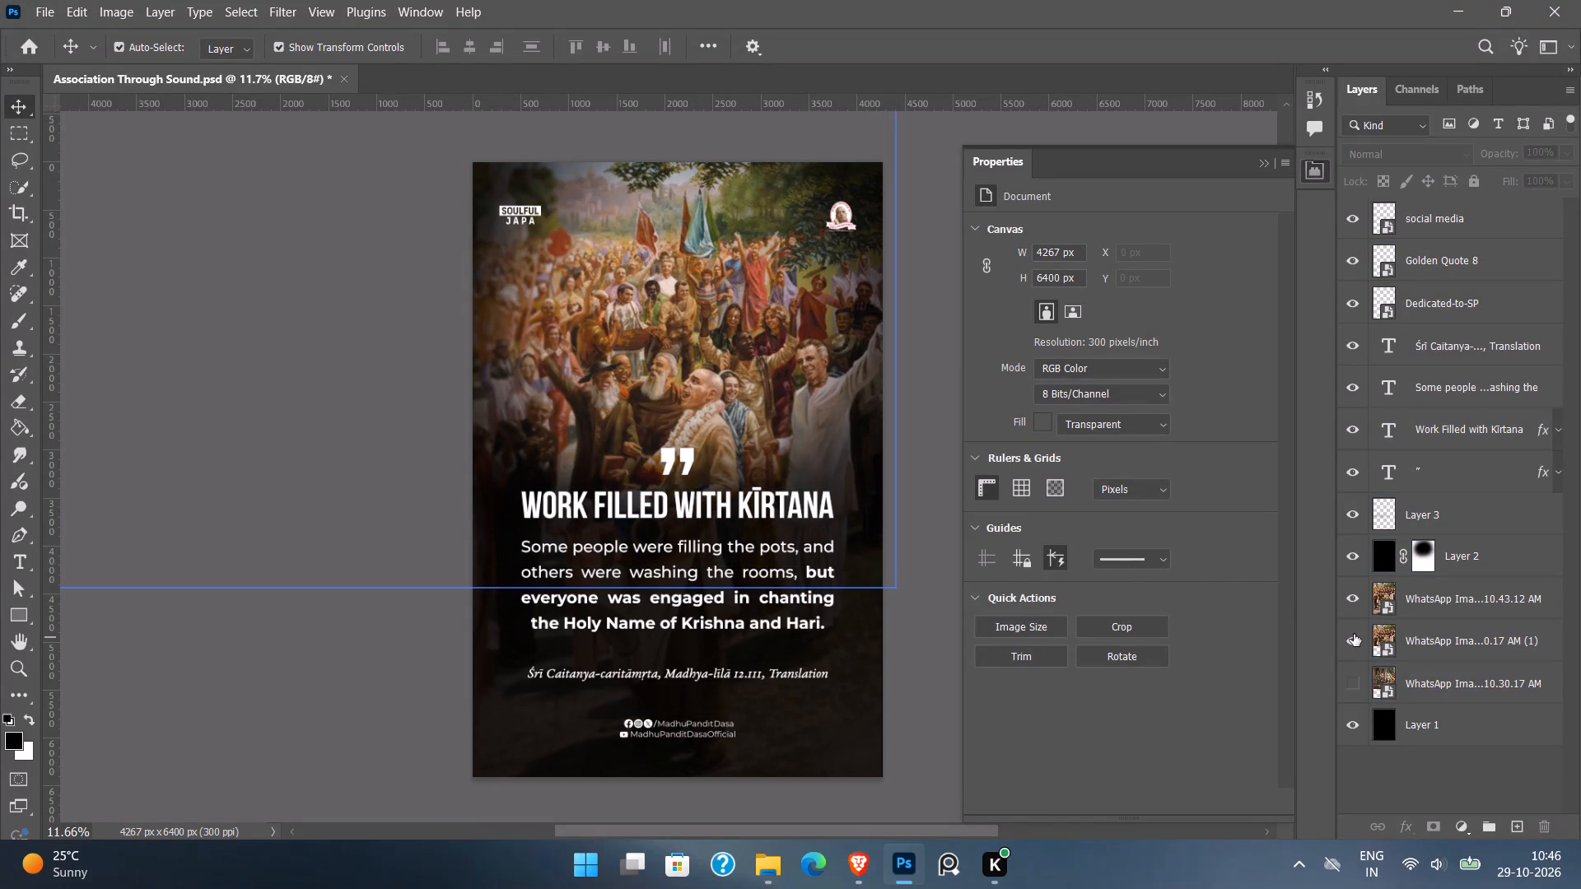
left_click(1354, 634)
left_click(1425, 643)
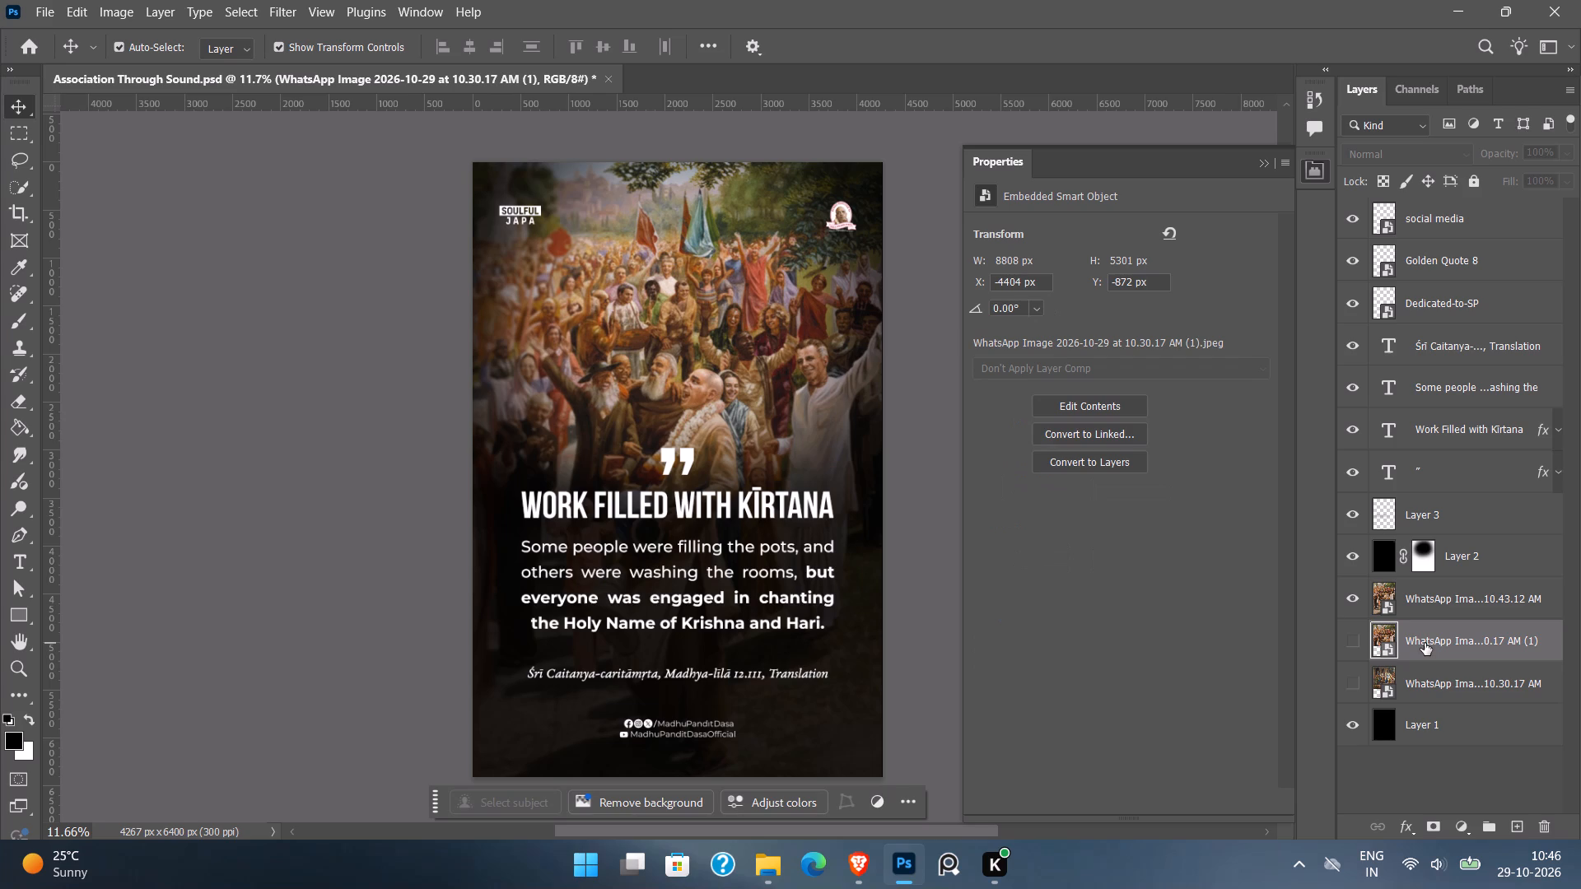
left_click(1357, 595)
left_click(1346, 639)
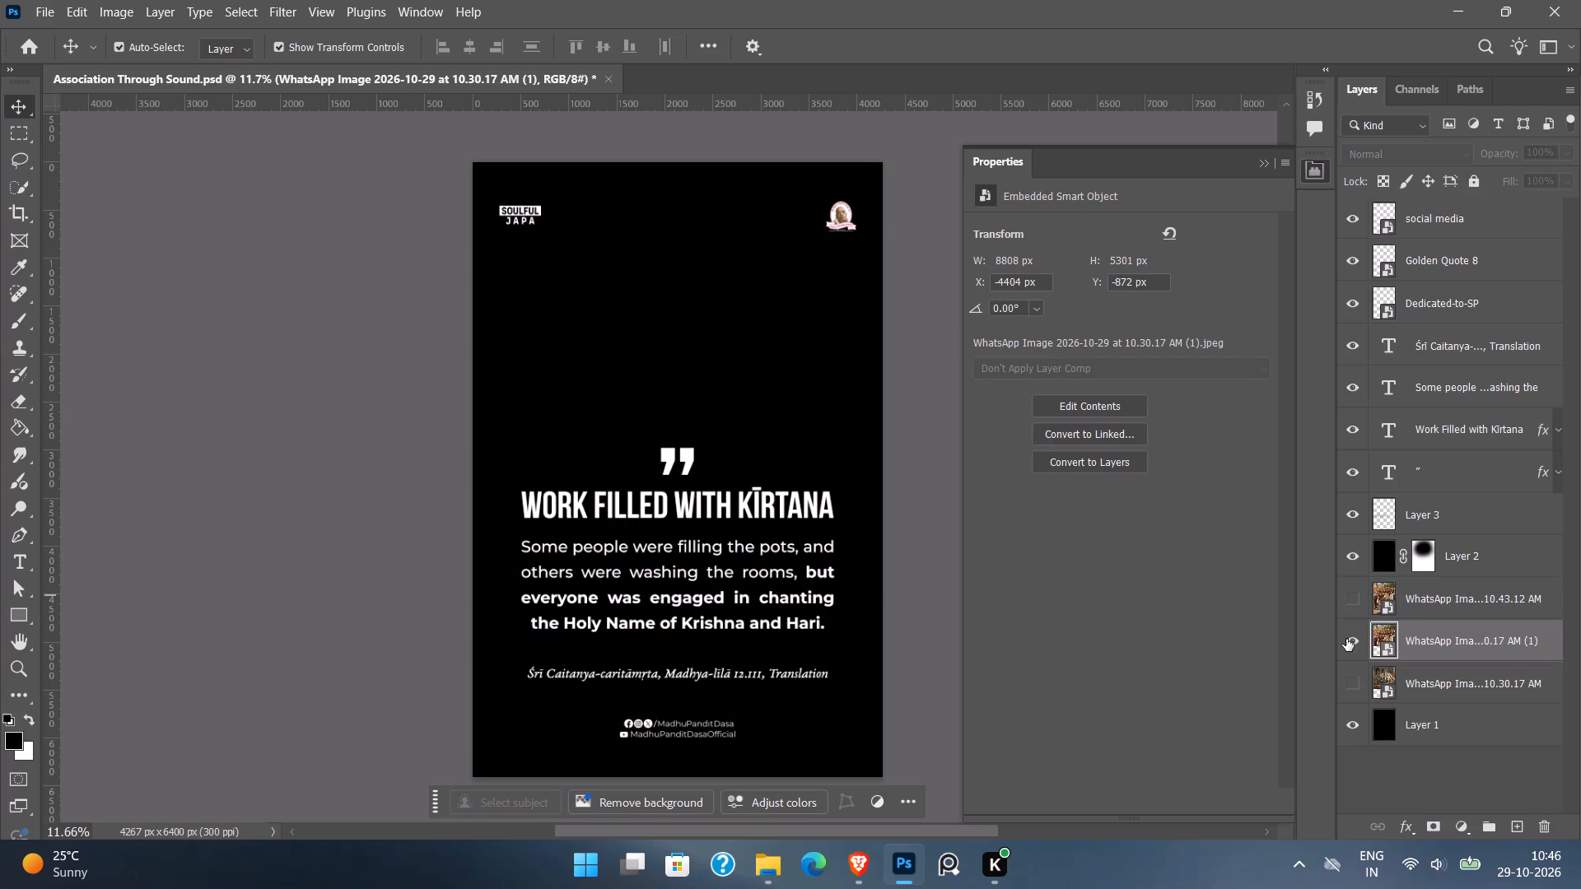
left_click(1346, 639)
left_click(1354, 593)
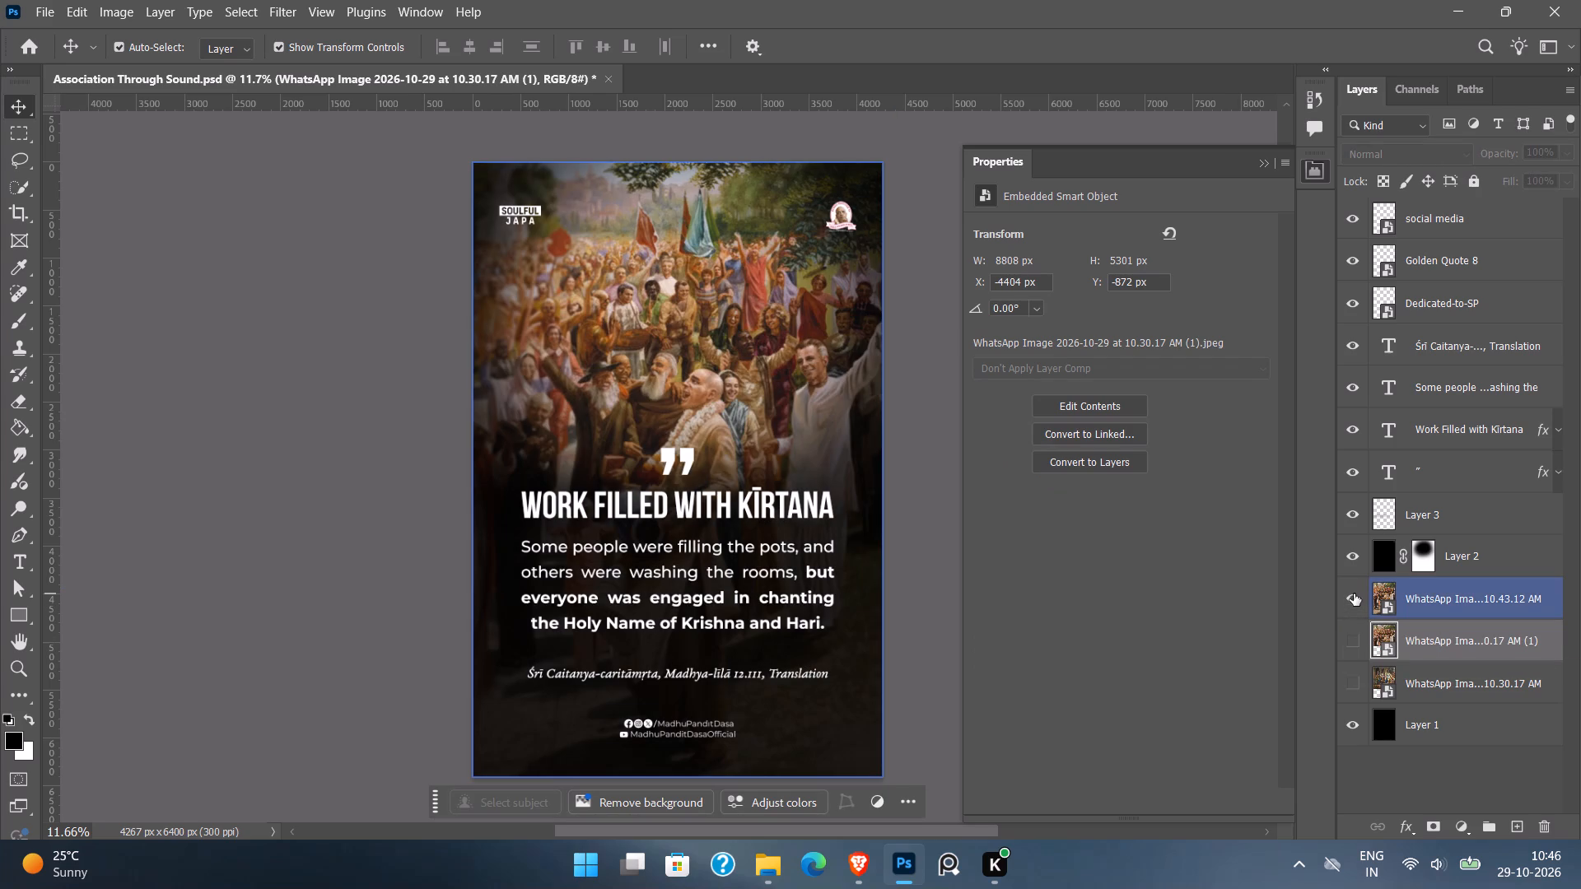
left_click(1429, 635)
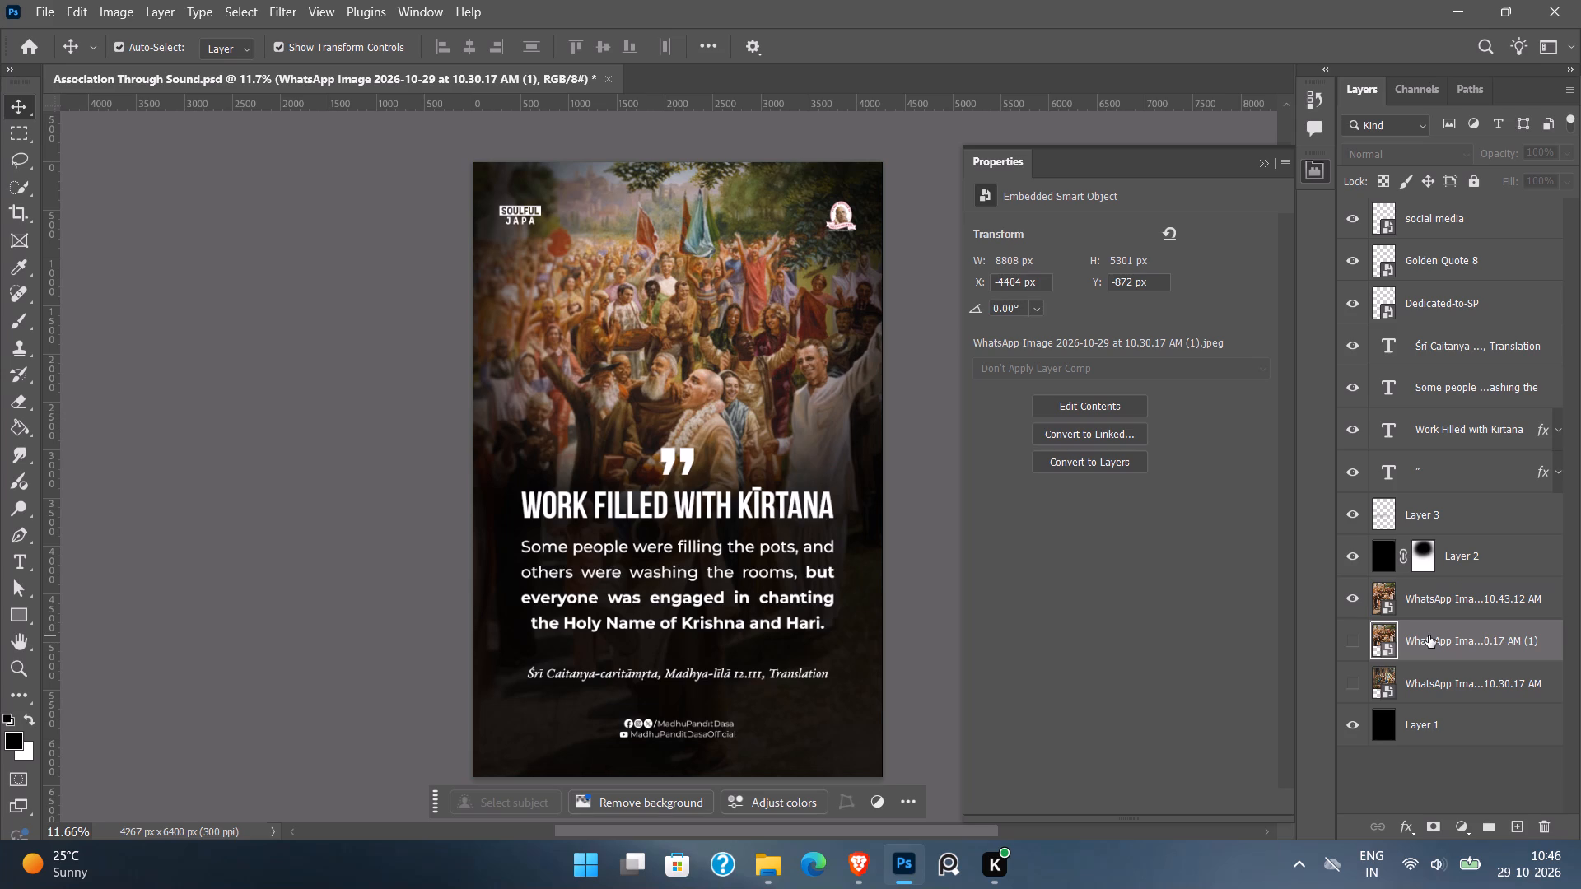
key("BackSpace")
key("BackSpace")
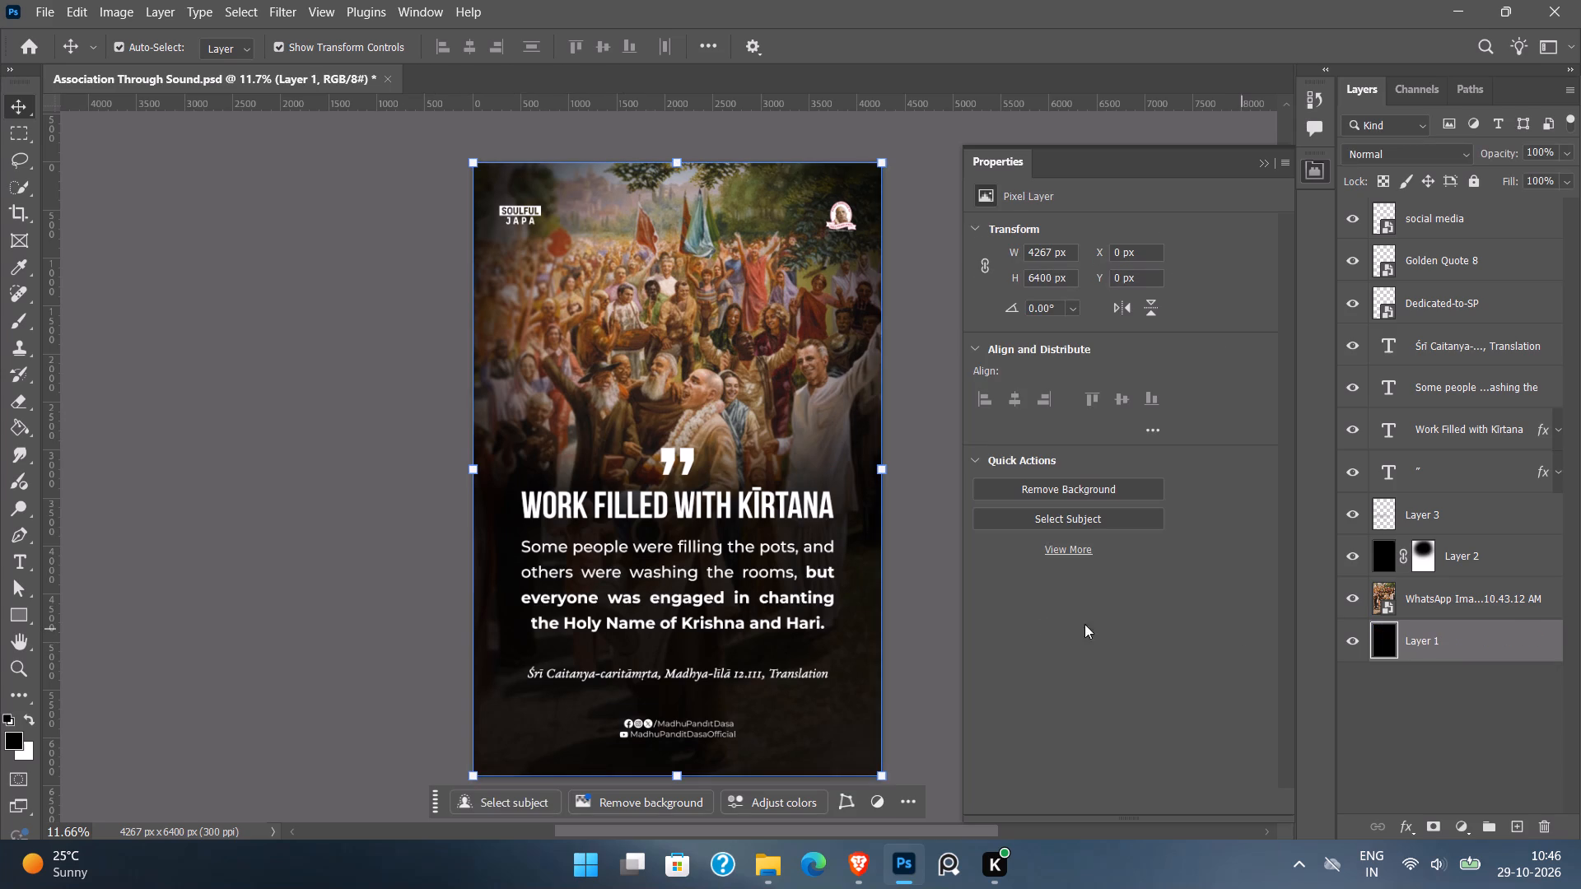
left_click(898, 620)
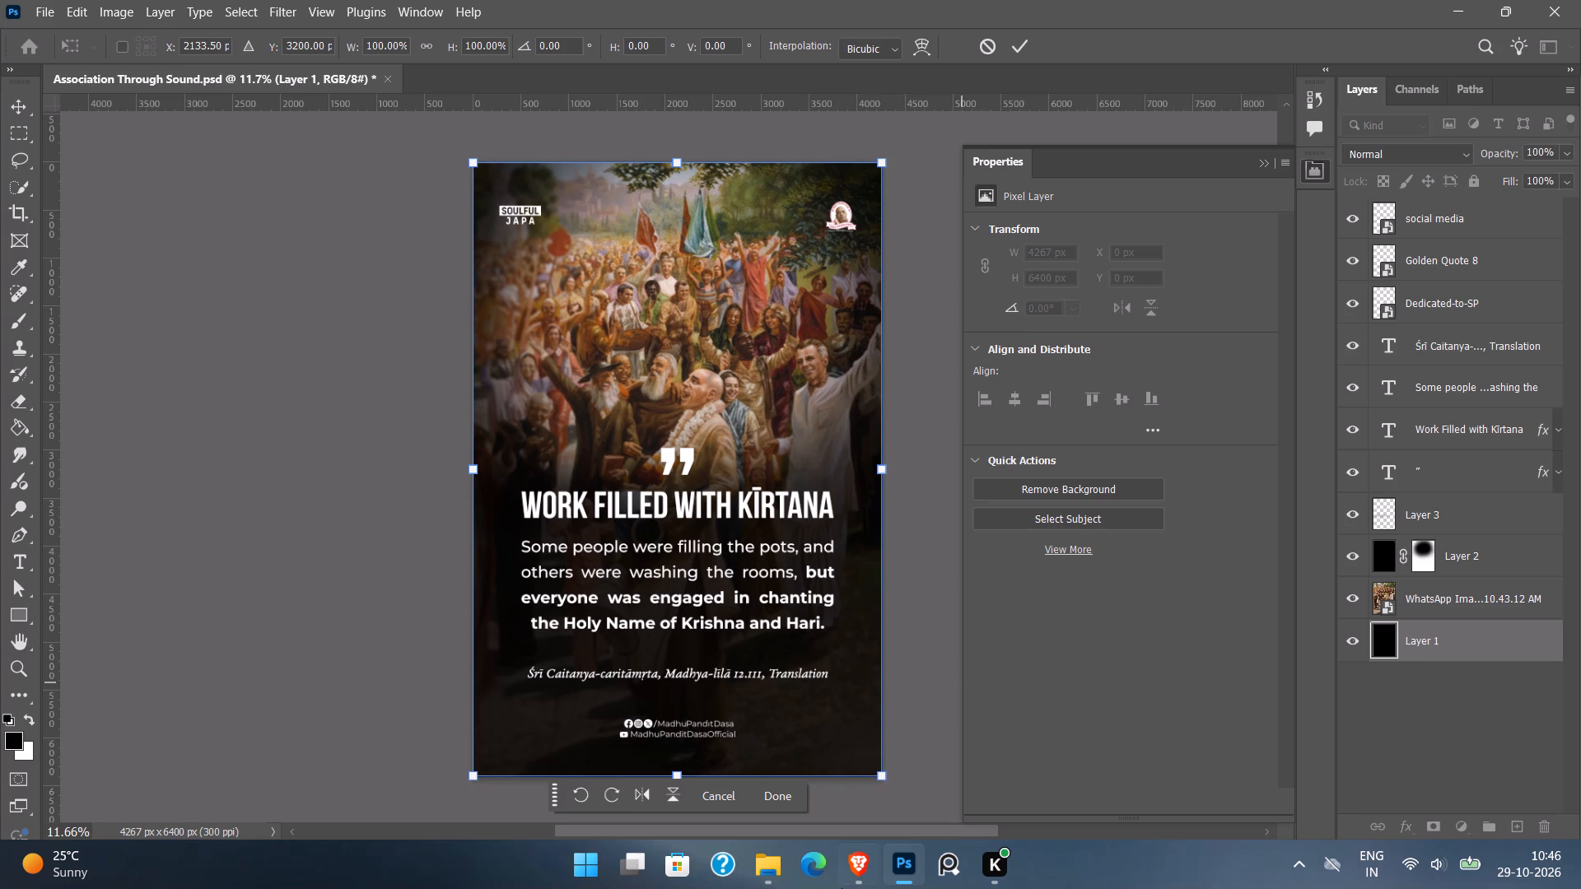
Save the poster as a new Photoshop file named "Work Filled with Kīrtana" in the Office folder, using the heading layer's name and maximum compatibility.
left_click(932, 626)
double_click(1459, 425)
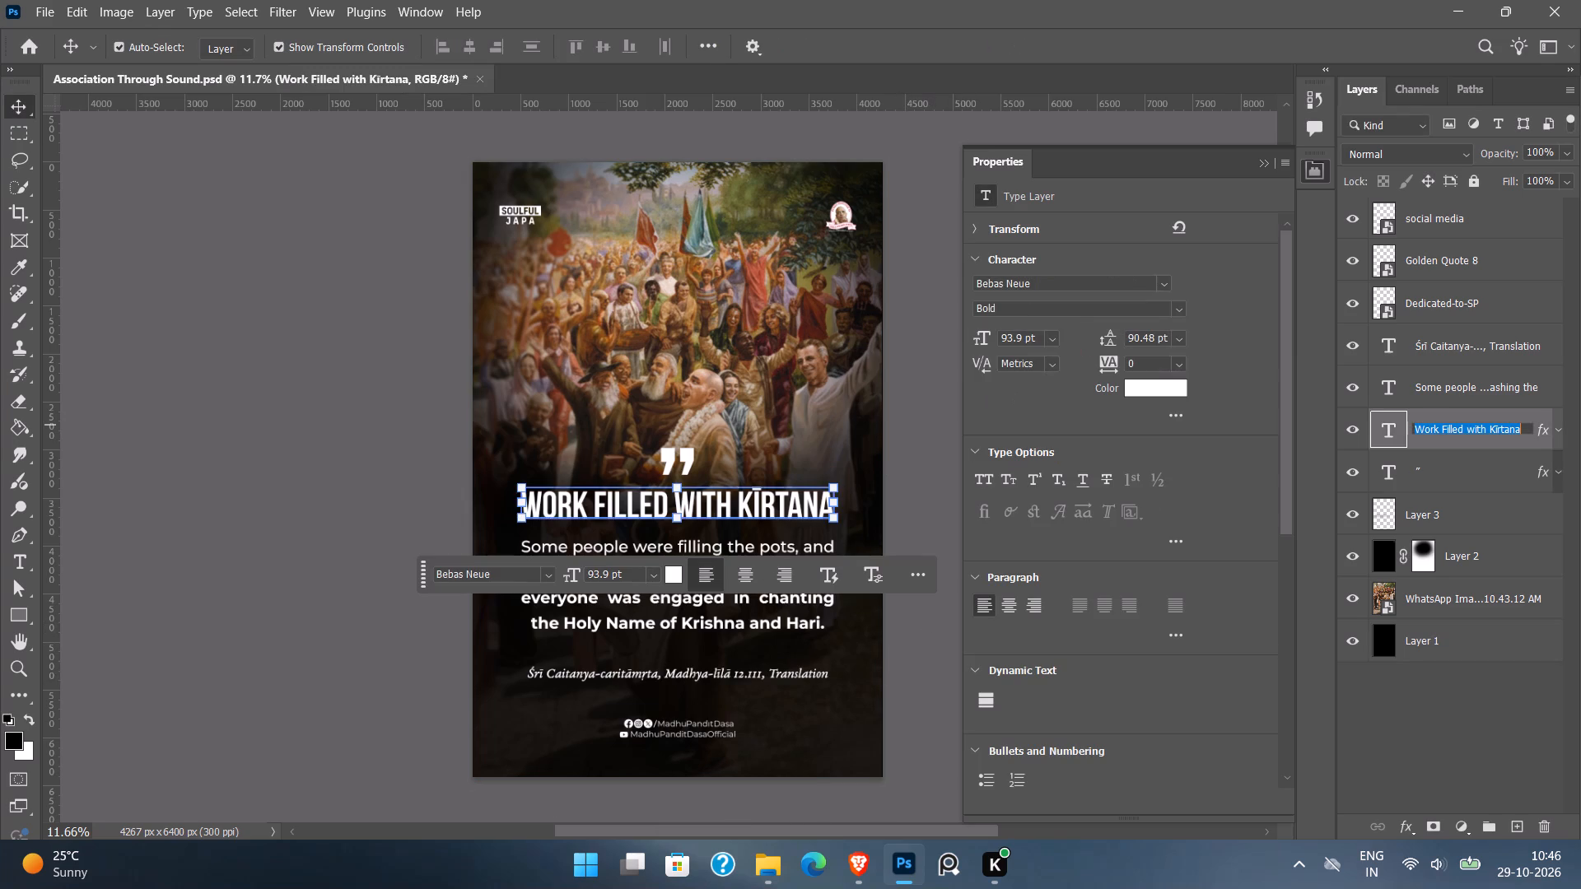
key("ctrl+c")
key("ctrl+c")
left_click(931, 472)
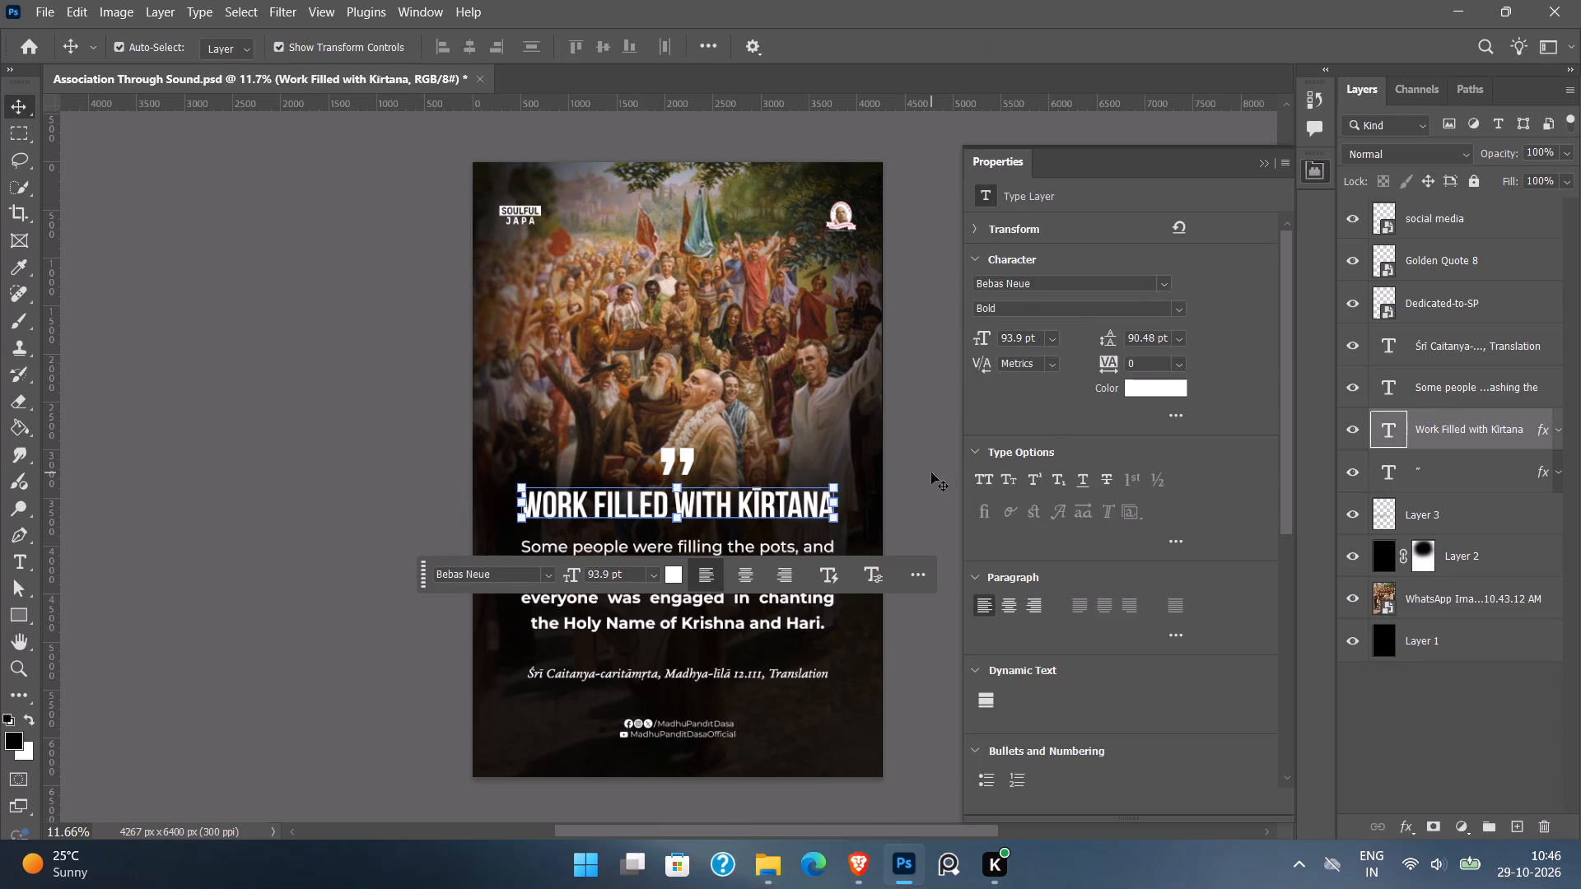
key("ctrl+shift+s")
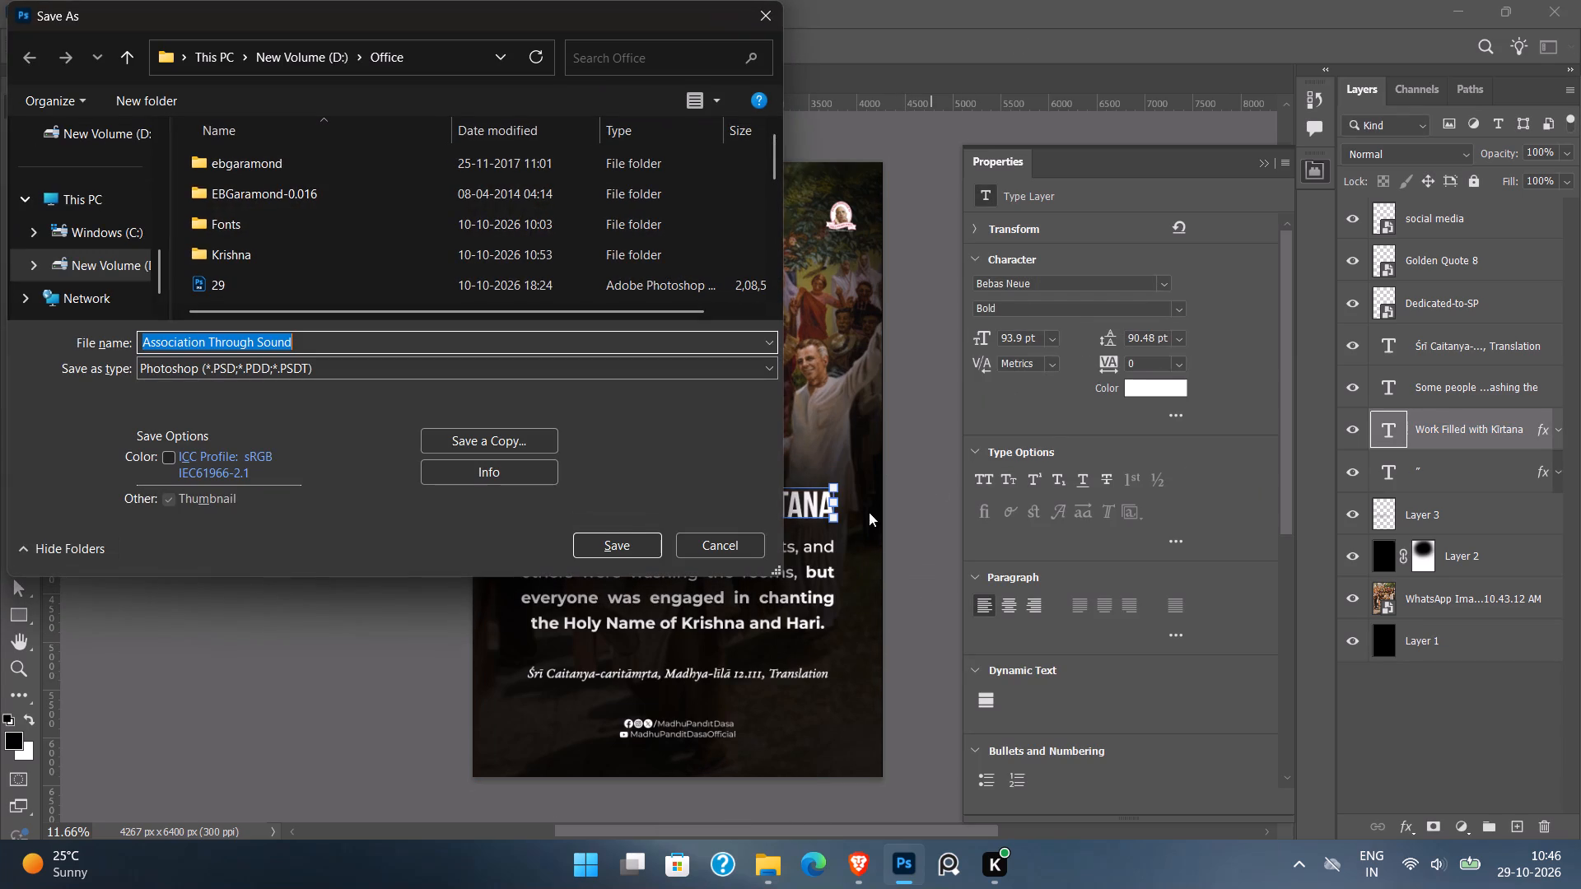
key("ctrl+v")
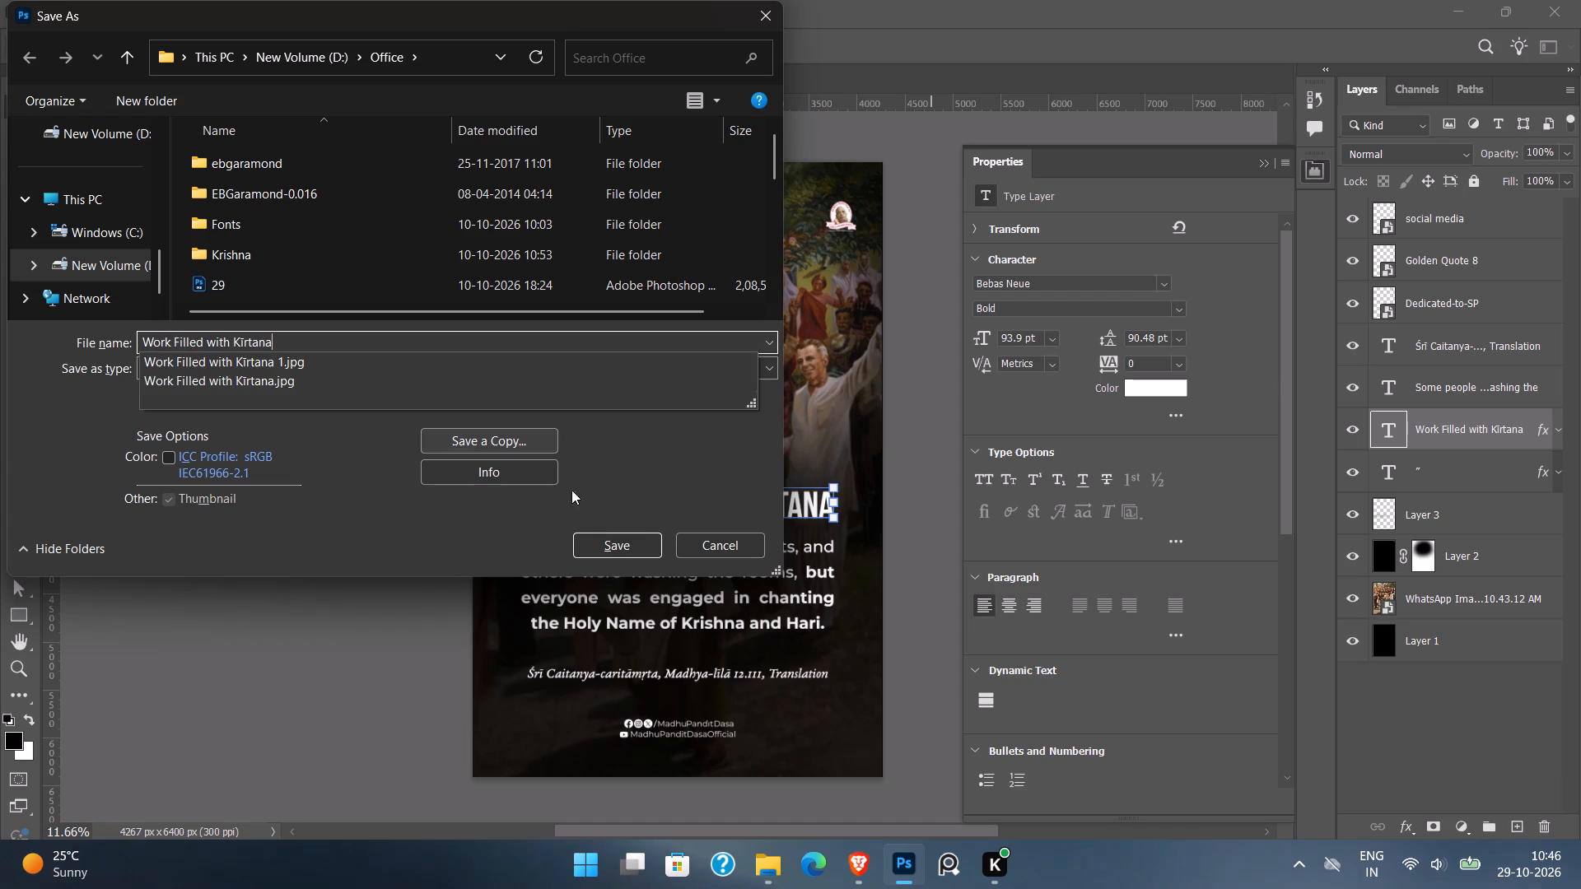
left_click(617, 542)
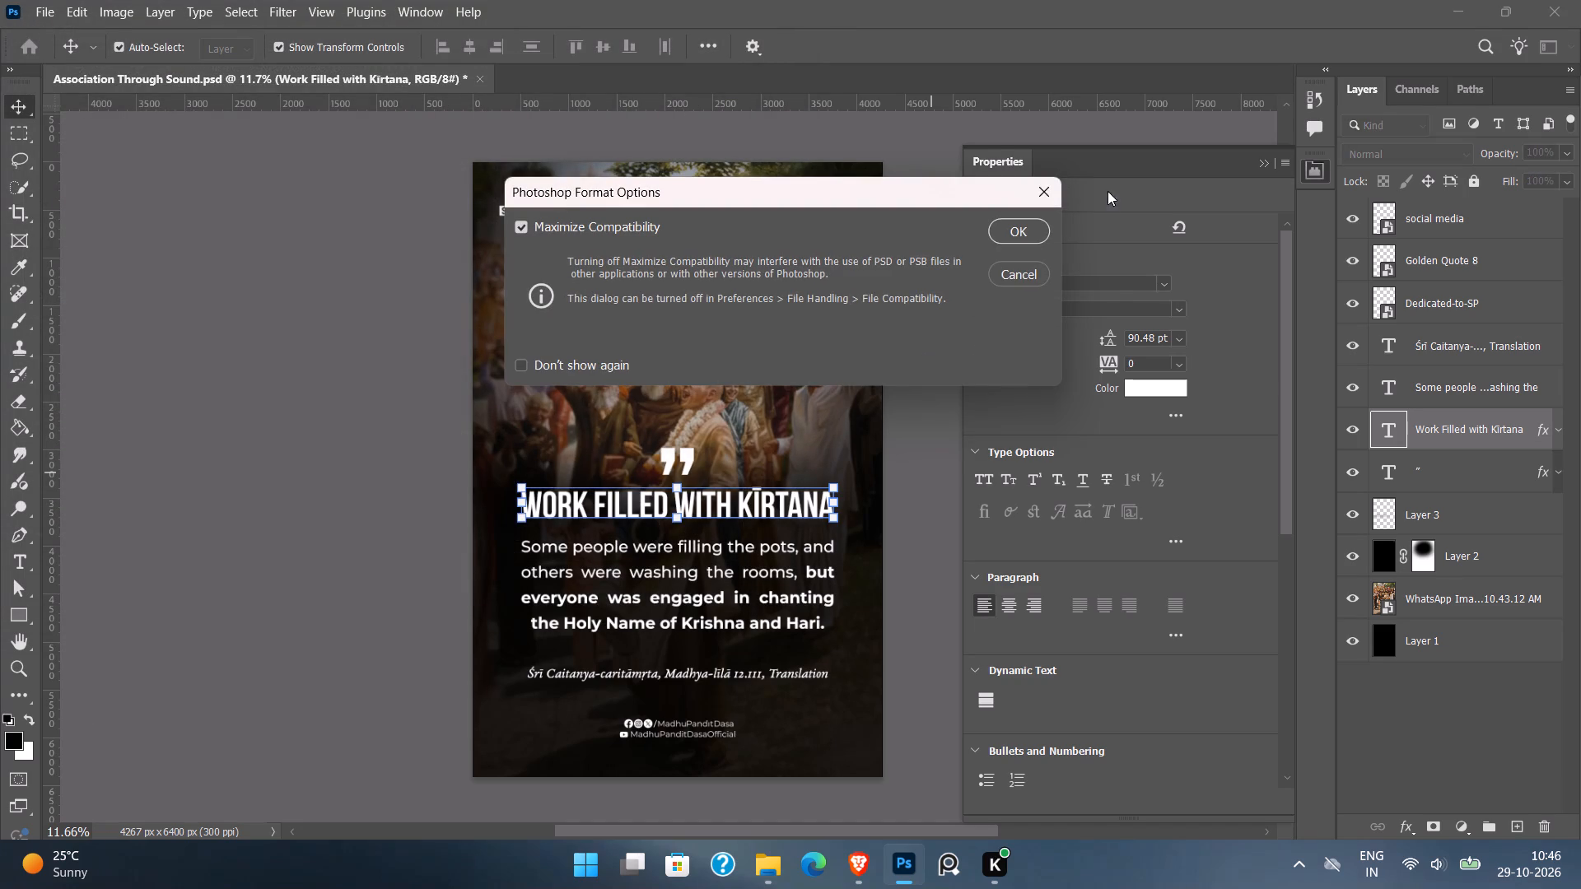
left_click(1038, 238)
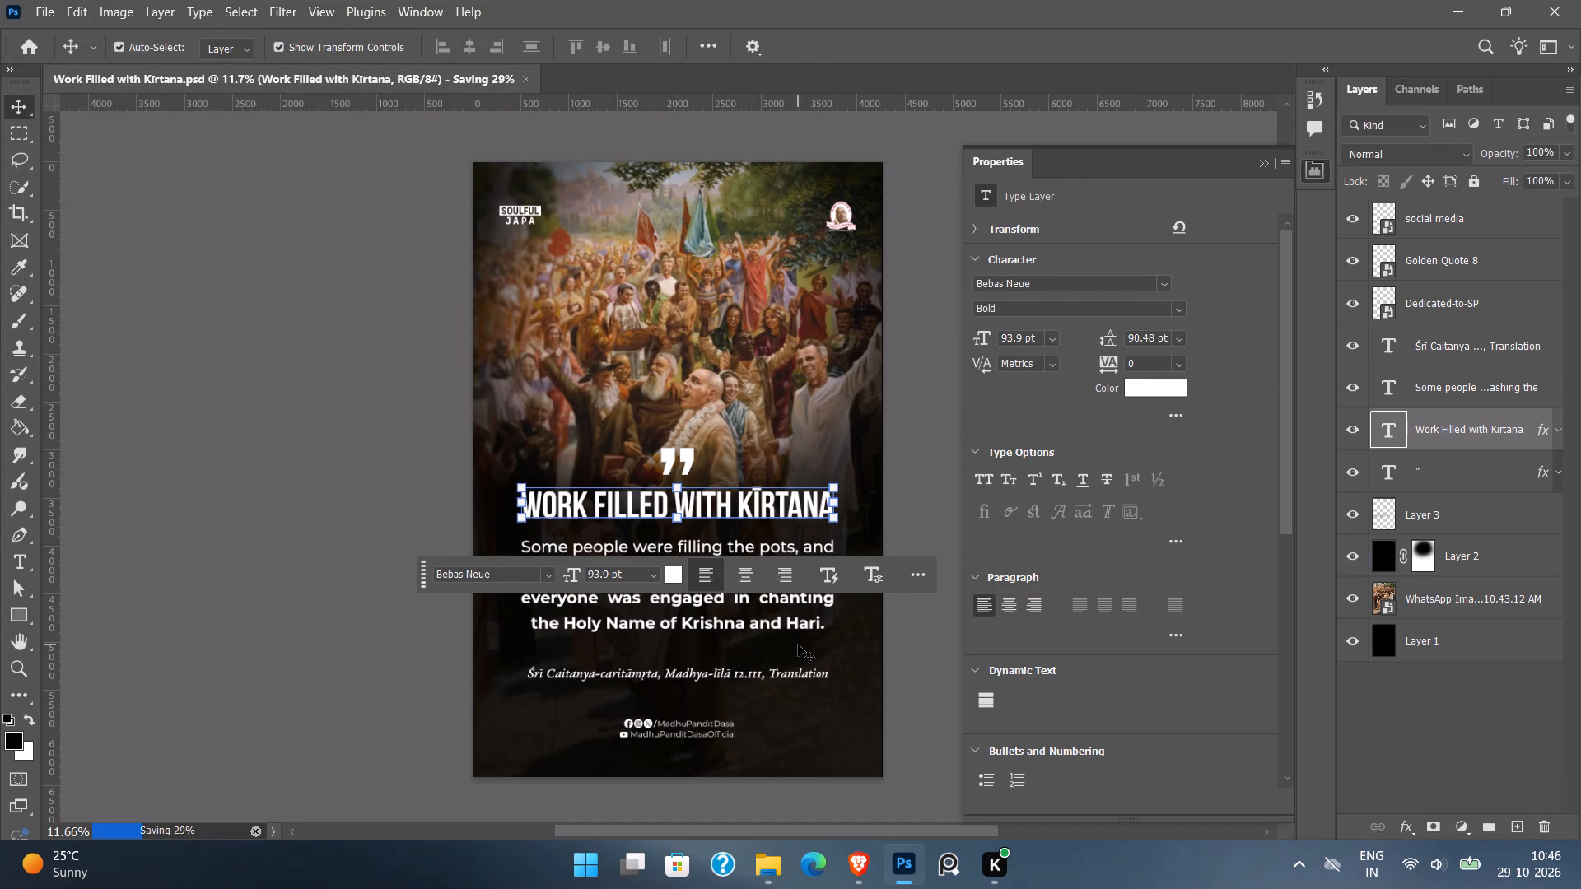
Switch to File Explorer, look through the Office folder and open the saved "Work Filled with Kīrtana" PSD.
left_click(756, 882)
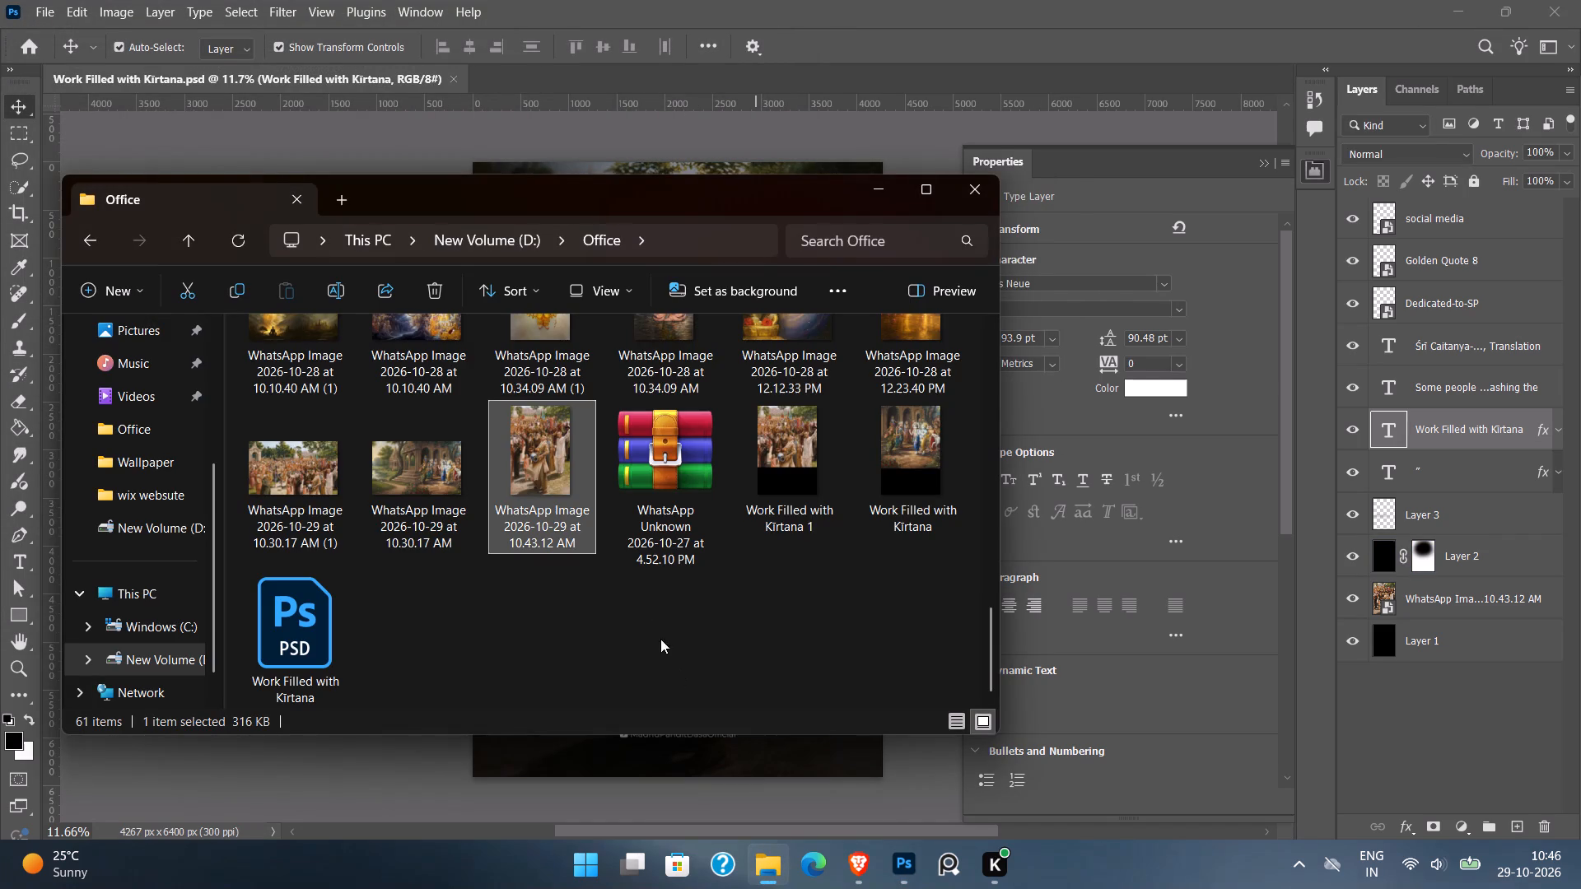
scroll(743, 612, "up", 11)
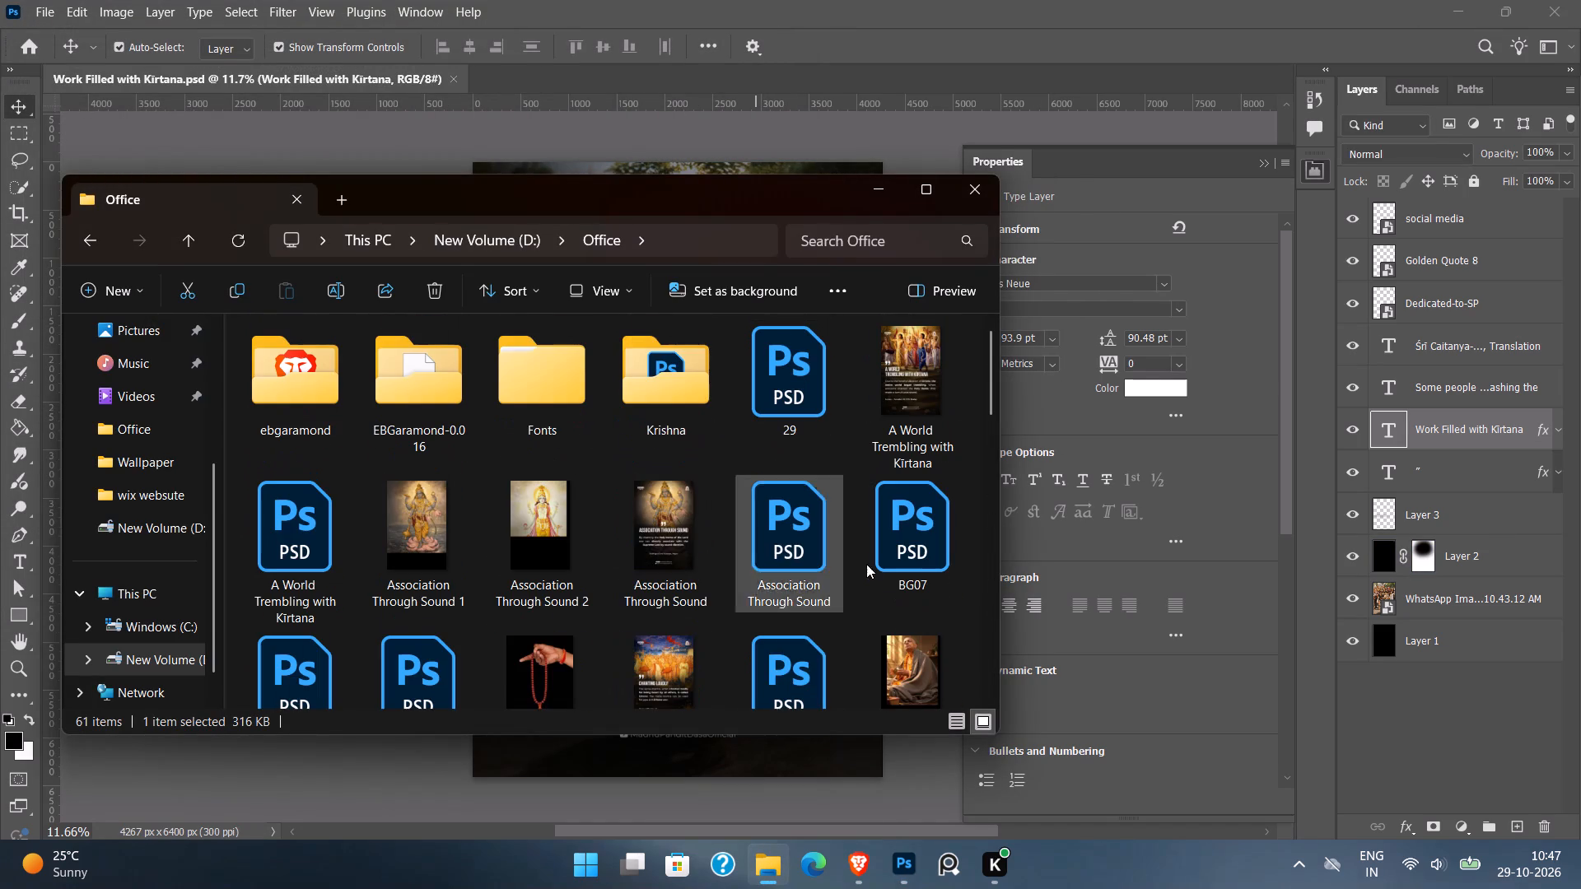
scroll(926, 548, "down", 5)
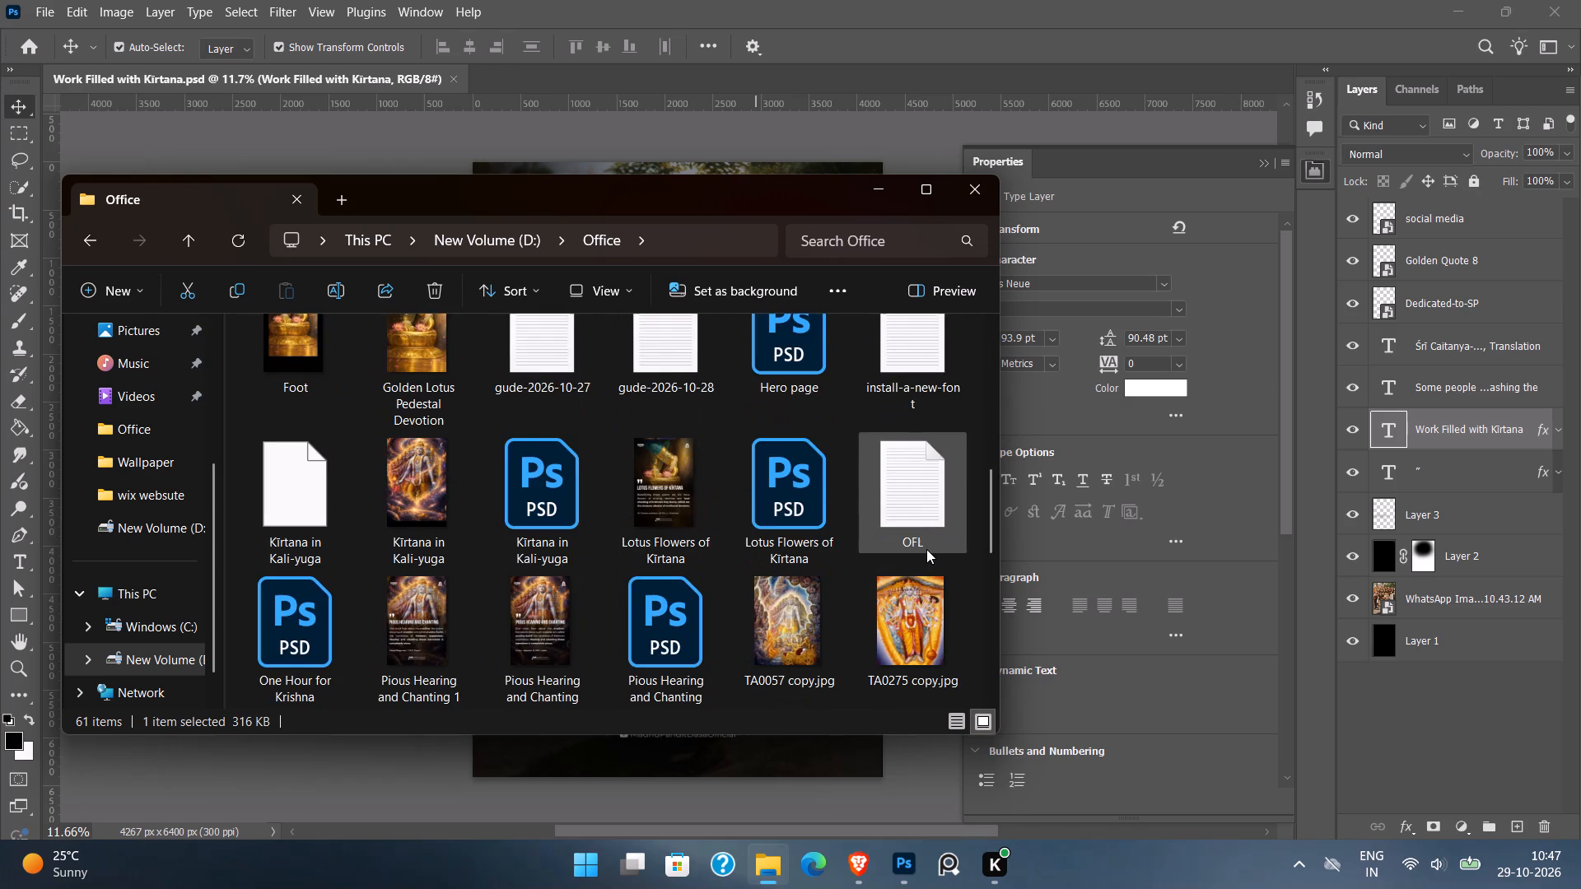
scroll(926, 549, "down", 4)
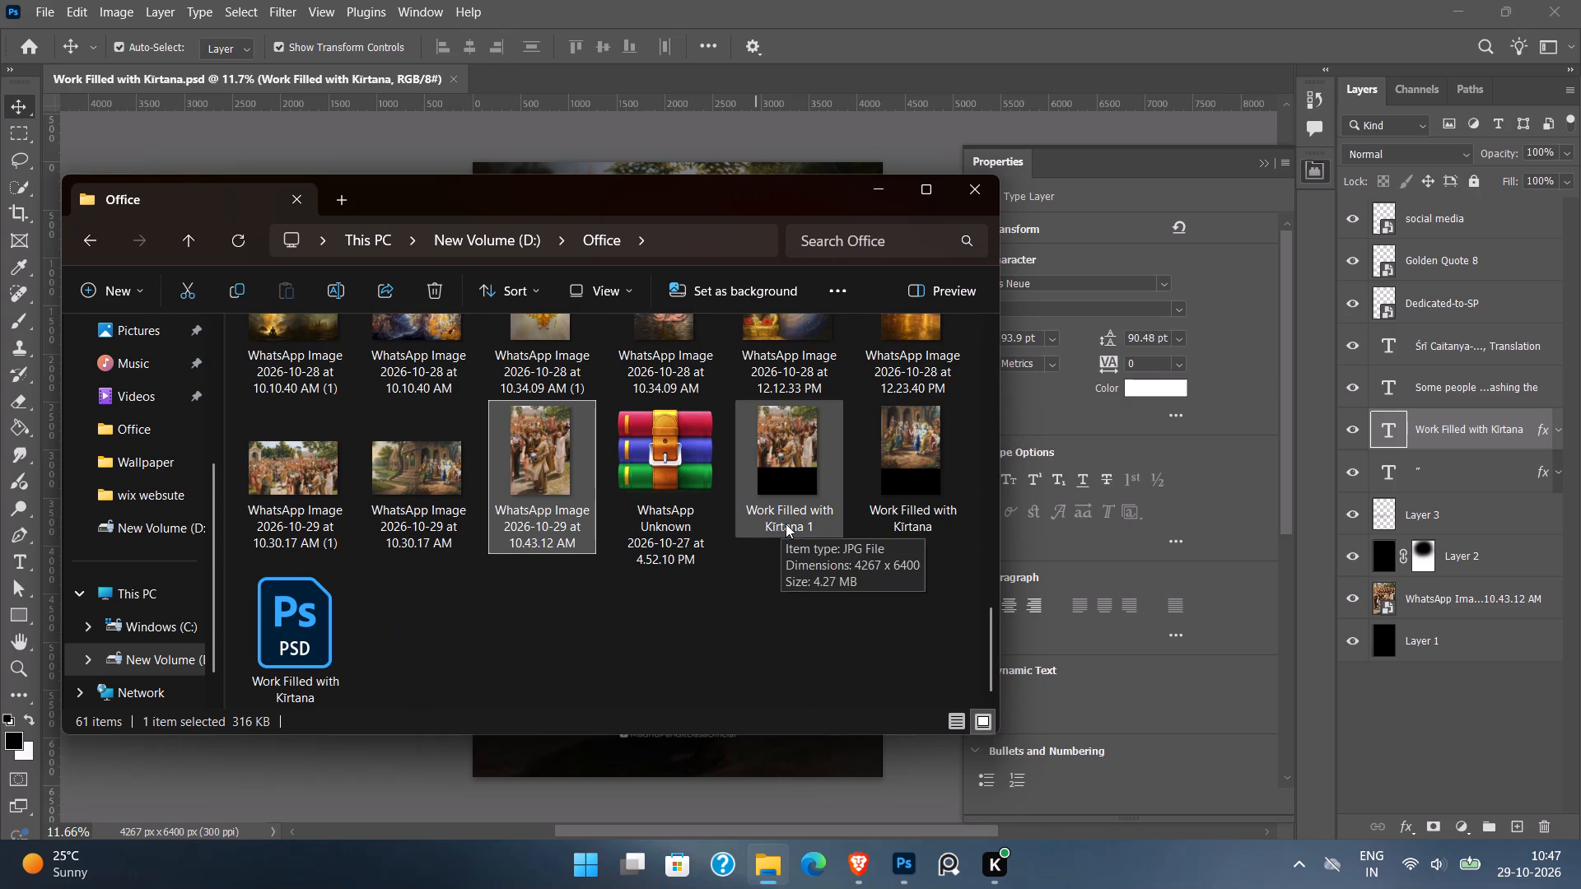
double_click(332, 626)
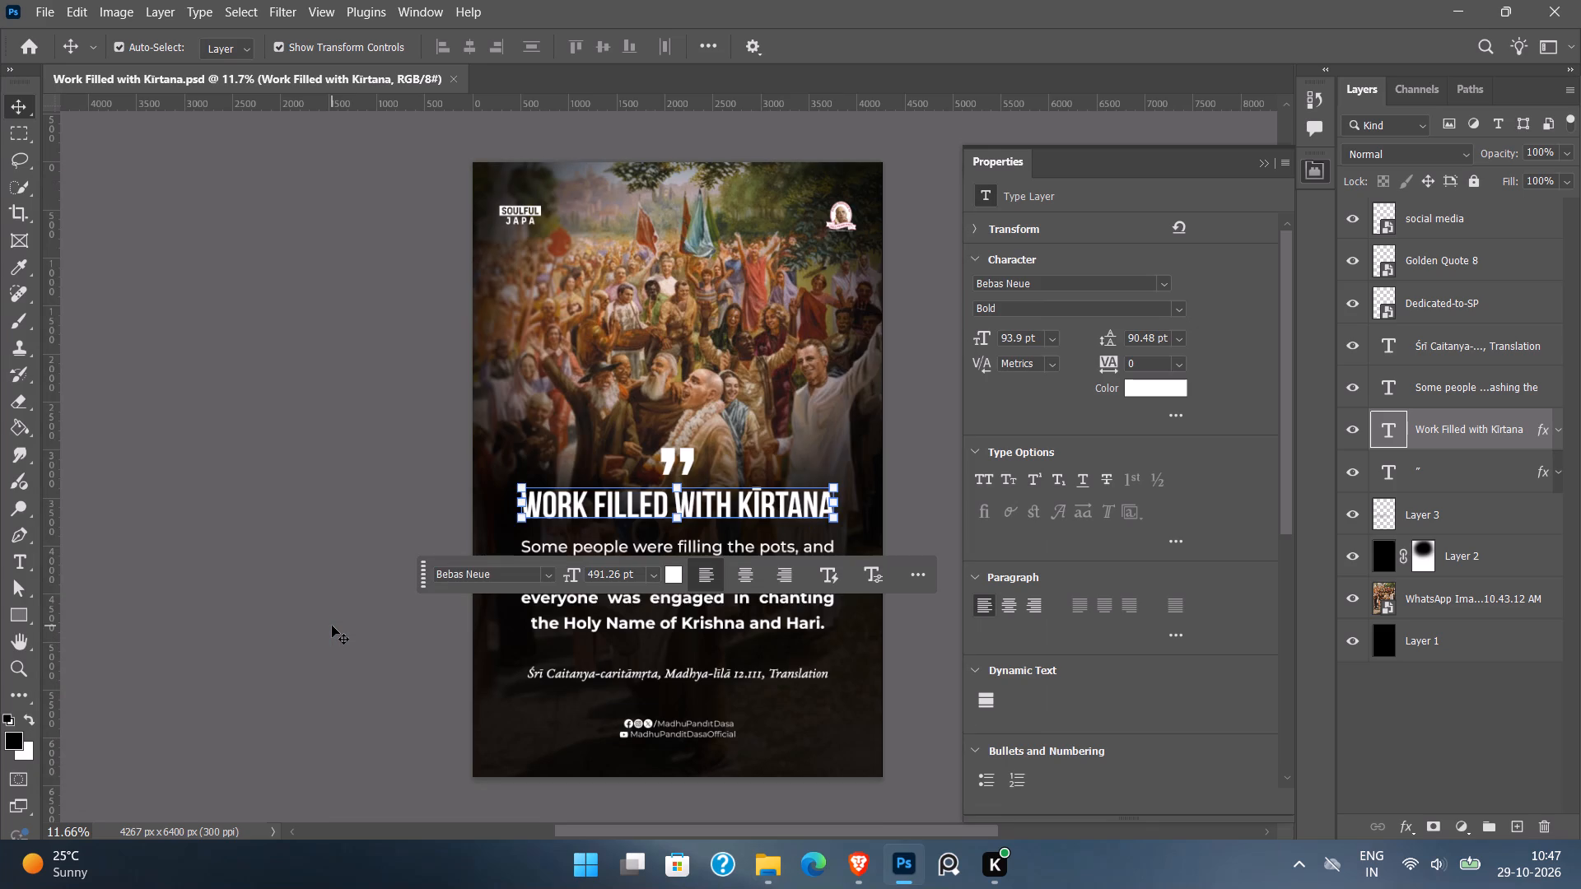
Return to the Office folder in File Explorer and open the "The Ecstasy of Harer Nāma" PSD in Photoshop.
left_click(759, 855)
scroll(668, 691, "up", 1)
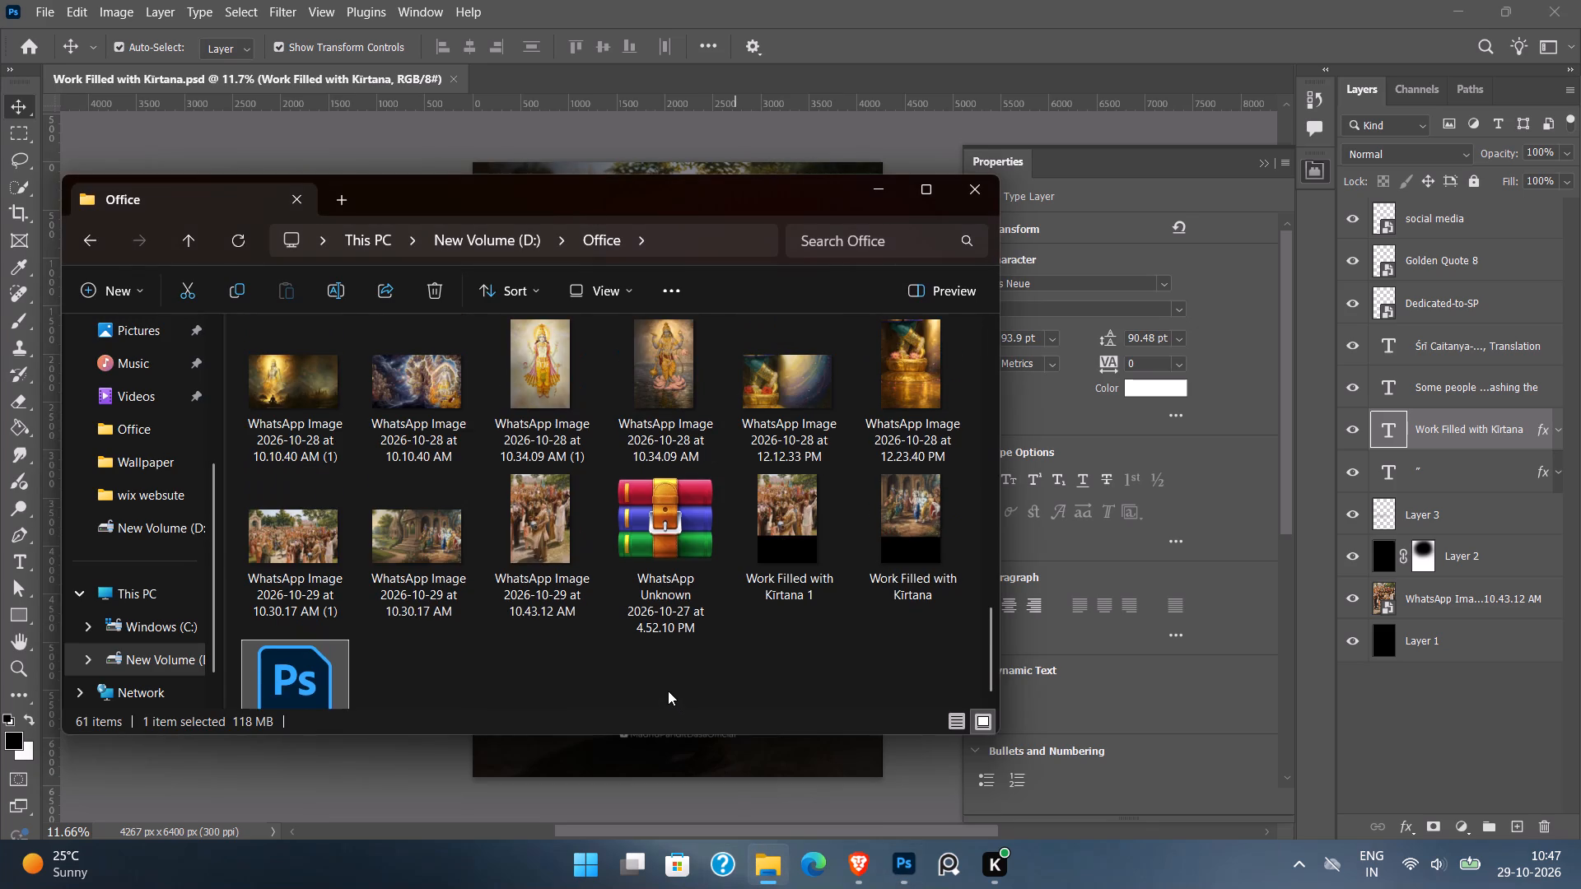
scroll(668, 691, "up", 2)
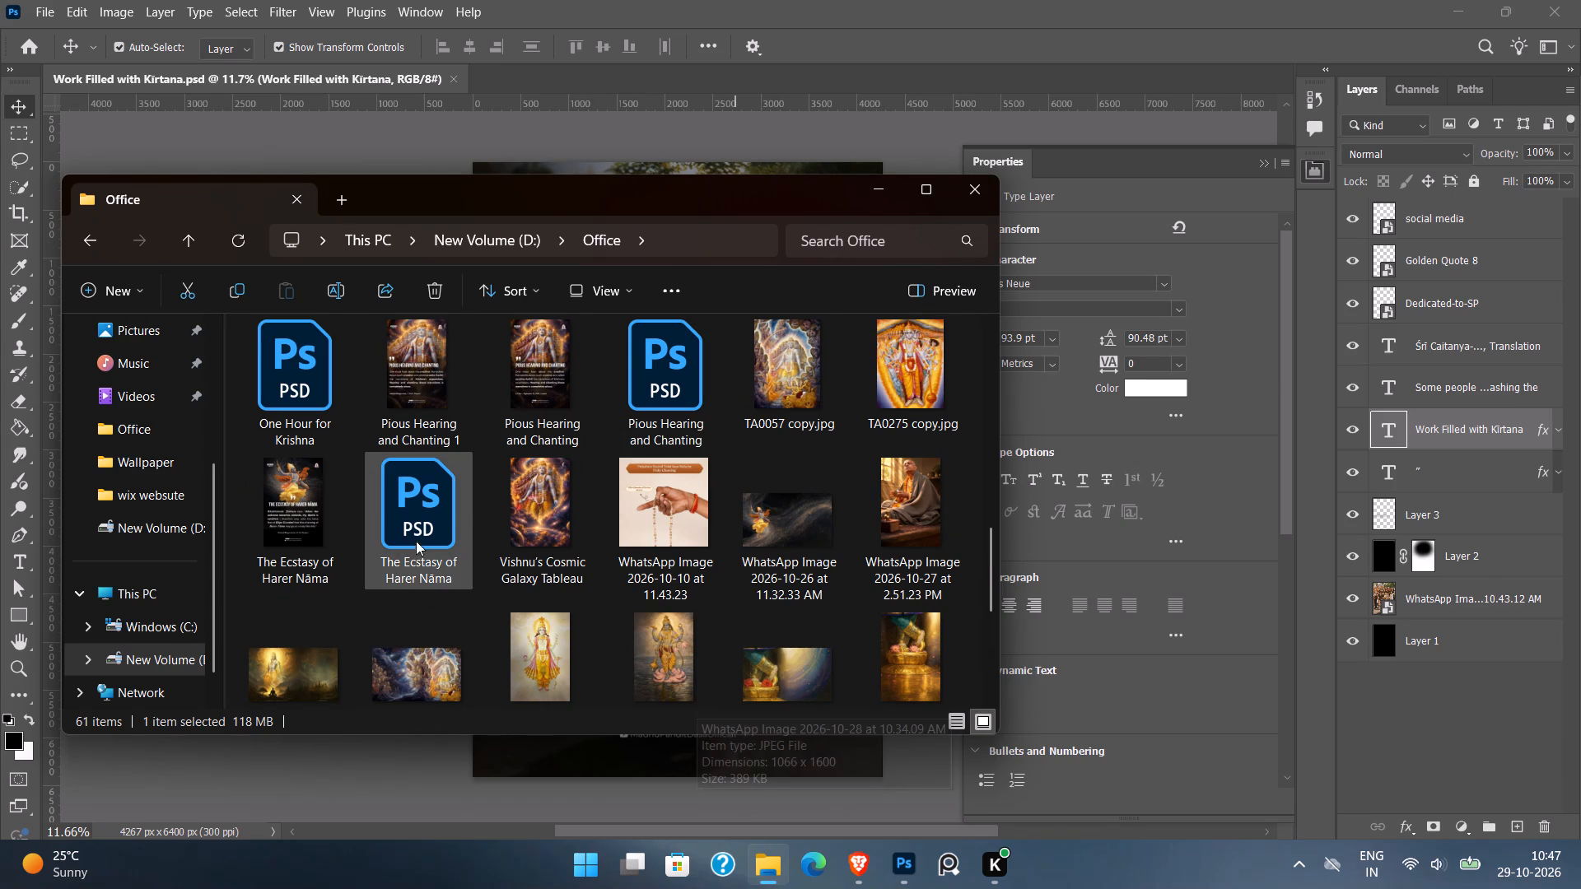
double_click(400, 518)
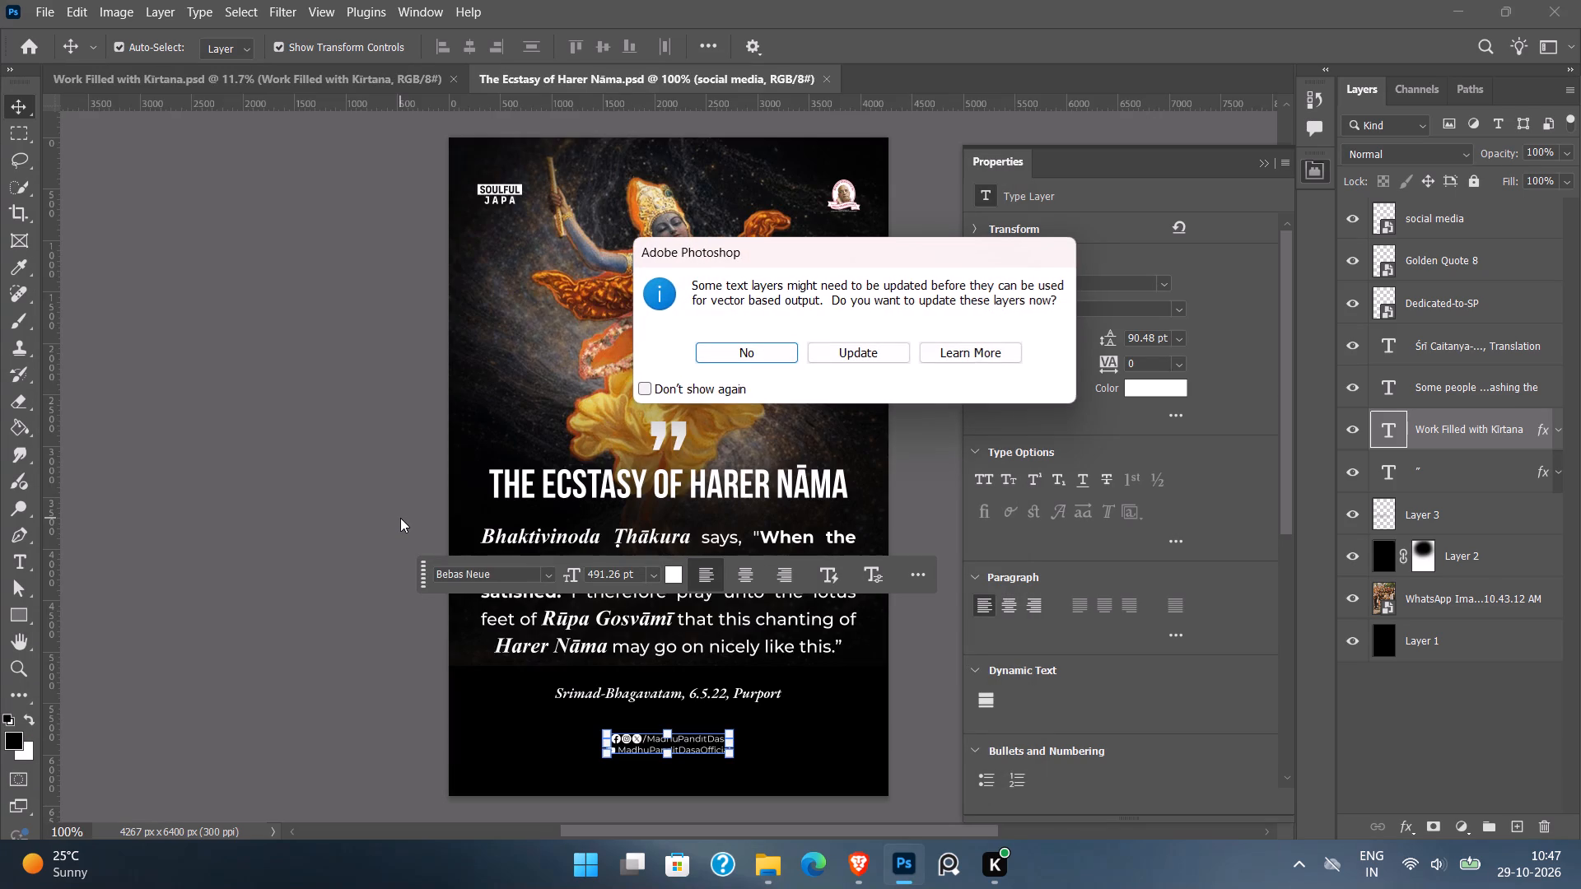
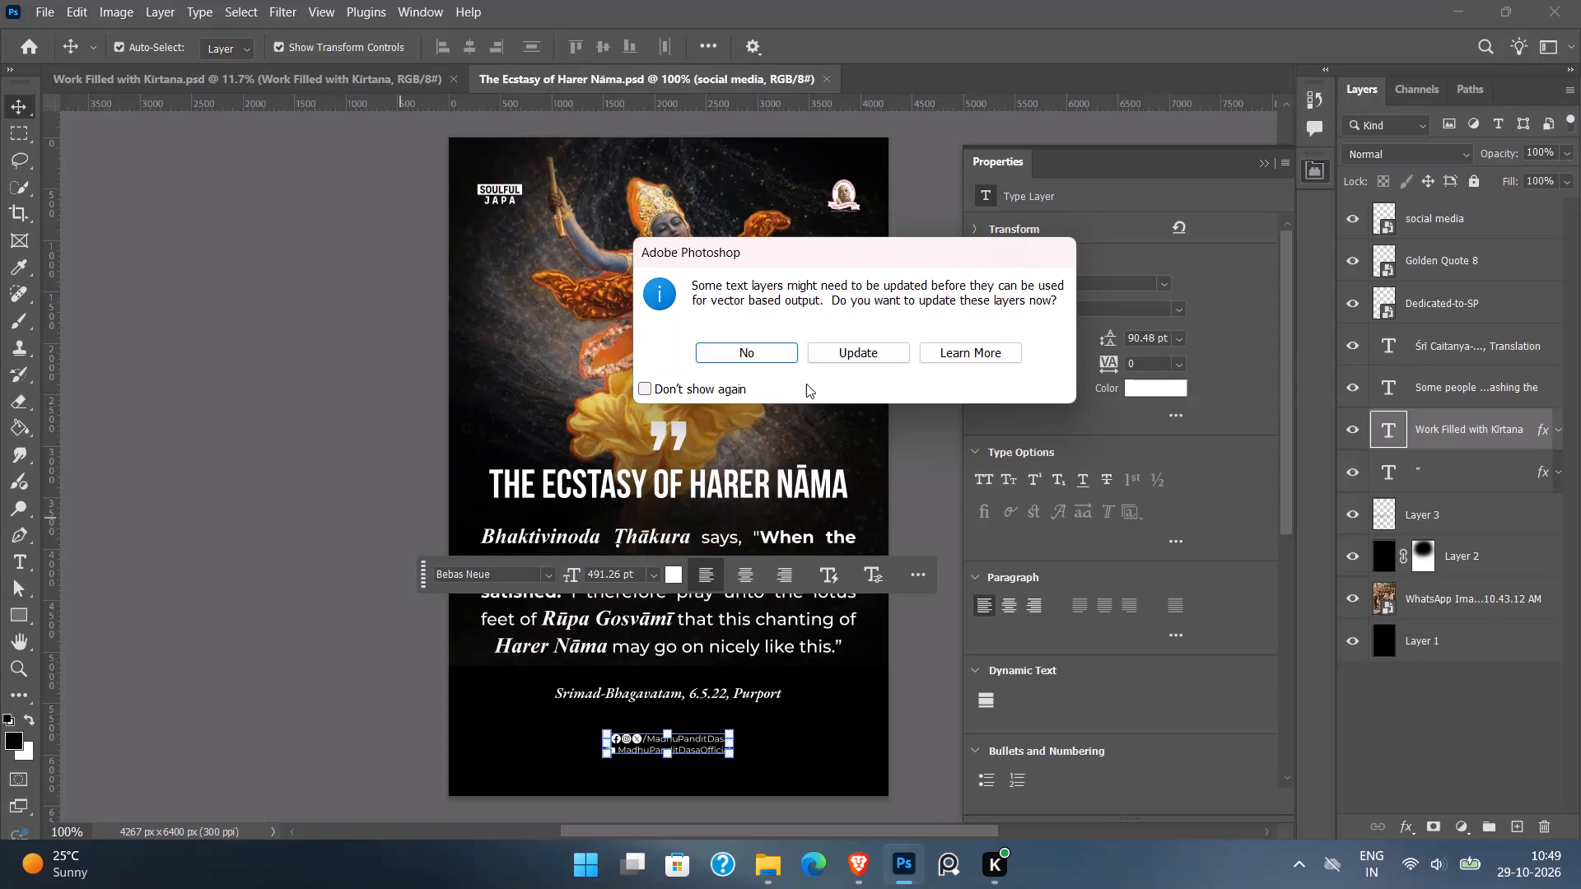
Update the text layers of "The Ecstasy of Harer Nāma" for vector-based output and leave no layer selected.
left_click(857, 347)
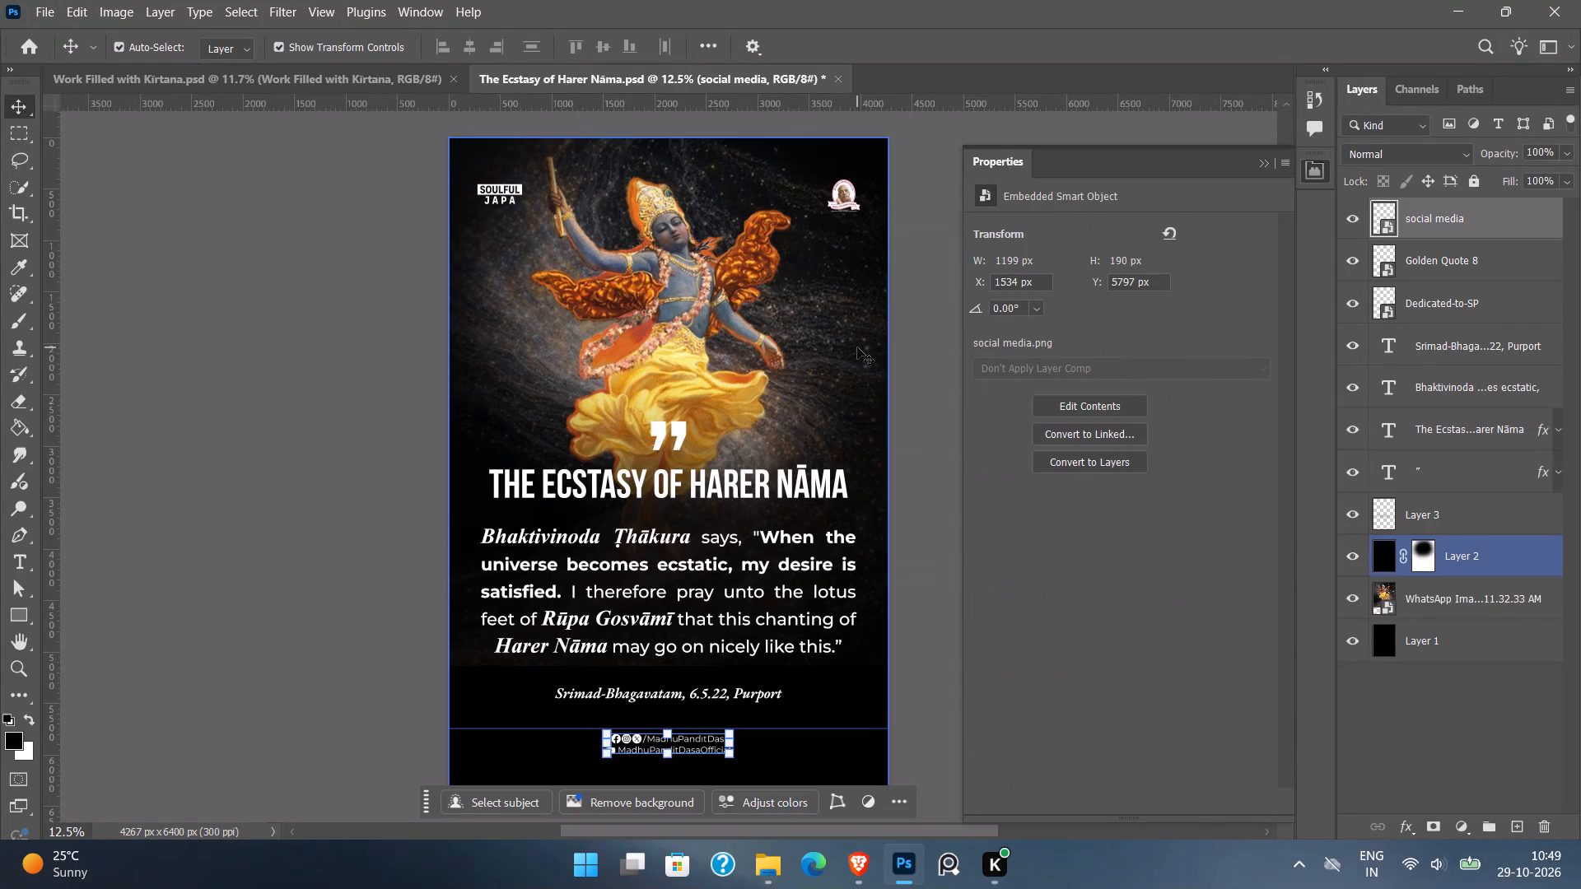
left_click(930, 563)
left_click(914, 781)
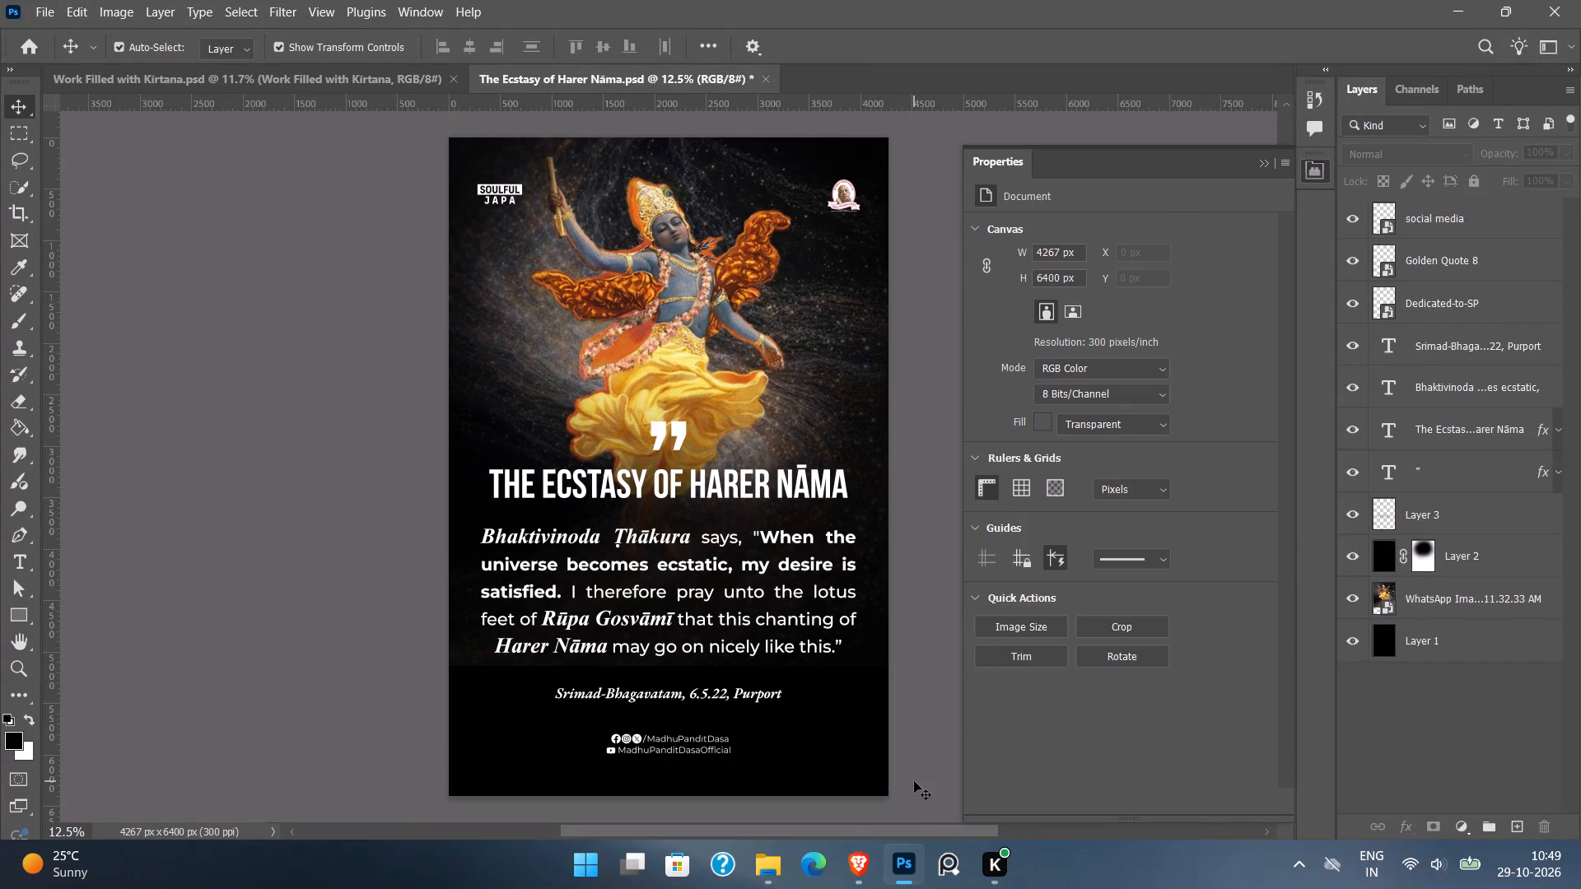
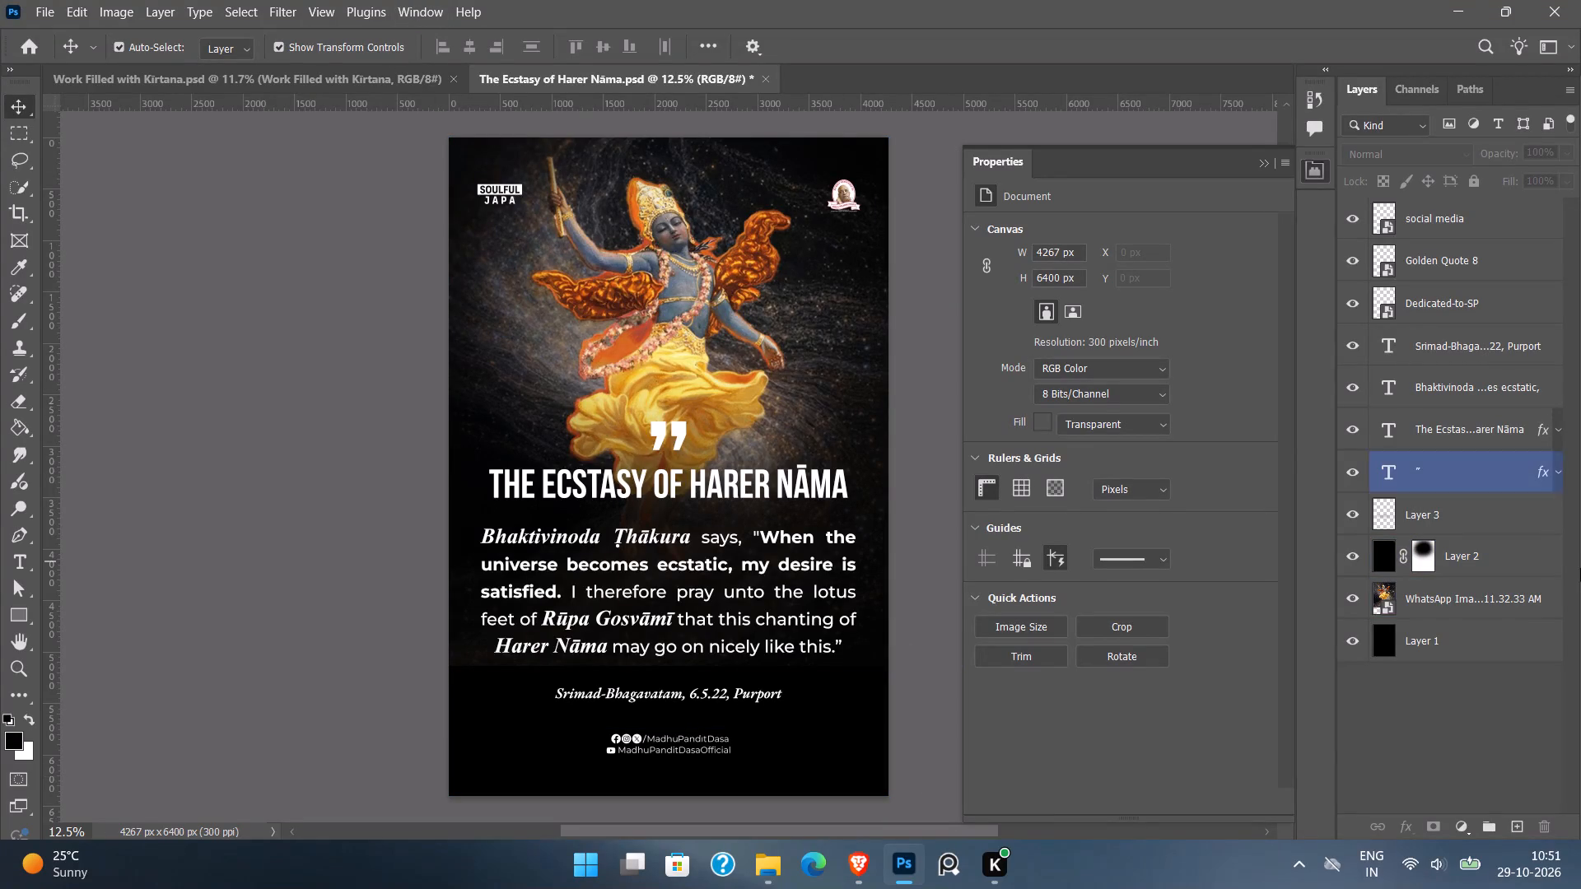
Convert the embedded WhatsApp image smart object to a regular layer, retaining its applied transforms.
left_click(1530, 603)
right_click(1514, 603)
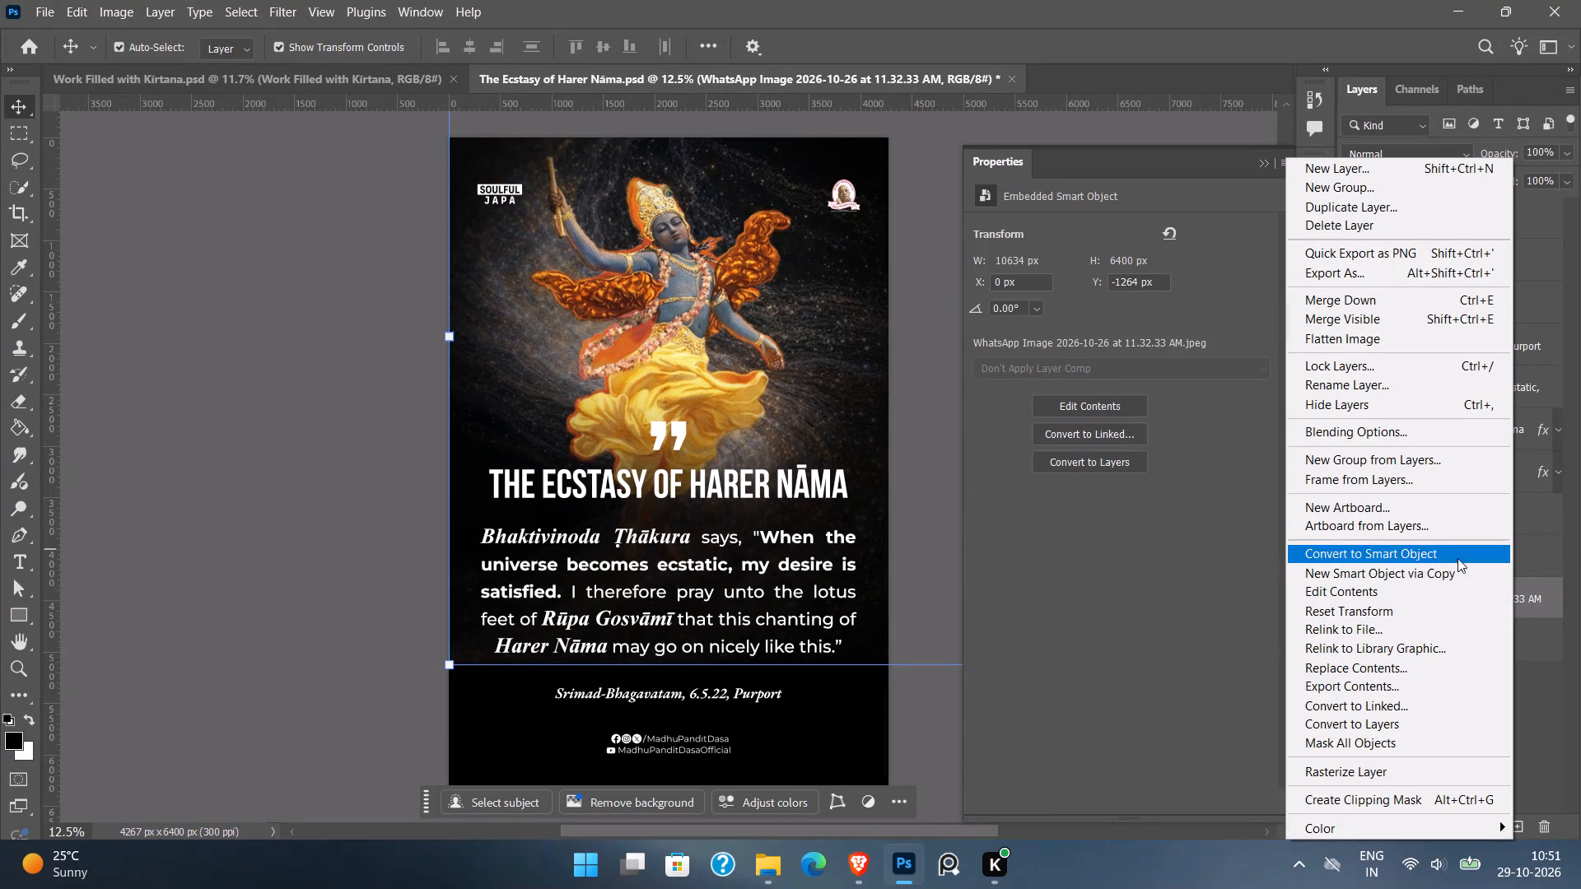
left_click(1382, 724)
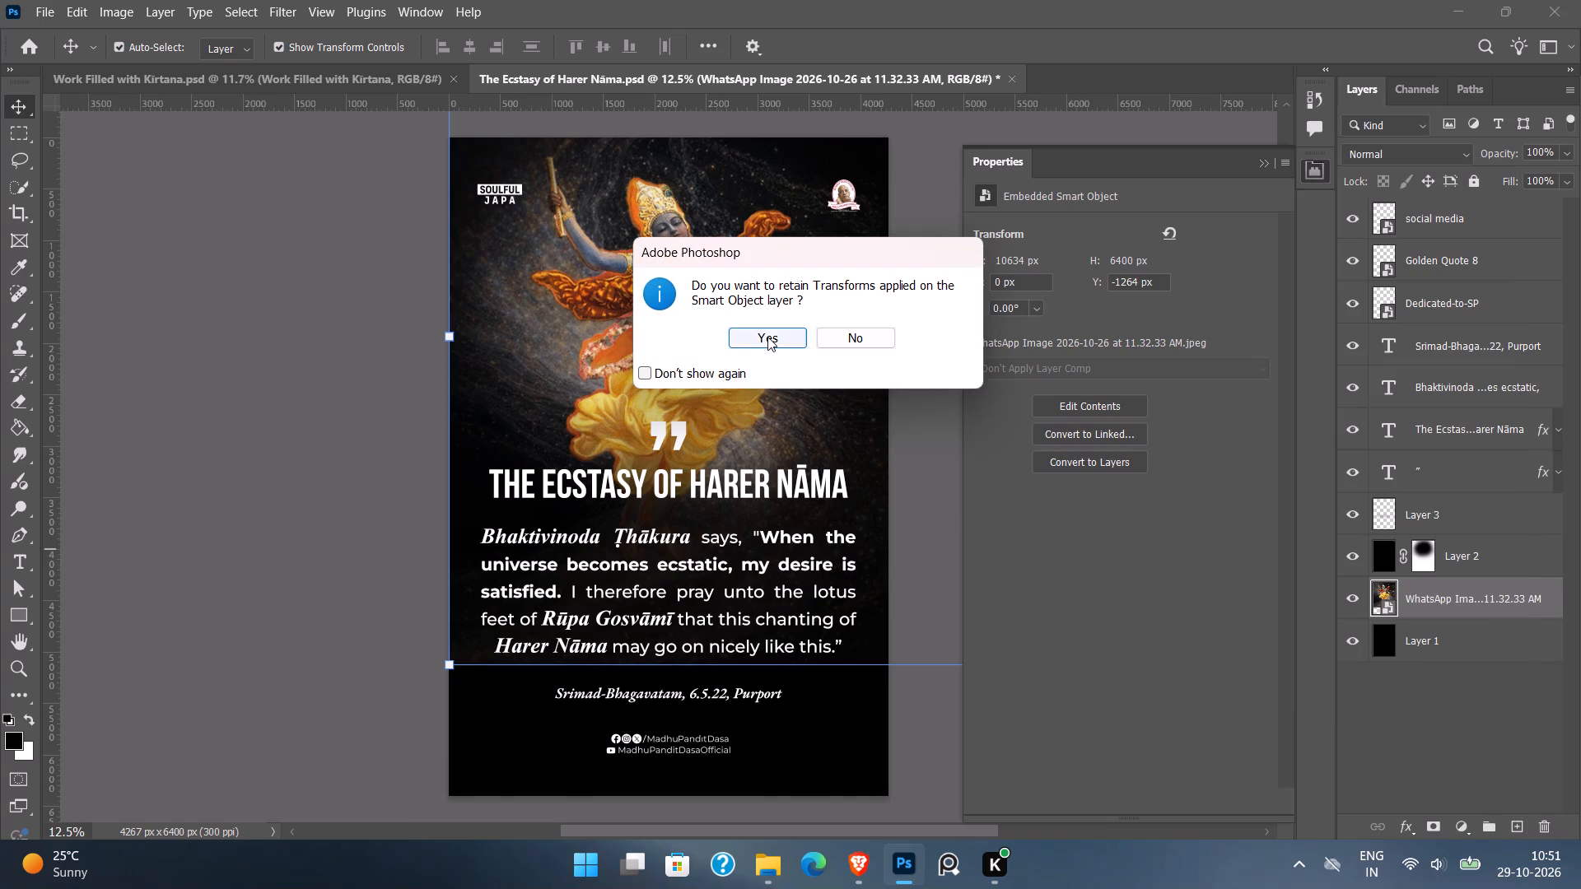
left_click(767, 337)
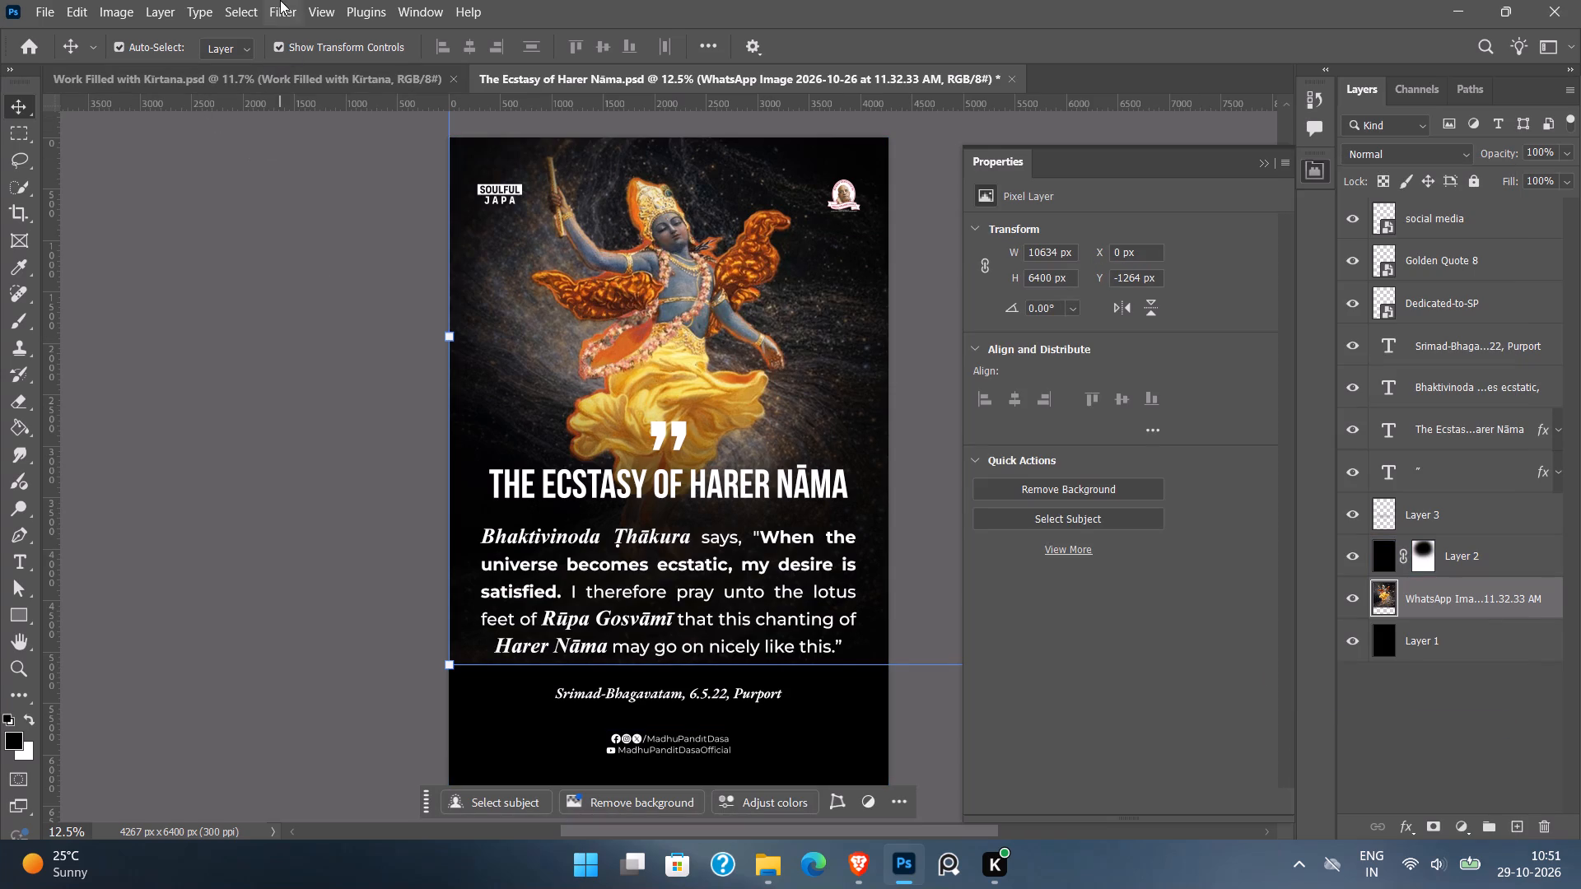
Open the Camera Raw Filter on the WhatsApp image layer.
left_click(280, 0)
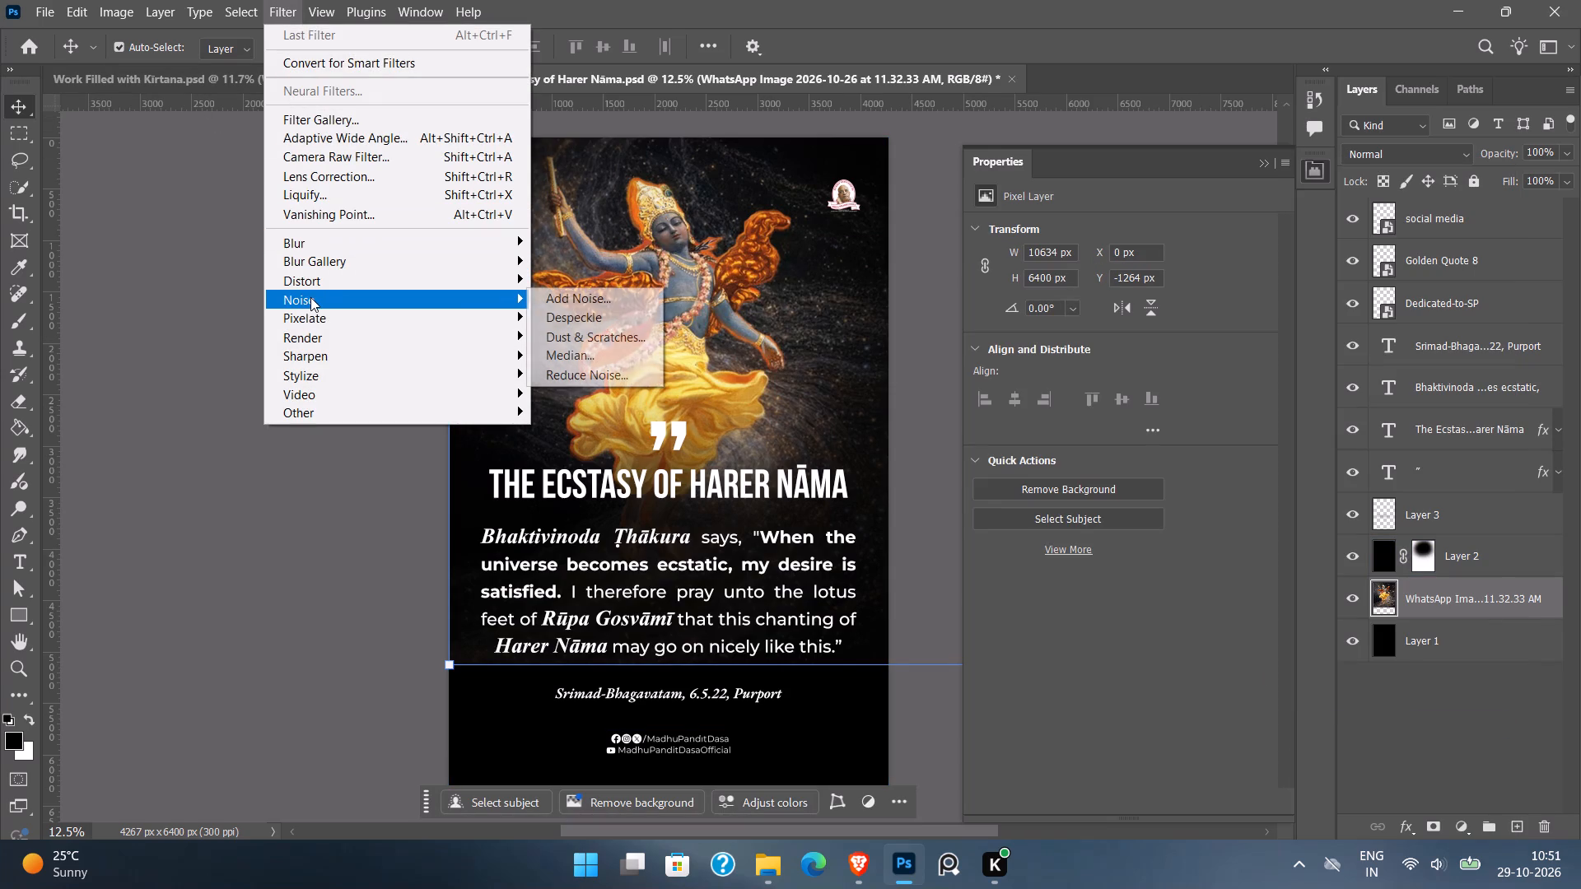
left_click(338, 160)
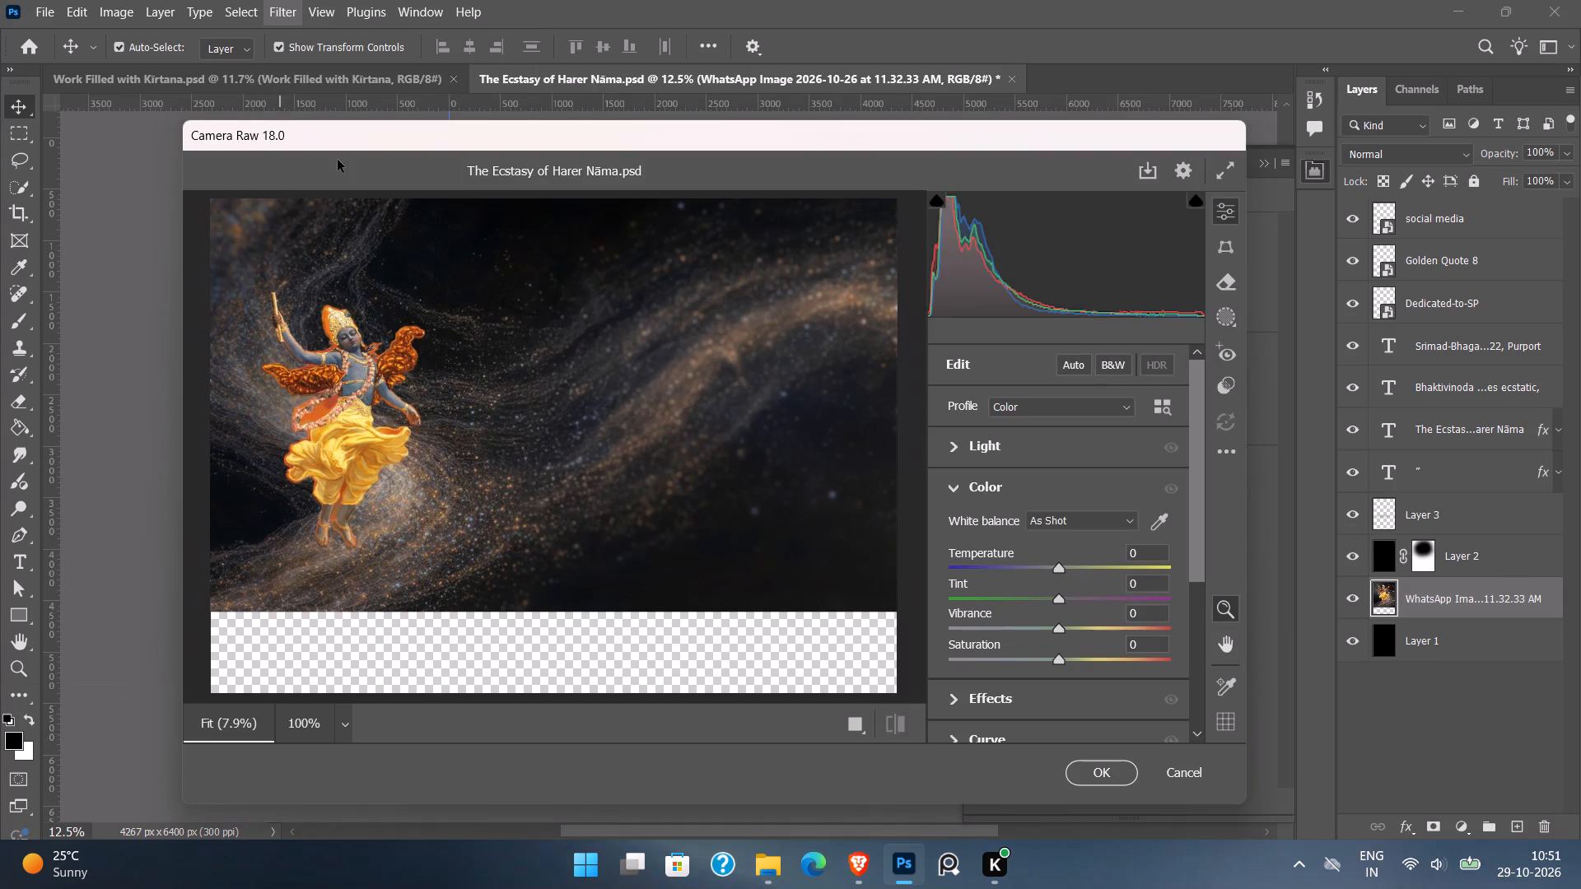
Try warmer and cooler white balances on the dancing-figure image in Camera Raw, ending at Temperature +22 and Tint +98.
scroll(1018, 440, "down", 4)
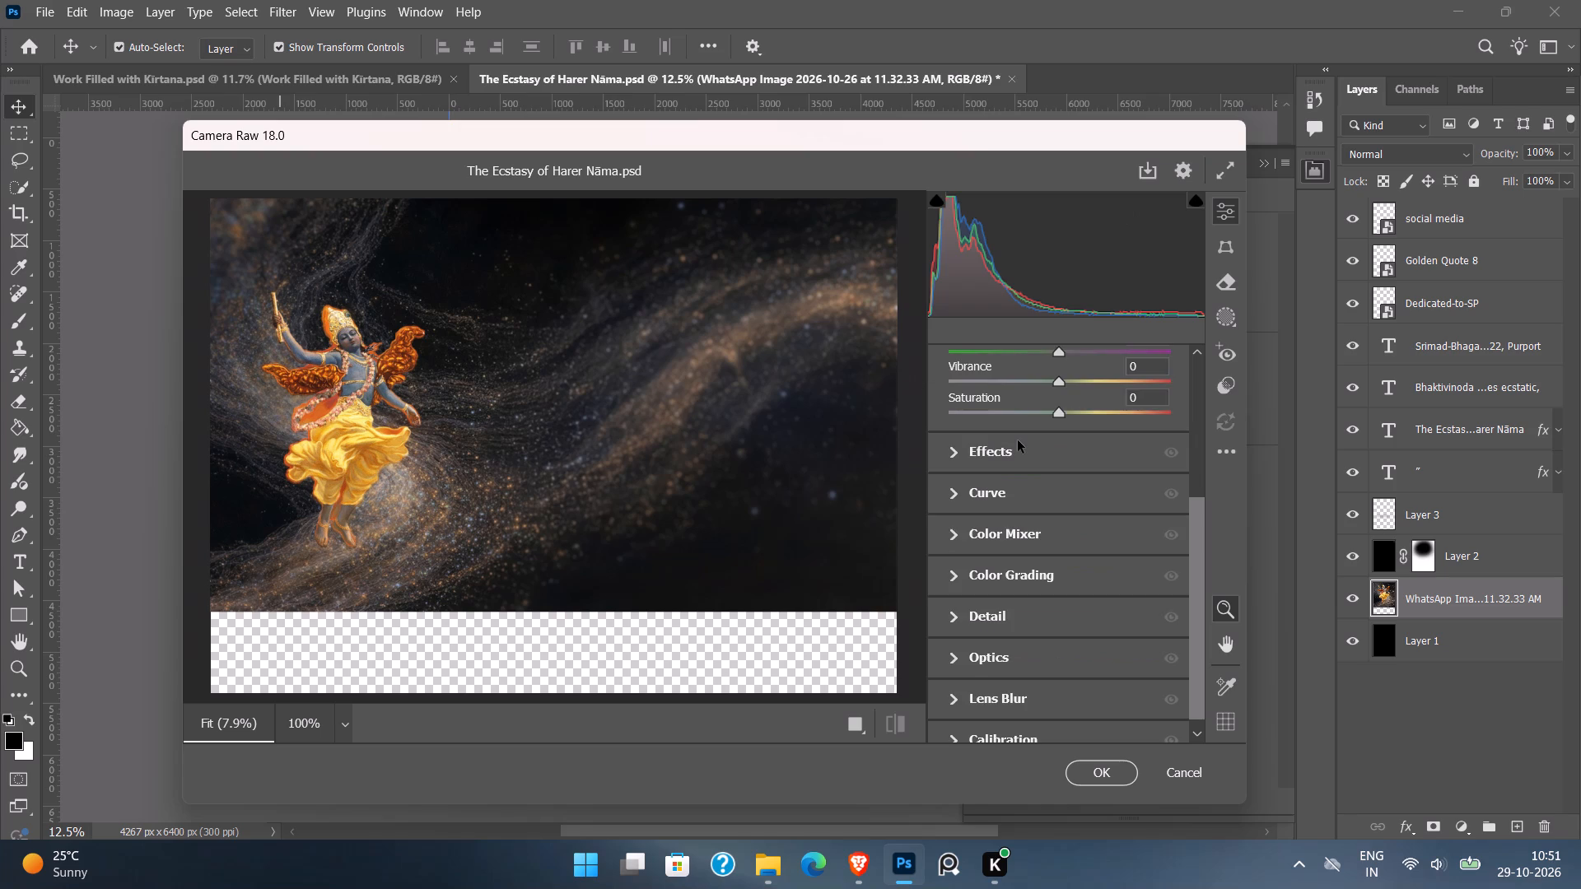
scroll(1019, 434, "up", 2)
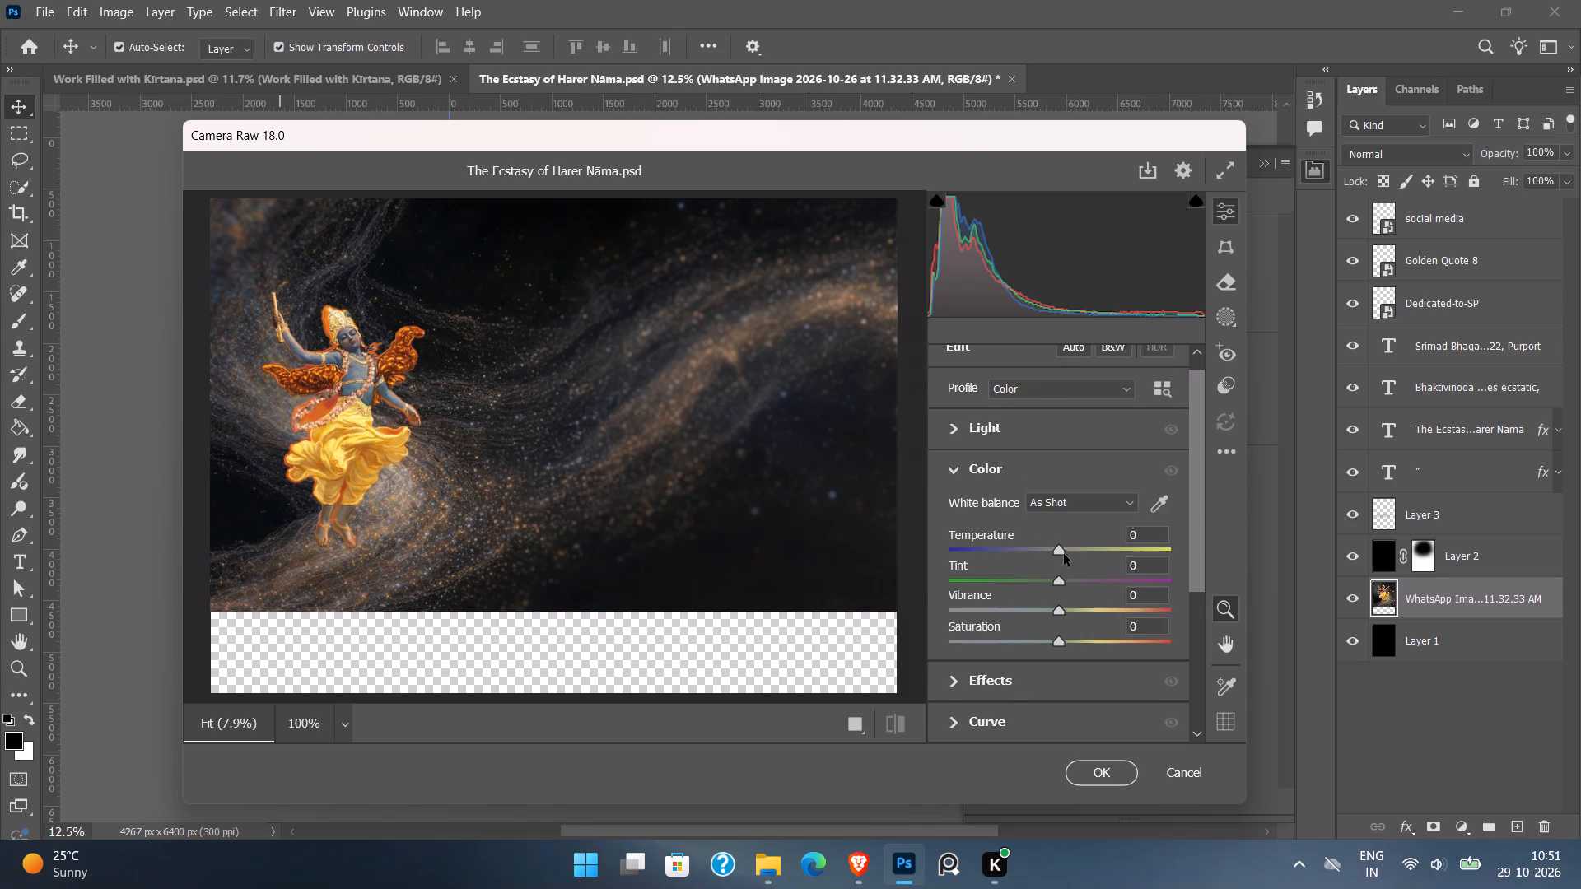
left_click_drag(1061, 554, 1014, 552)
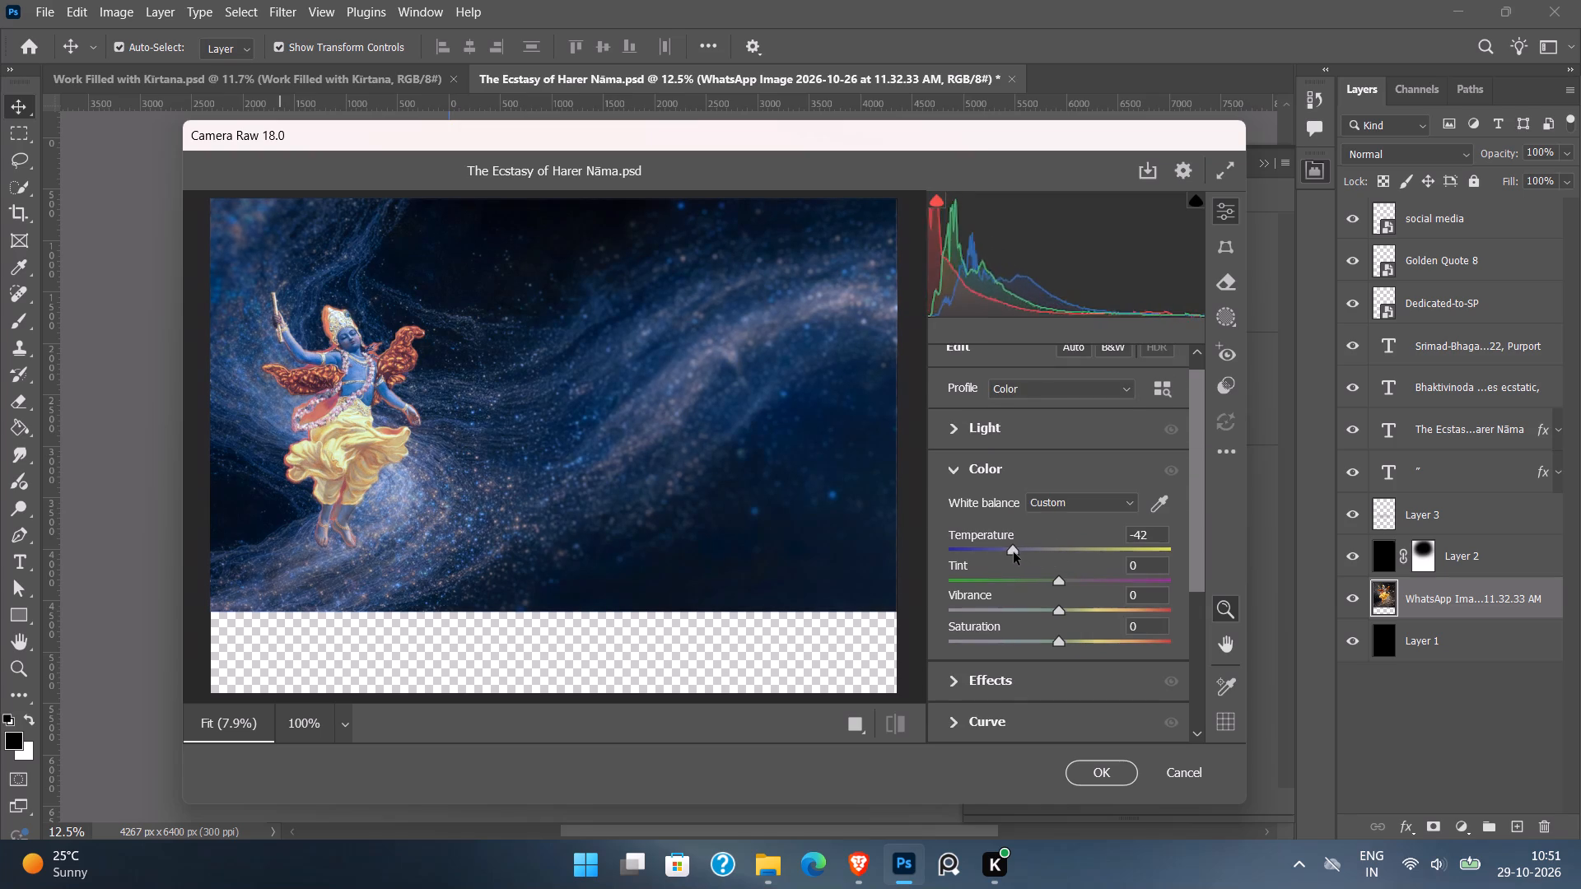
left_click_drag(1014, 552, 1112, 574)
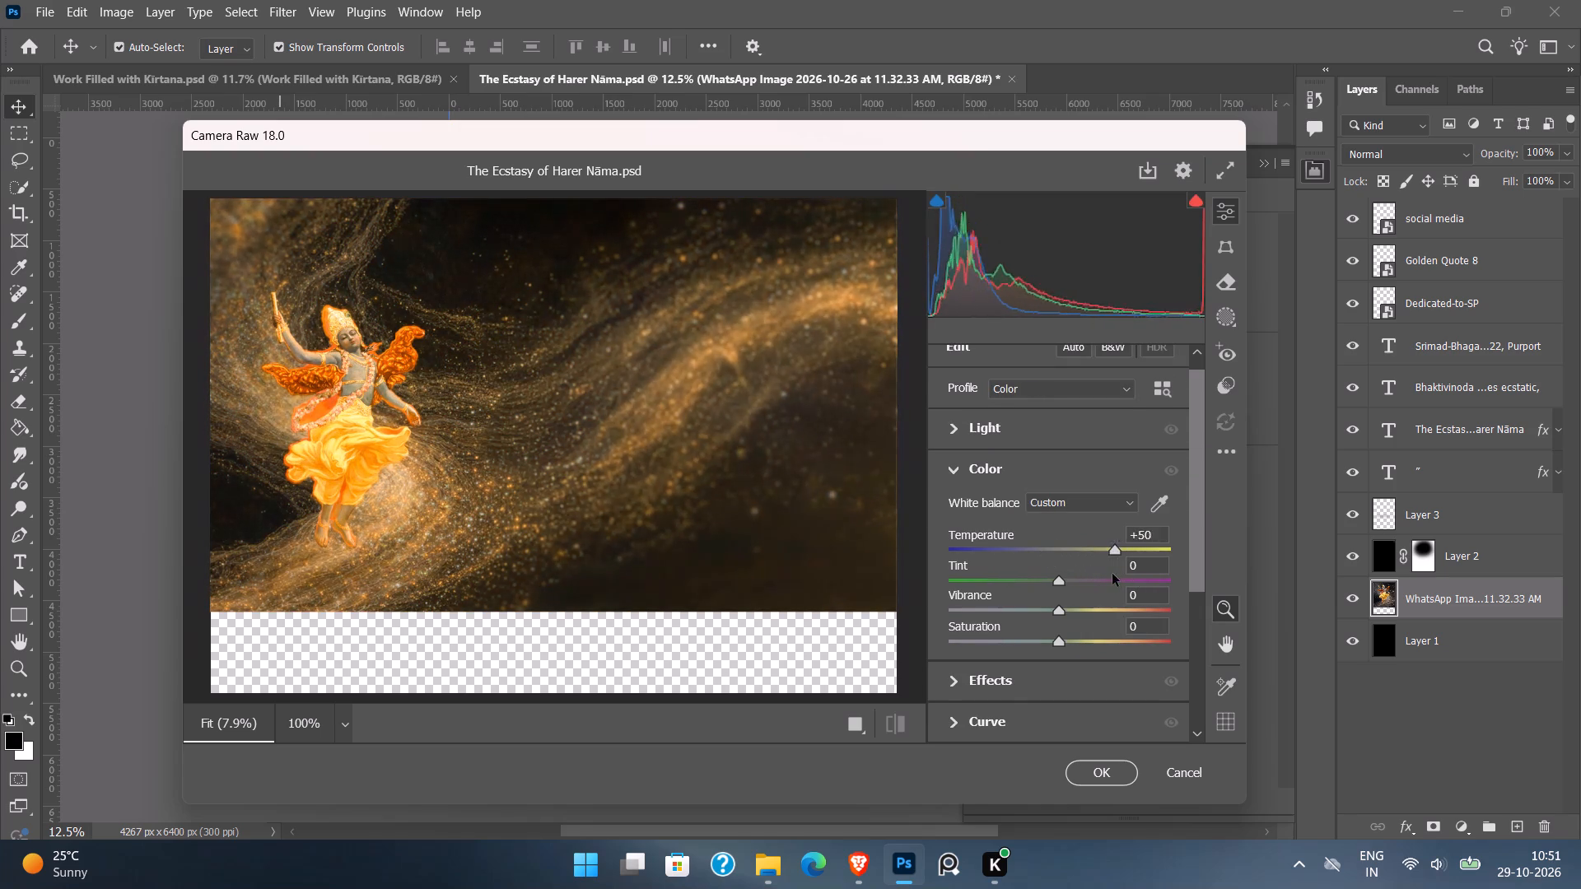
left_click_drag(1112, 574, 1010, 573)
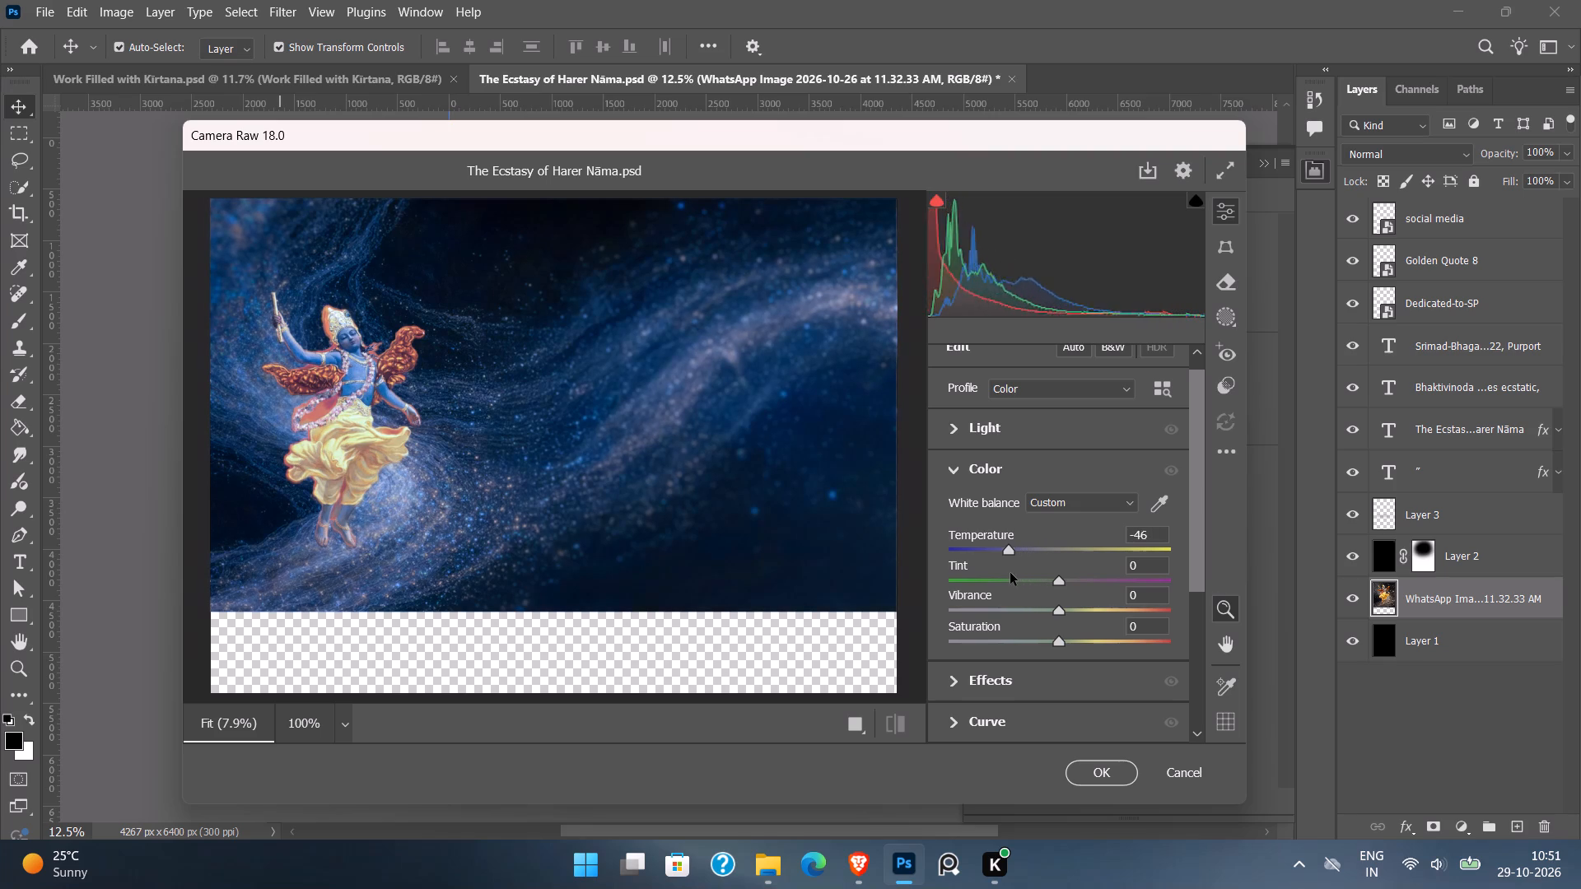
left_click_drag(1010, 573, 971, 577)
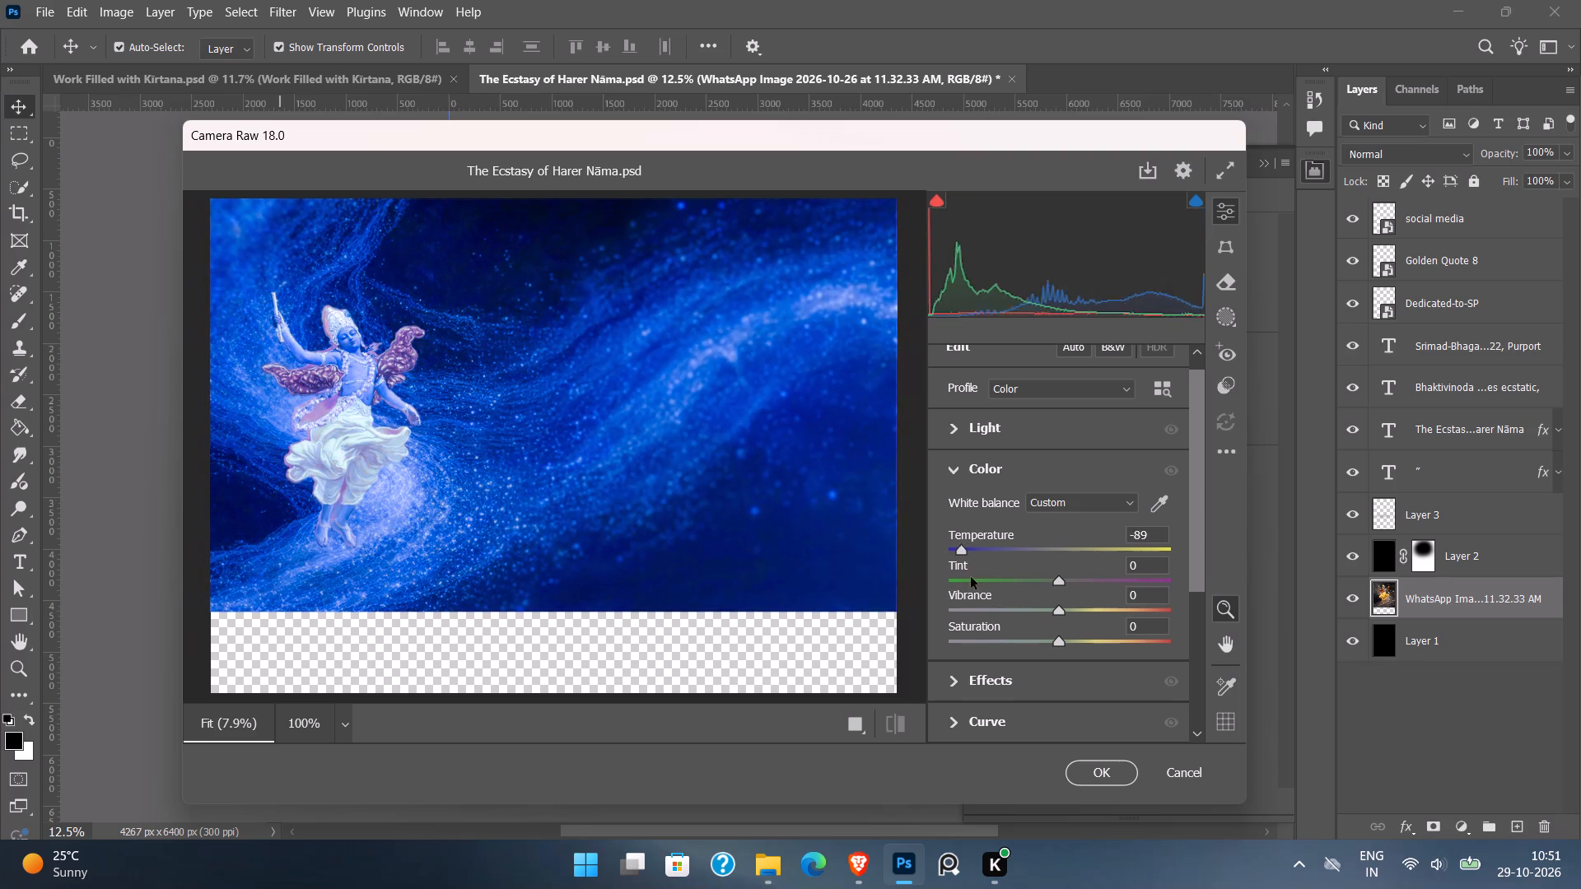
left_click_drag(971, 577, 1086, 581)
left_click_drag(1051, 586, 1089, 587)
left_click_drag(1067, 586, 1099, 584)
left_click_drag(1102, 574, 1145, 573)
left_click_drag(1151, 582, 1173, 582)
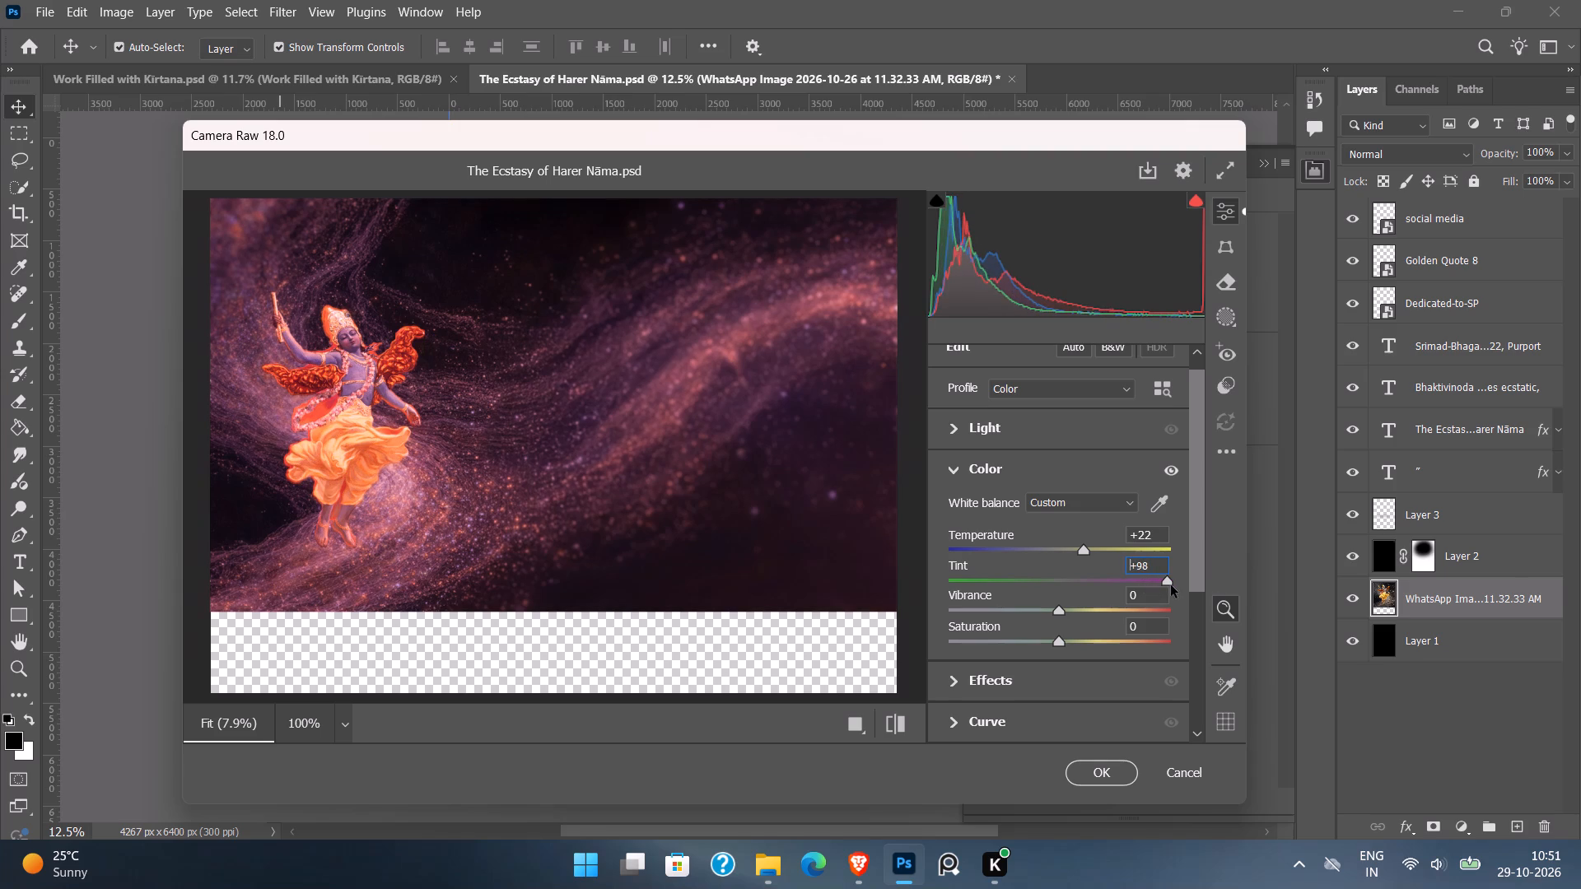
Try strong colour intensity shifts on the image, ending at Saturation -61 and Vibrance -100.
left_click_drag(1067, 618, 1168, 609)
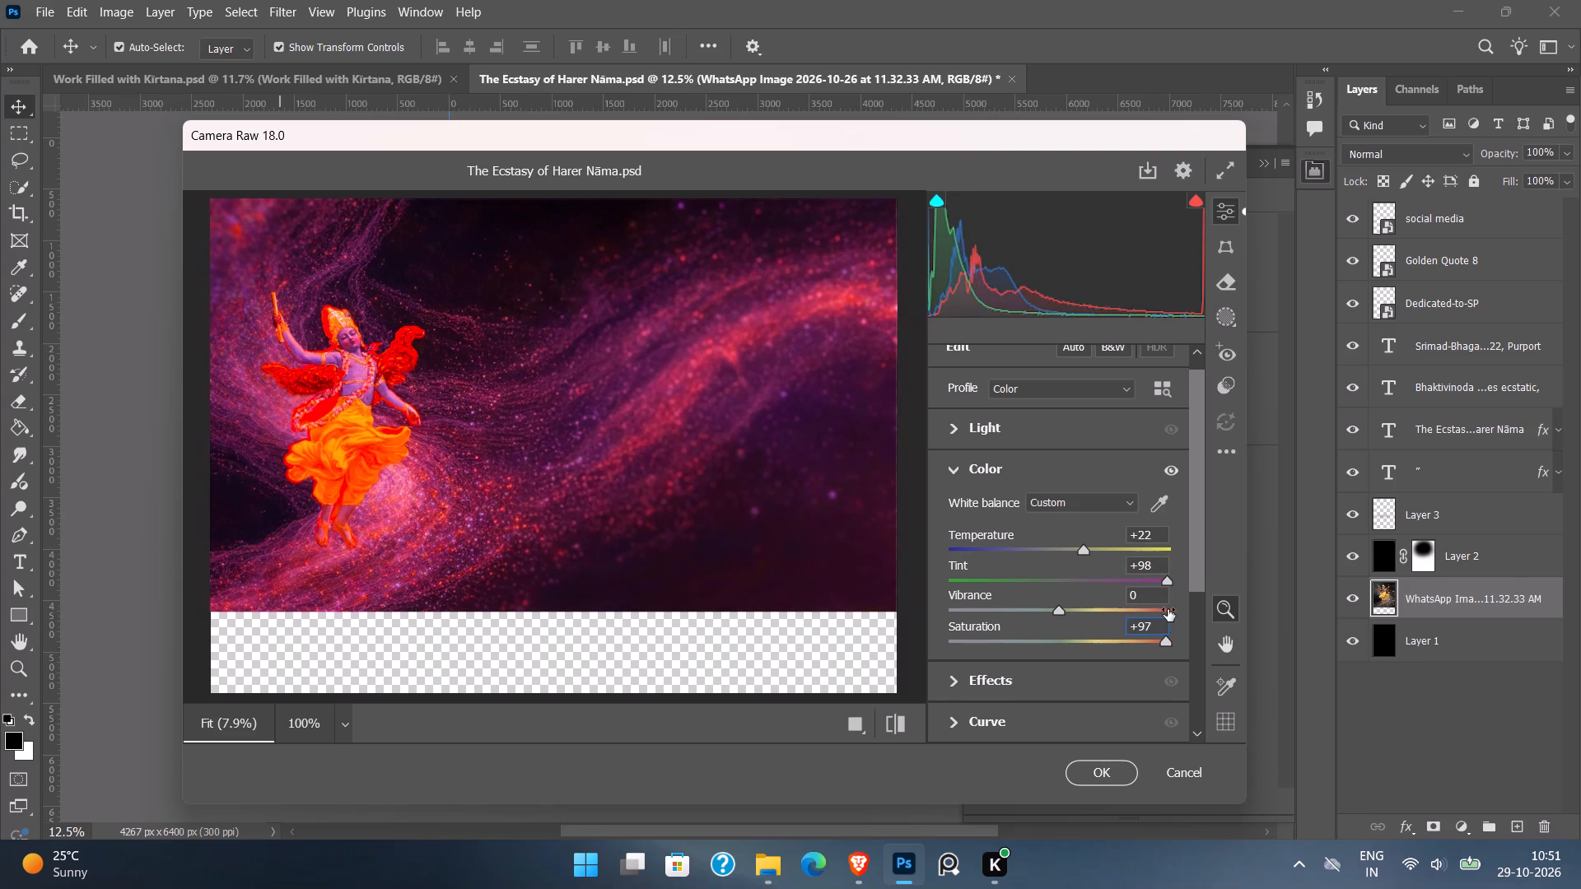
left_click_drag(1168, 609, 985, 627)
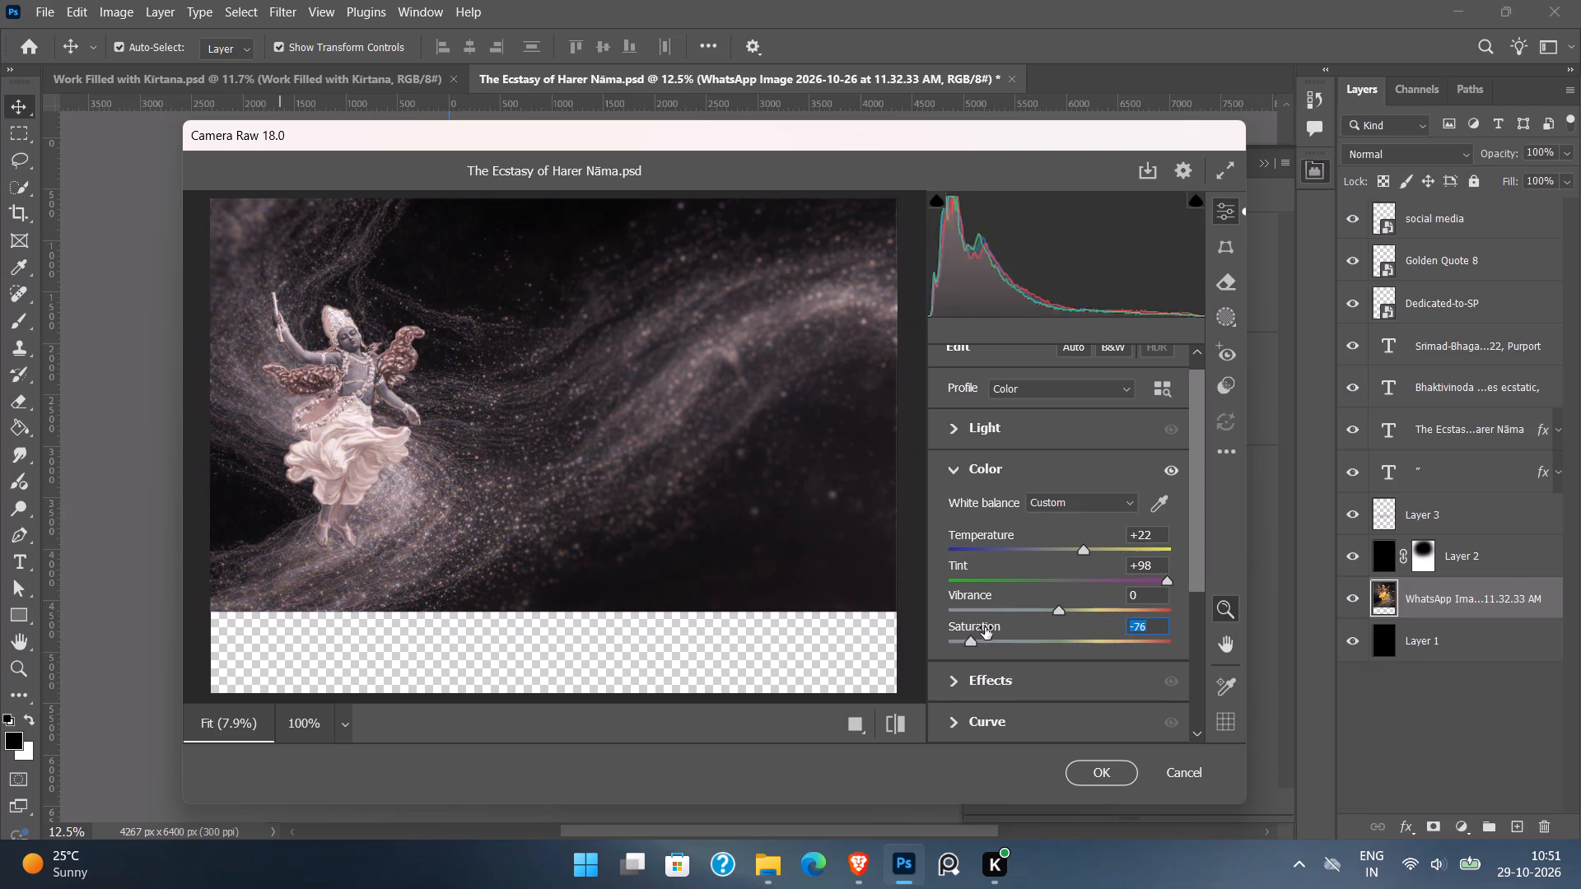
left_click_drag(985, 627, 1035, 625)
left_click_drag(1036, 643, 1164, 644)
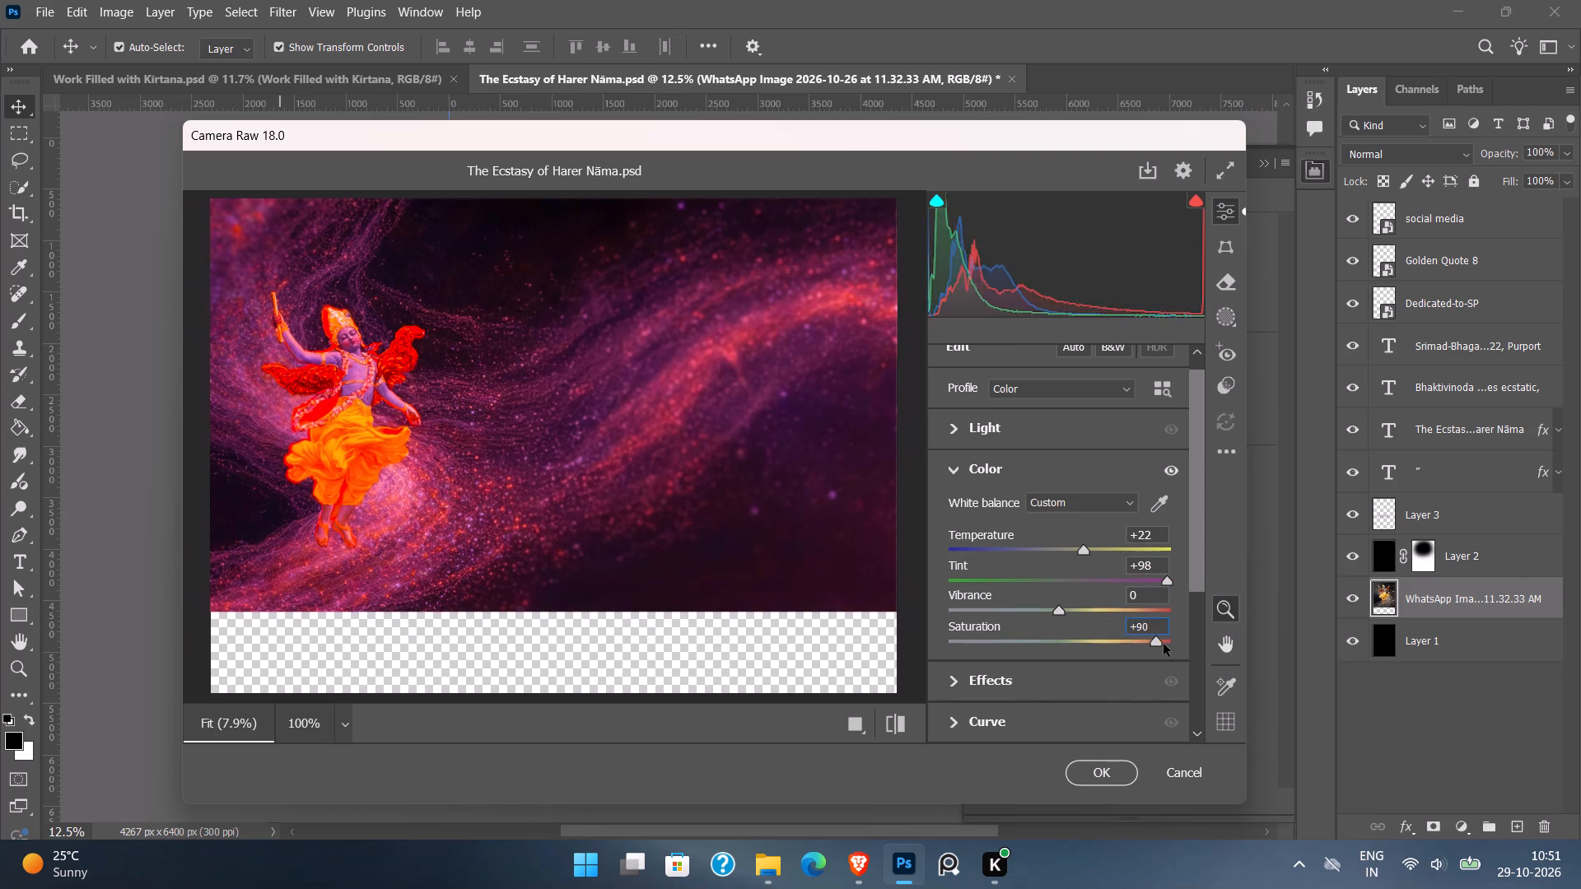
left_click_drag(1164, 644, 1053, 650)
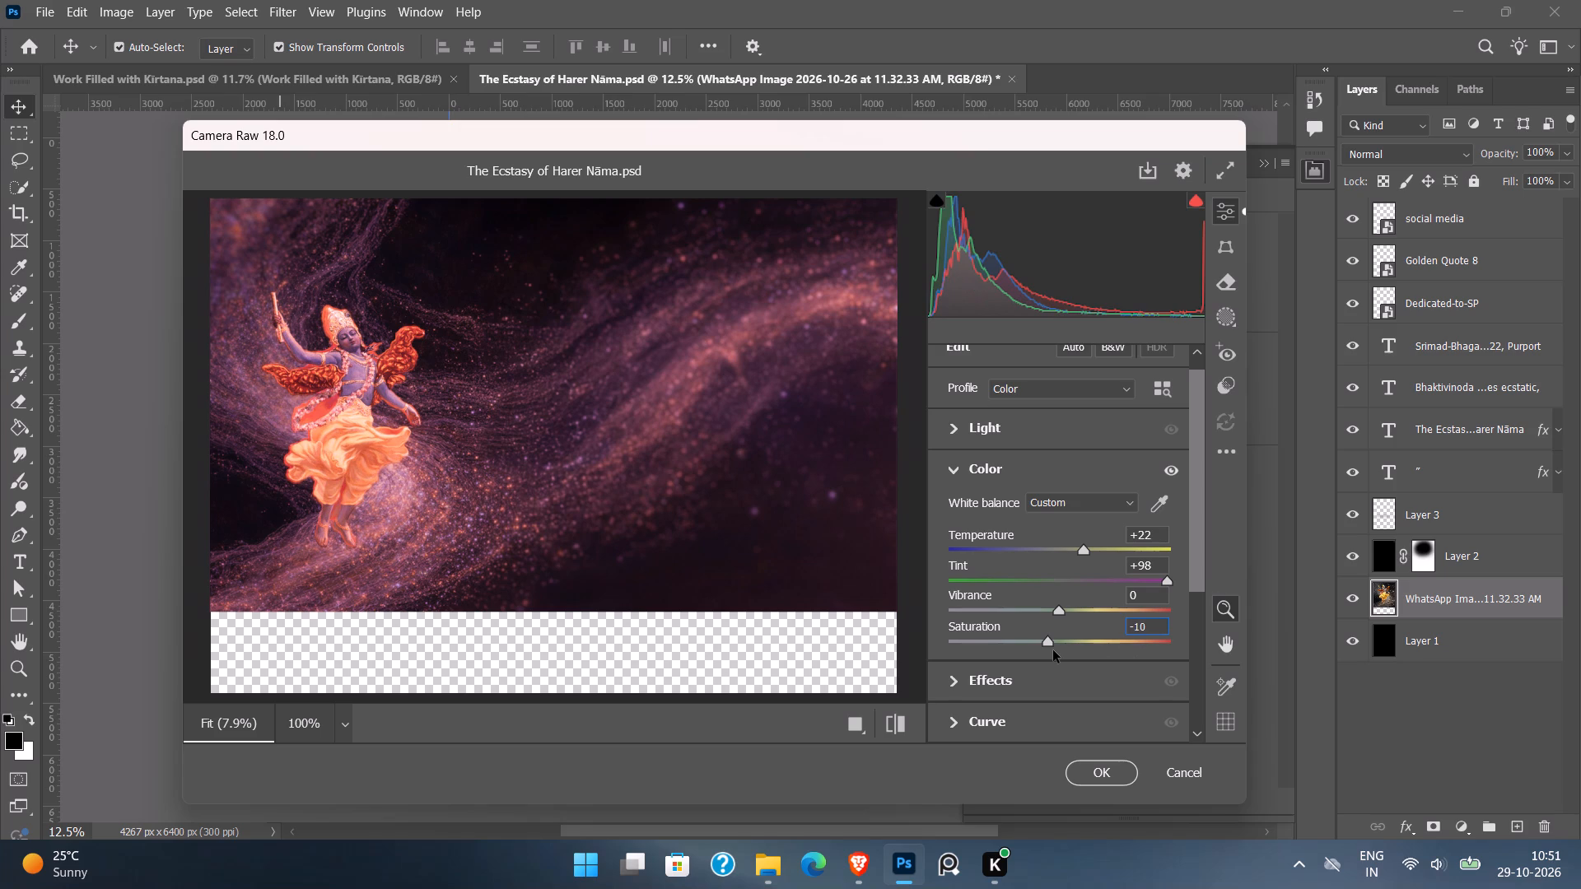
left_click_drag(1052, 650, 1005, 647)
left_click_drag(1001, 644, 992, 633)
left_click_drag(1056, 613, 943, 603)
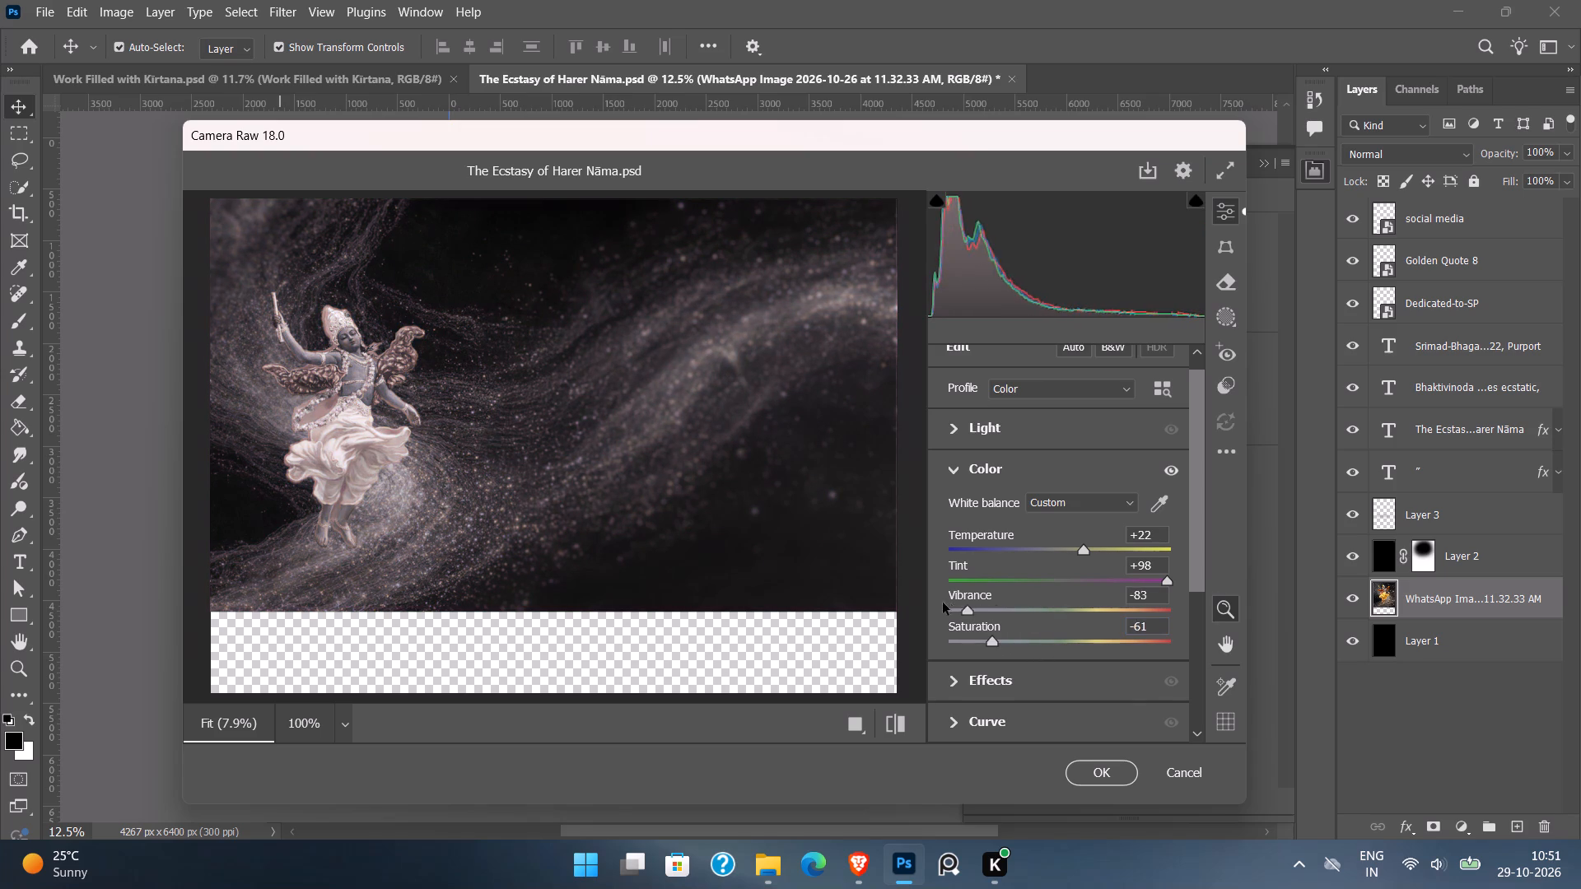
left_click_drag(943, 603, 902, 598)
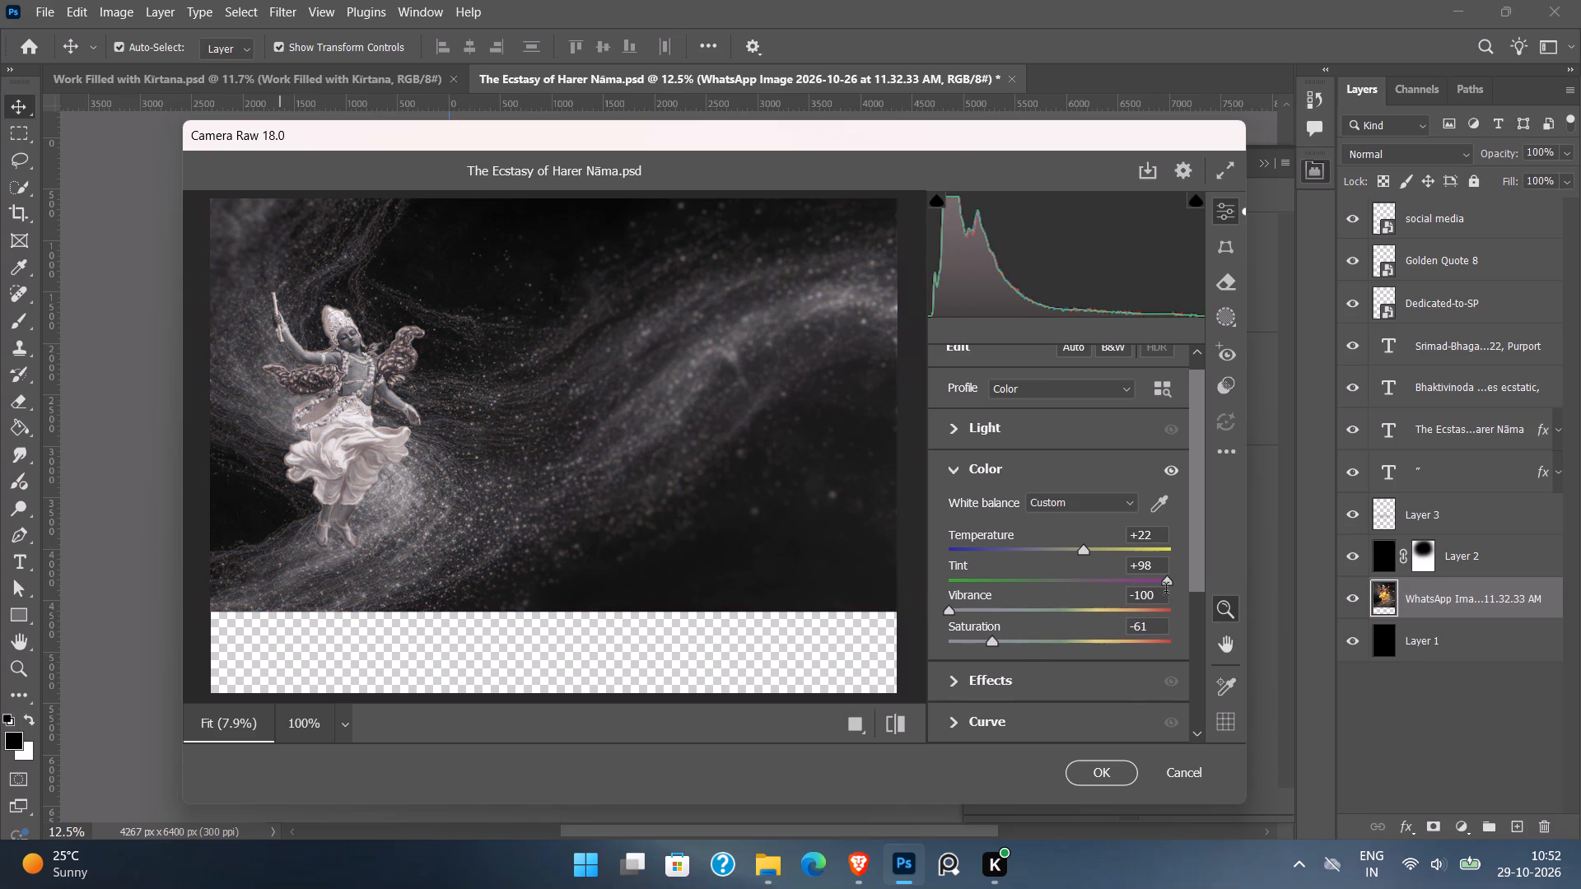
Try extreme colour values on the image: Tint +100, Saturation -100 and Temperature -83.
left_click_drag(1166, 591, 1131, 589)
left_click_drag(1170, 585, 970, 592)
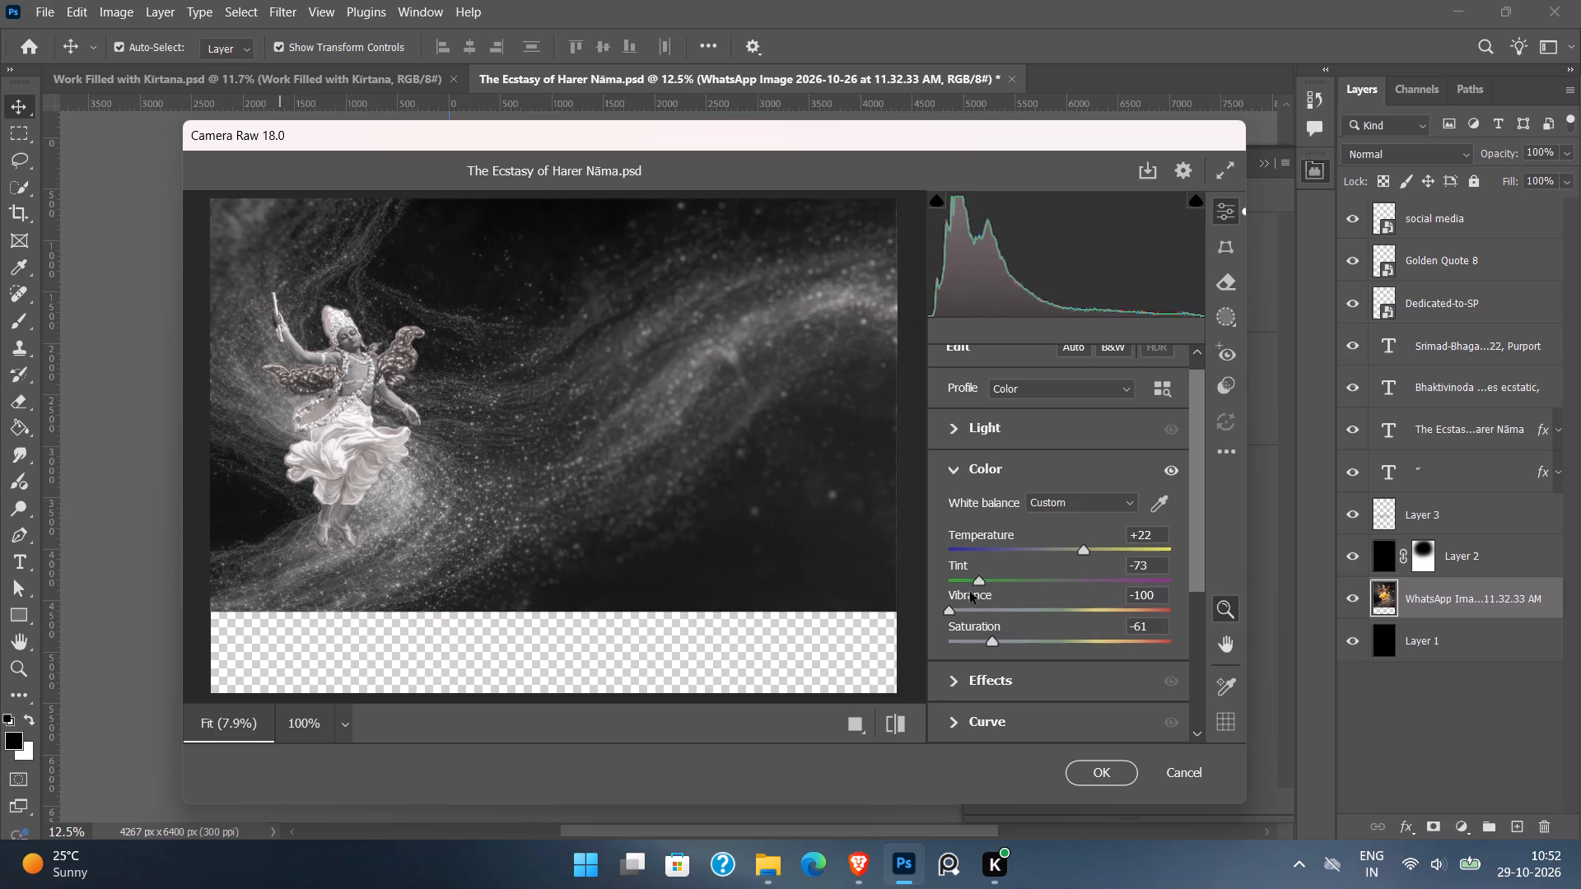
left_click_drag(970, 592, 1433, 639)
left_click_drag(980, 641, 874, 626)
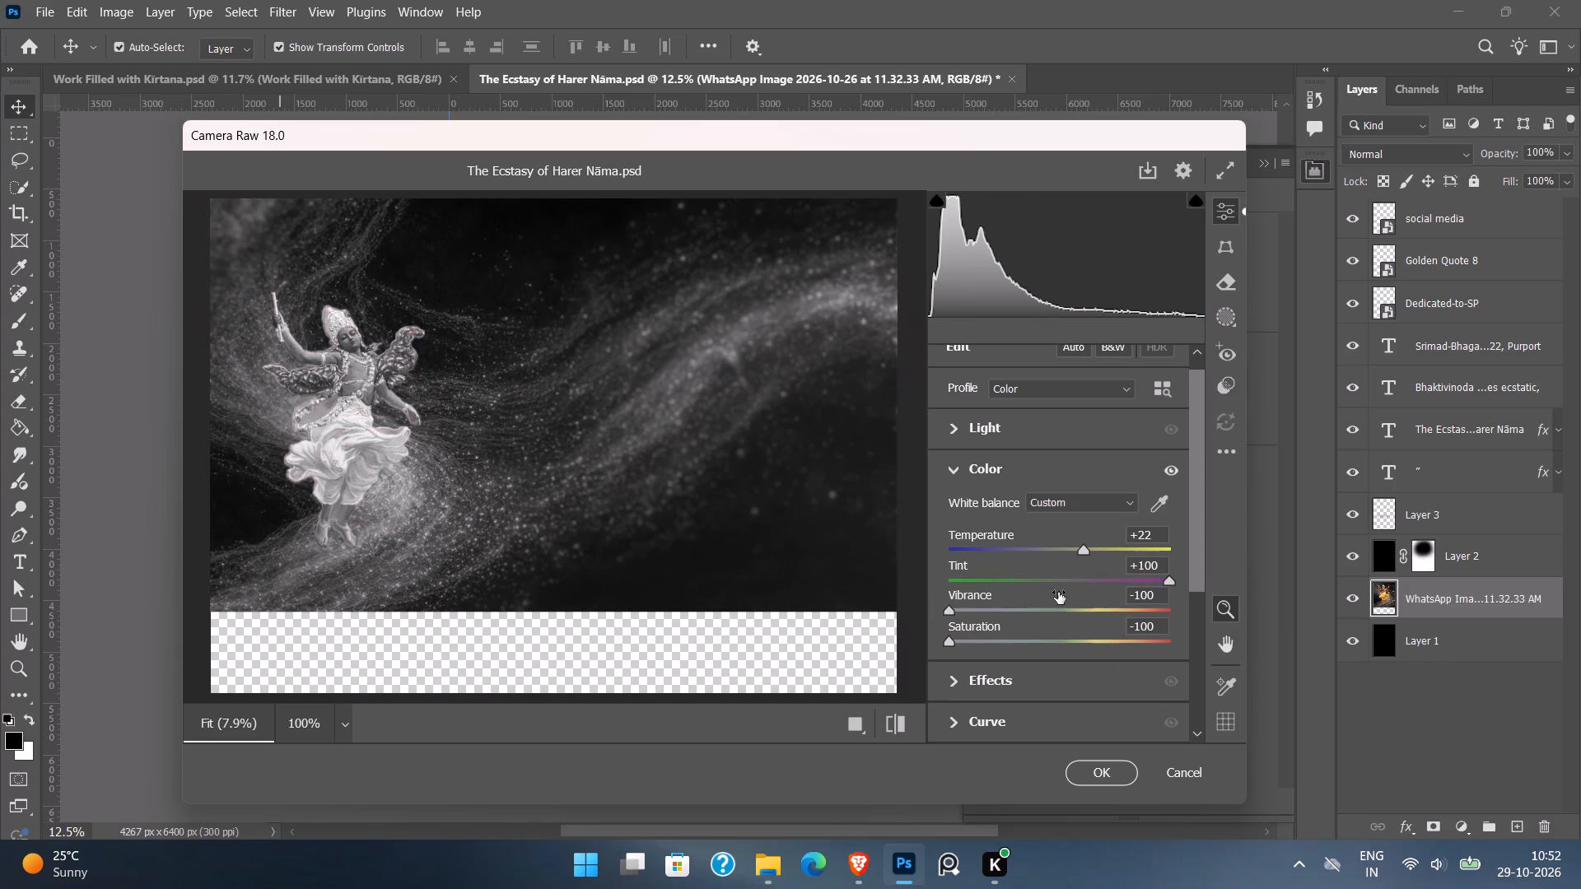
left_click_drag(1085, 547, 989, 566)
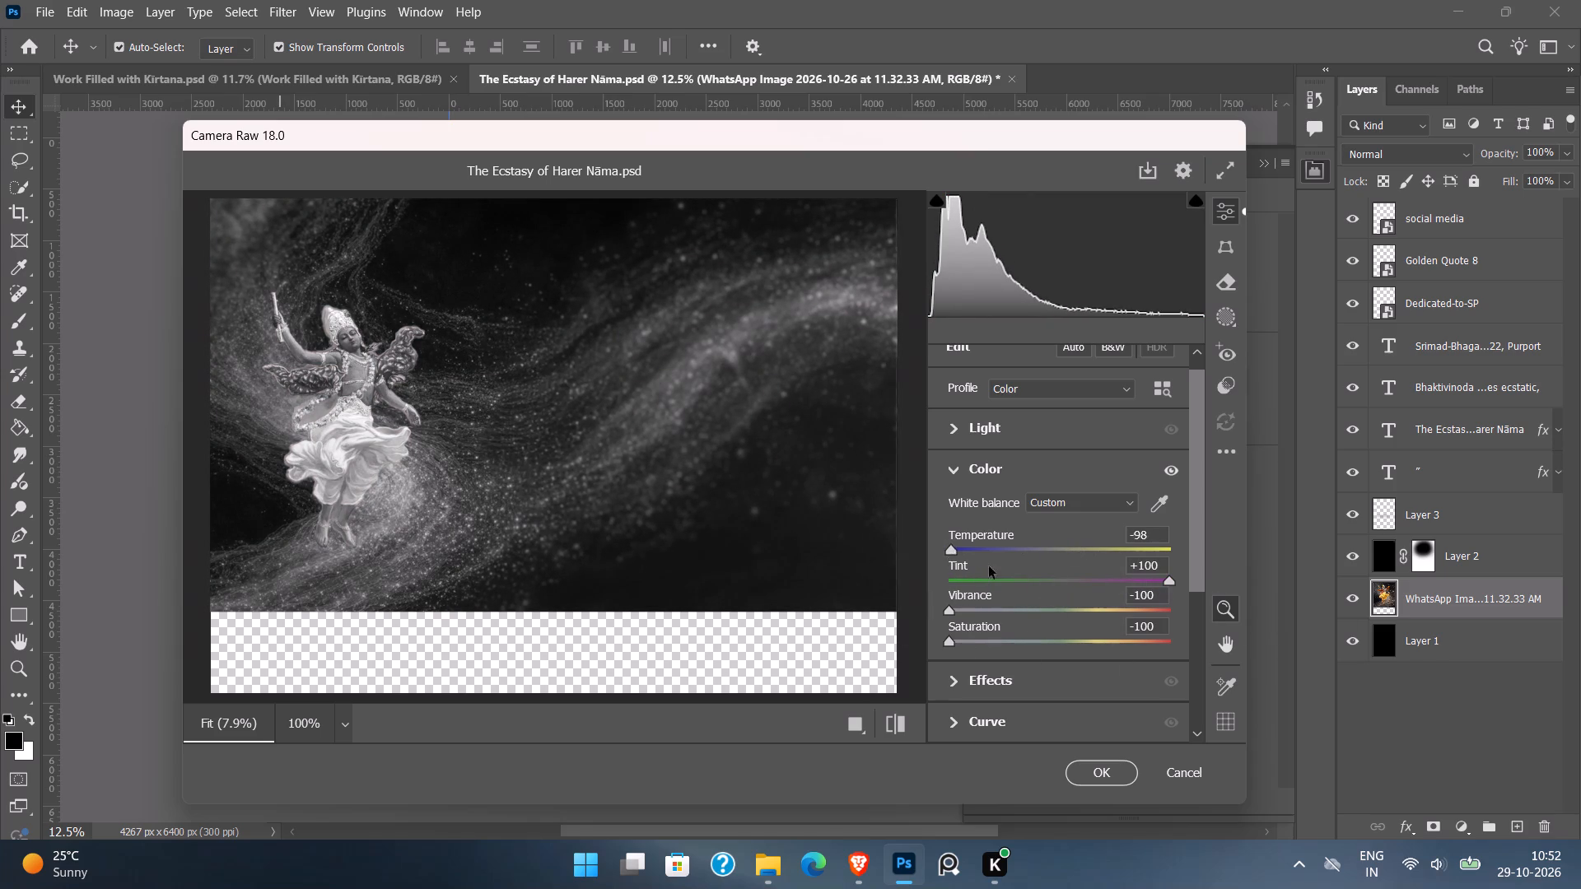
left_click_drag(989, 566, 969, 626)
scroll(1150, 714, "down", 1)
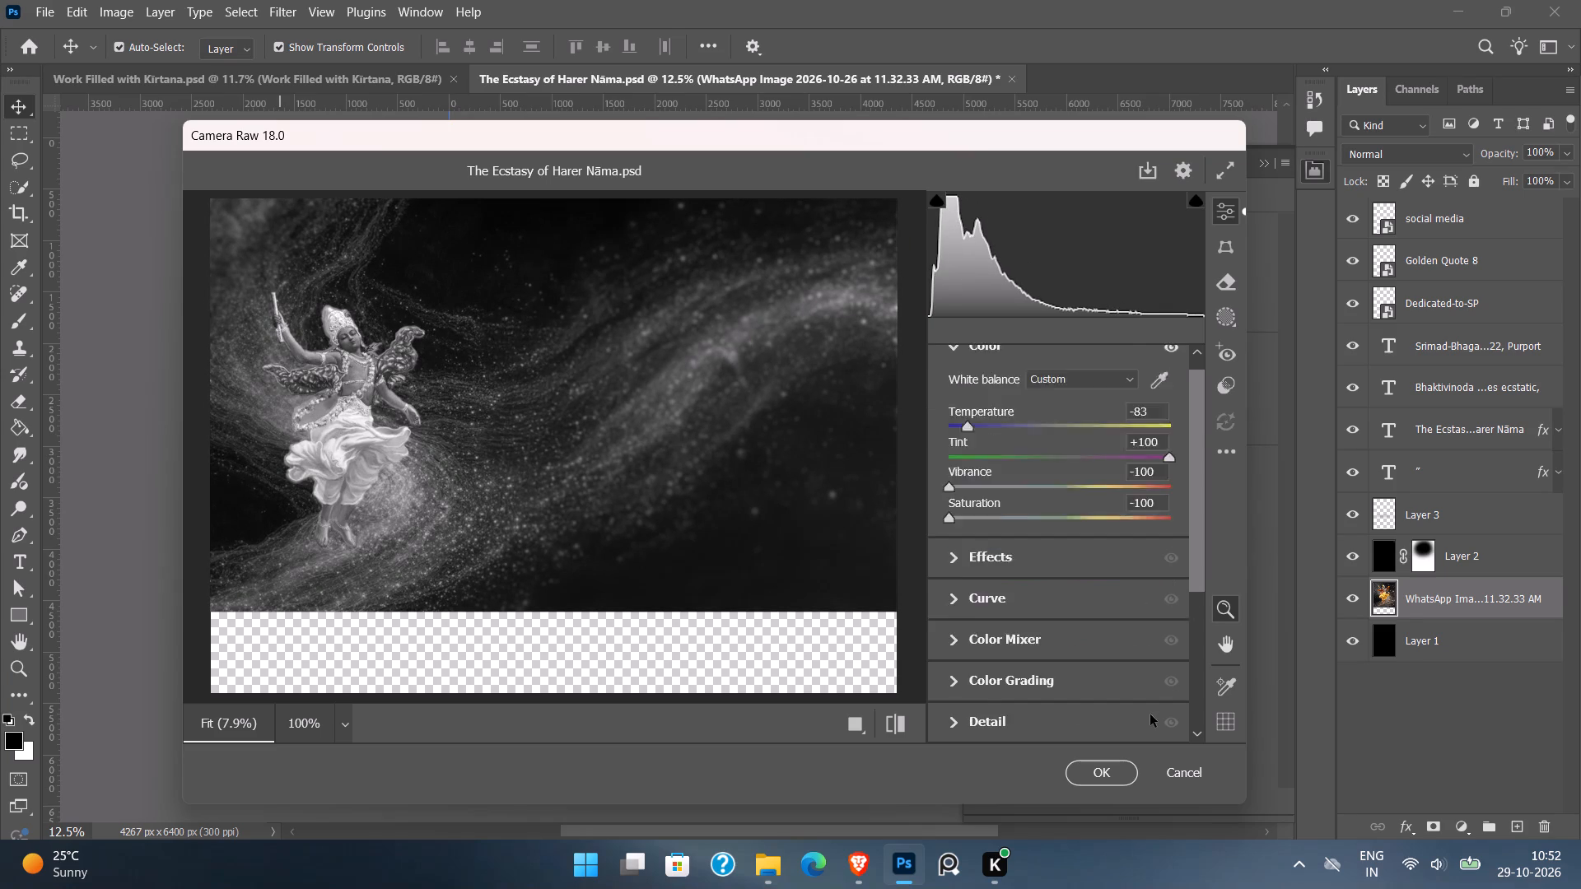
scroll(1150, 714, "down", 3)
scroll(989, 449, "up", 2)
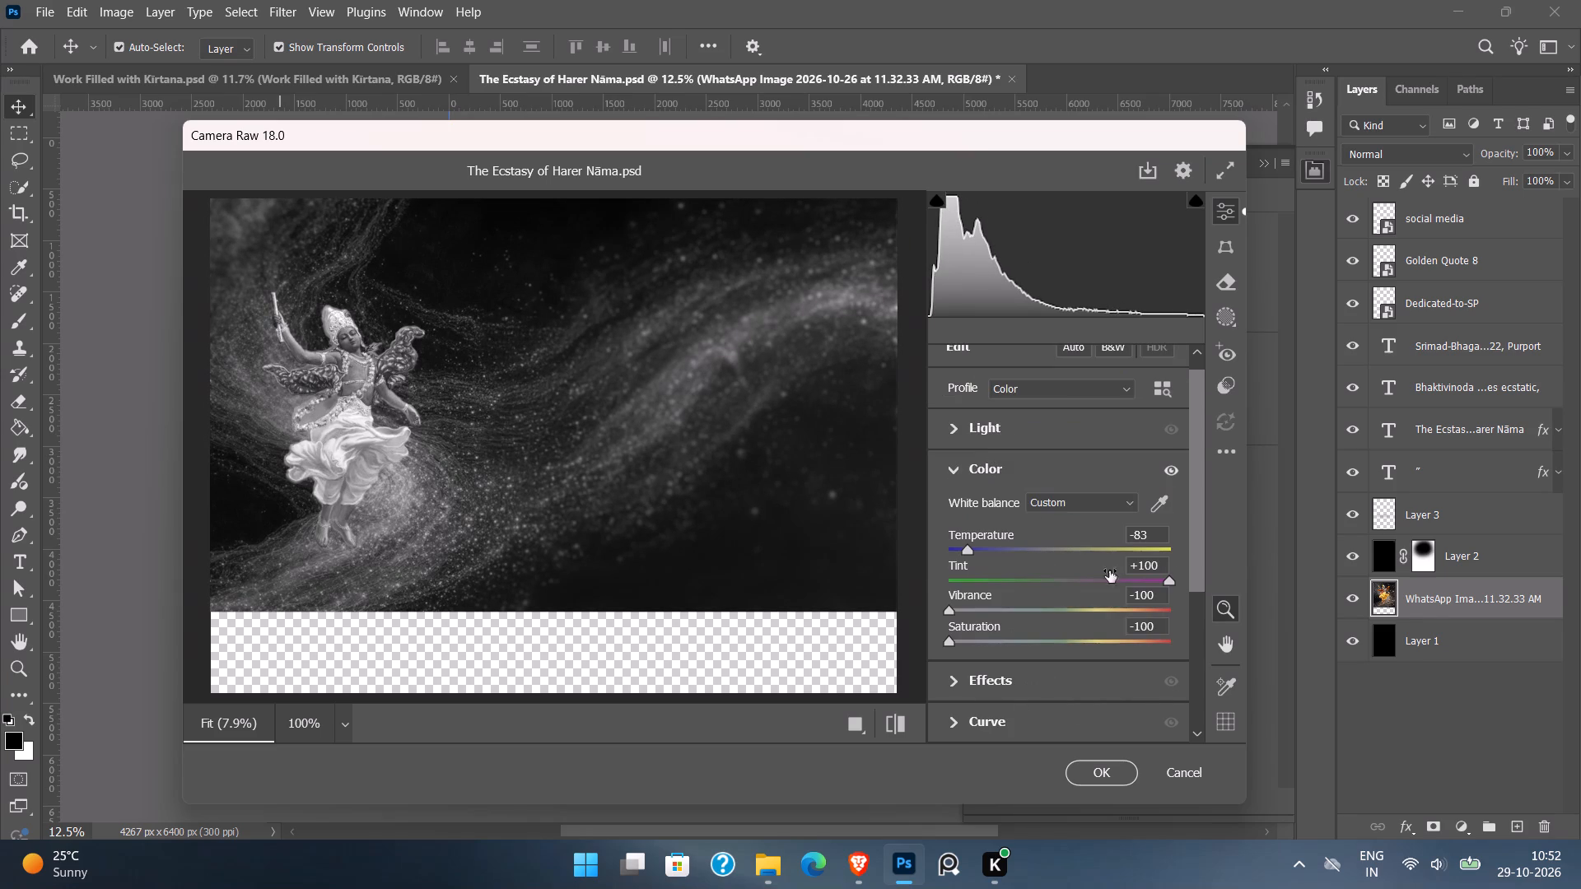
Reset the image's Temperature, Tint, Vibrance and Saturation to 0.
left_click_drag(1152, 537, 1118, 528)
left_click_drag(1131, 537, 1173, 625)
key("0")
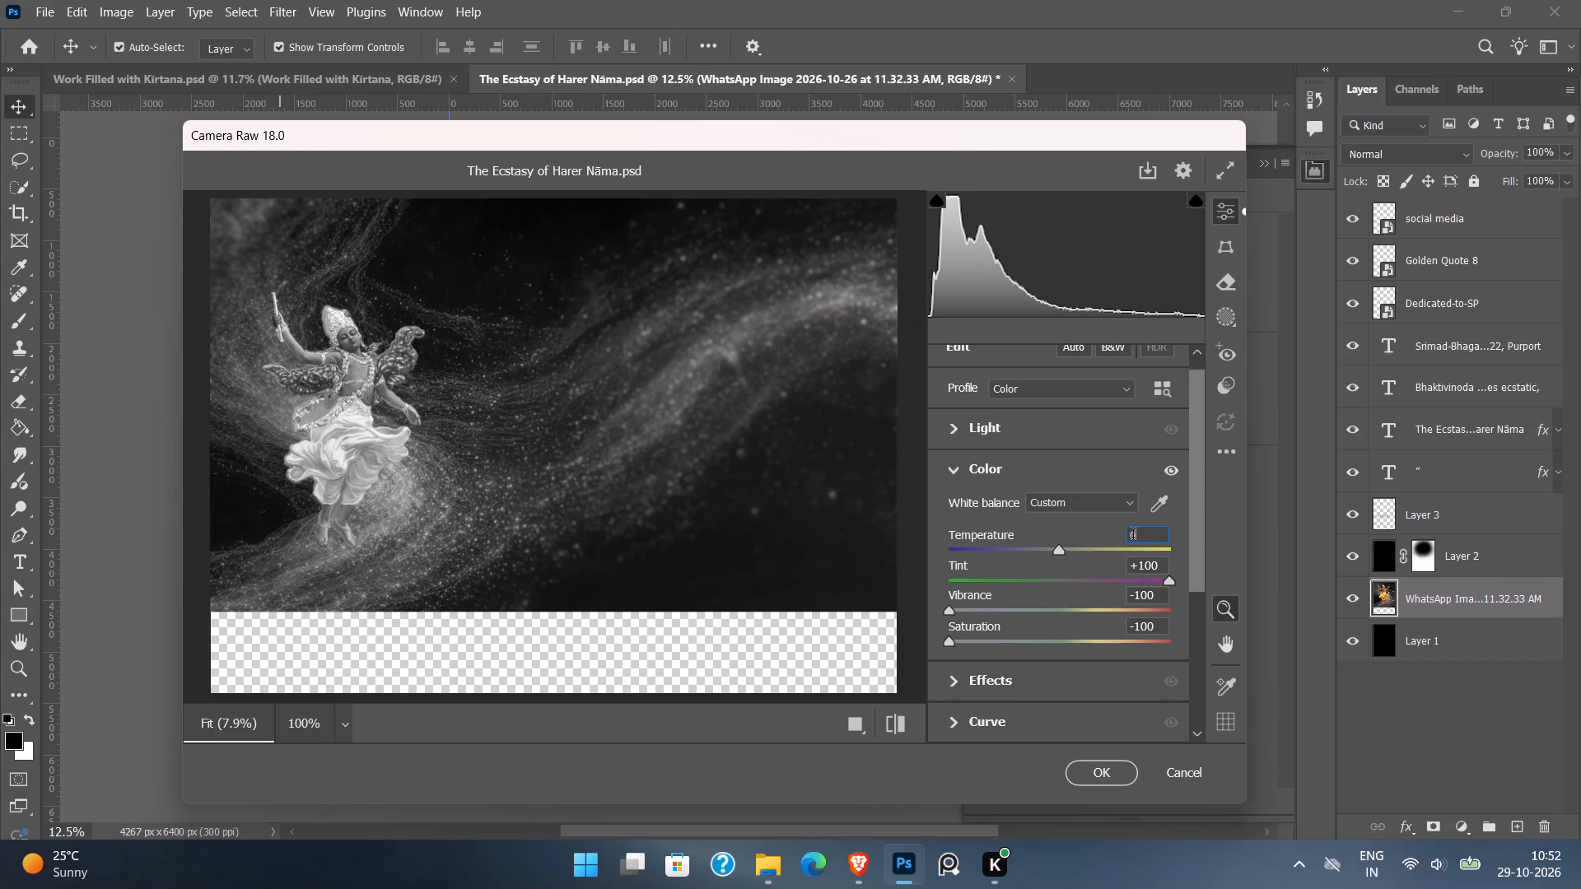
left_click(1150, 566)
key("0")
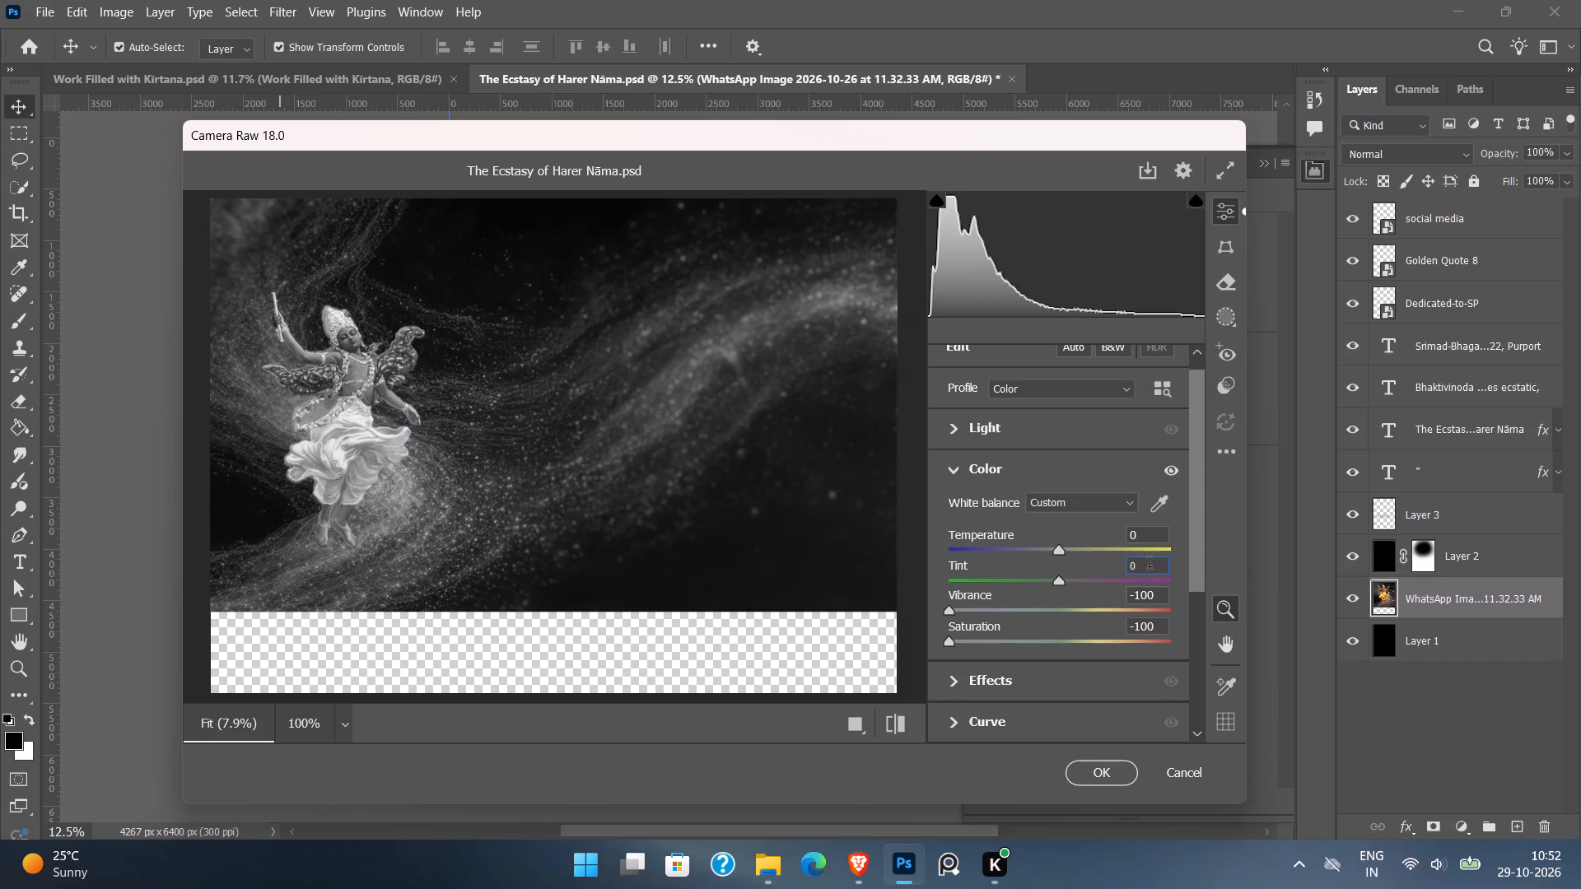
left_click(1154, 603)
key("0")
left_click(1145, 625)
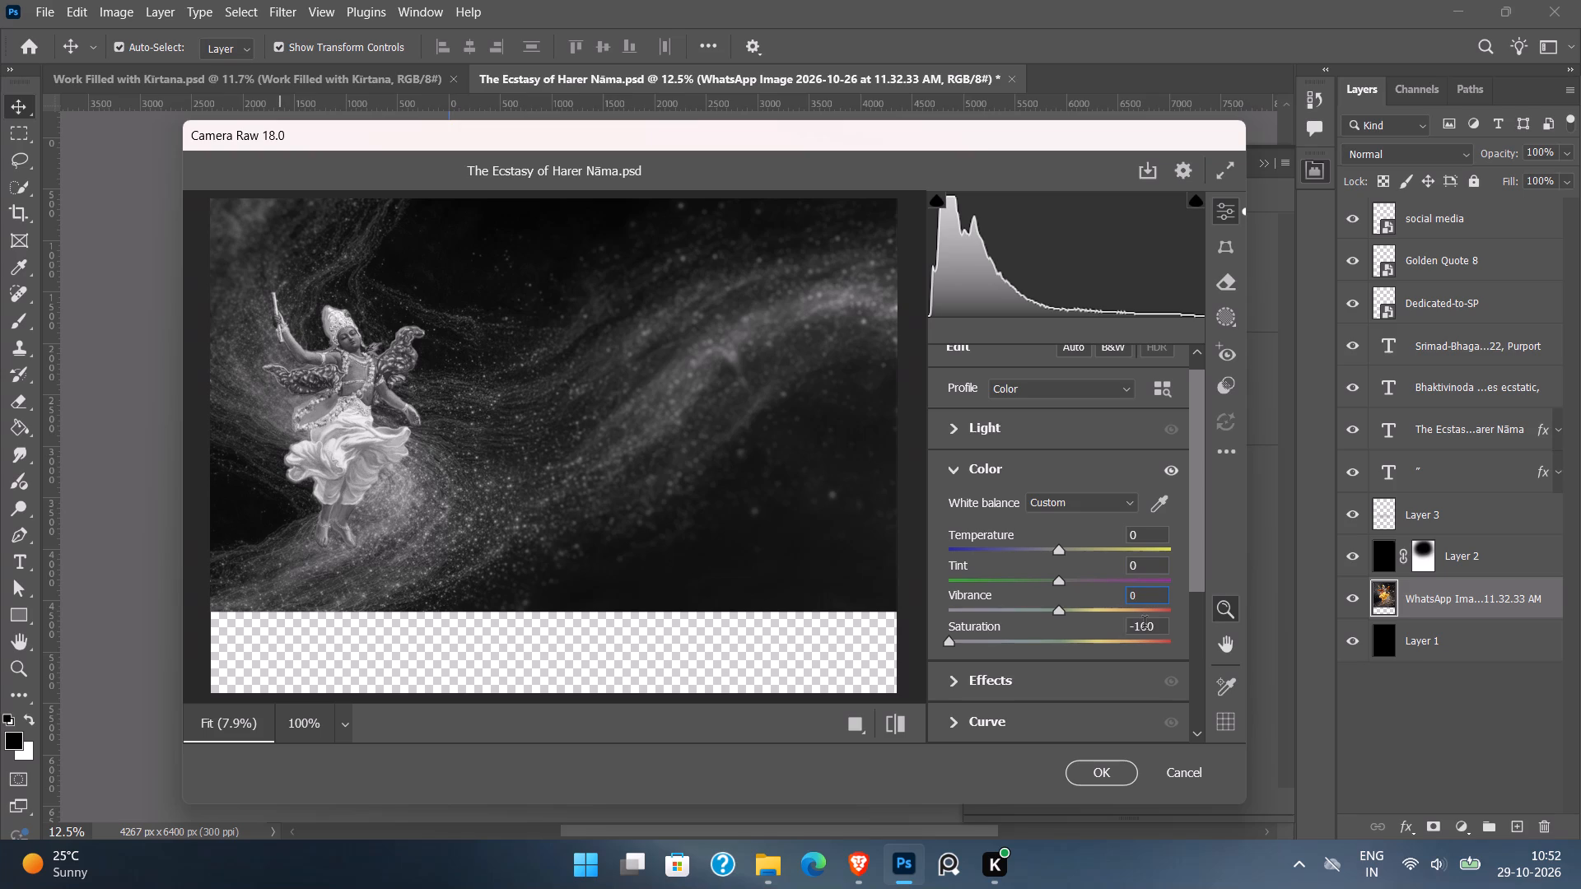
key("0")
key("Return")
Raise both Texture and Clarity of the dancing-figure image to +100 in the Camera Raw effects.
scroll(1140, 621, "down", 1)
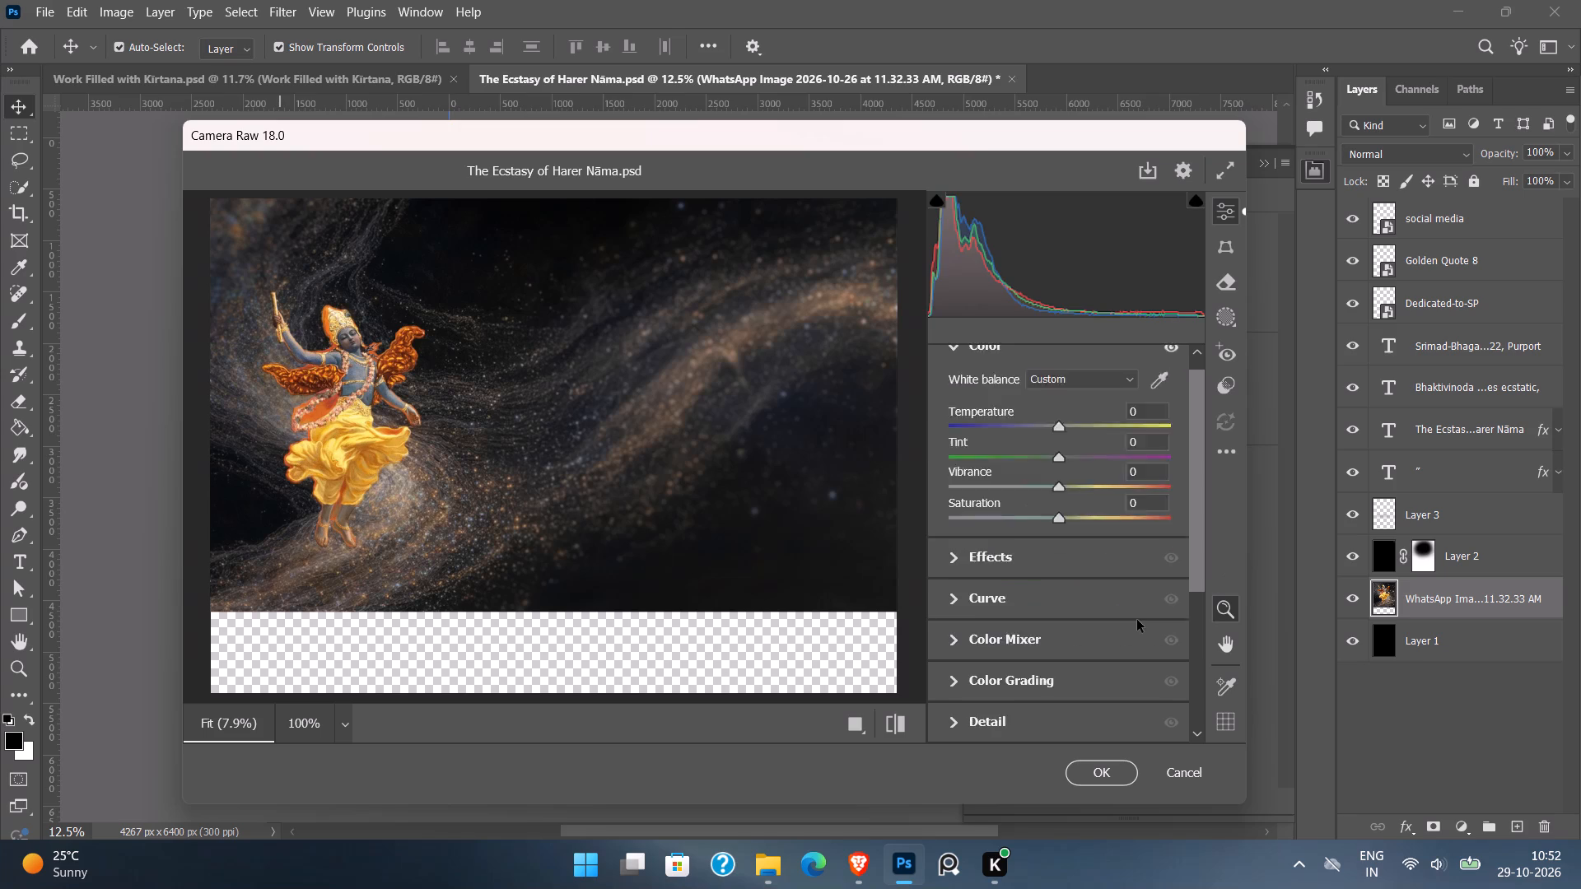
scroll(1137, 620, "down", 2)
left_click(954, 441)
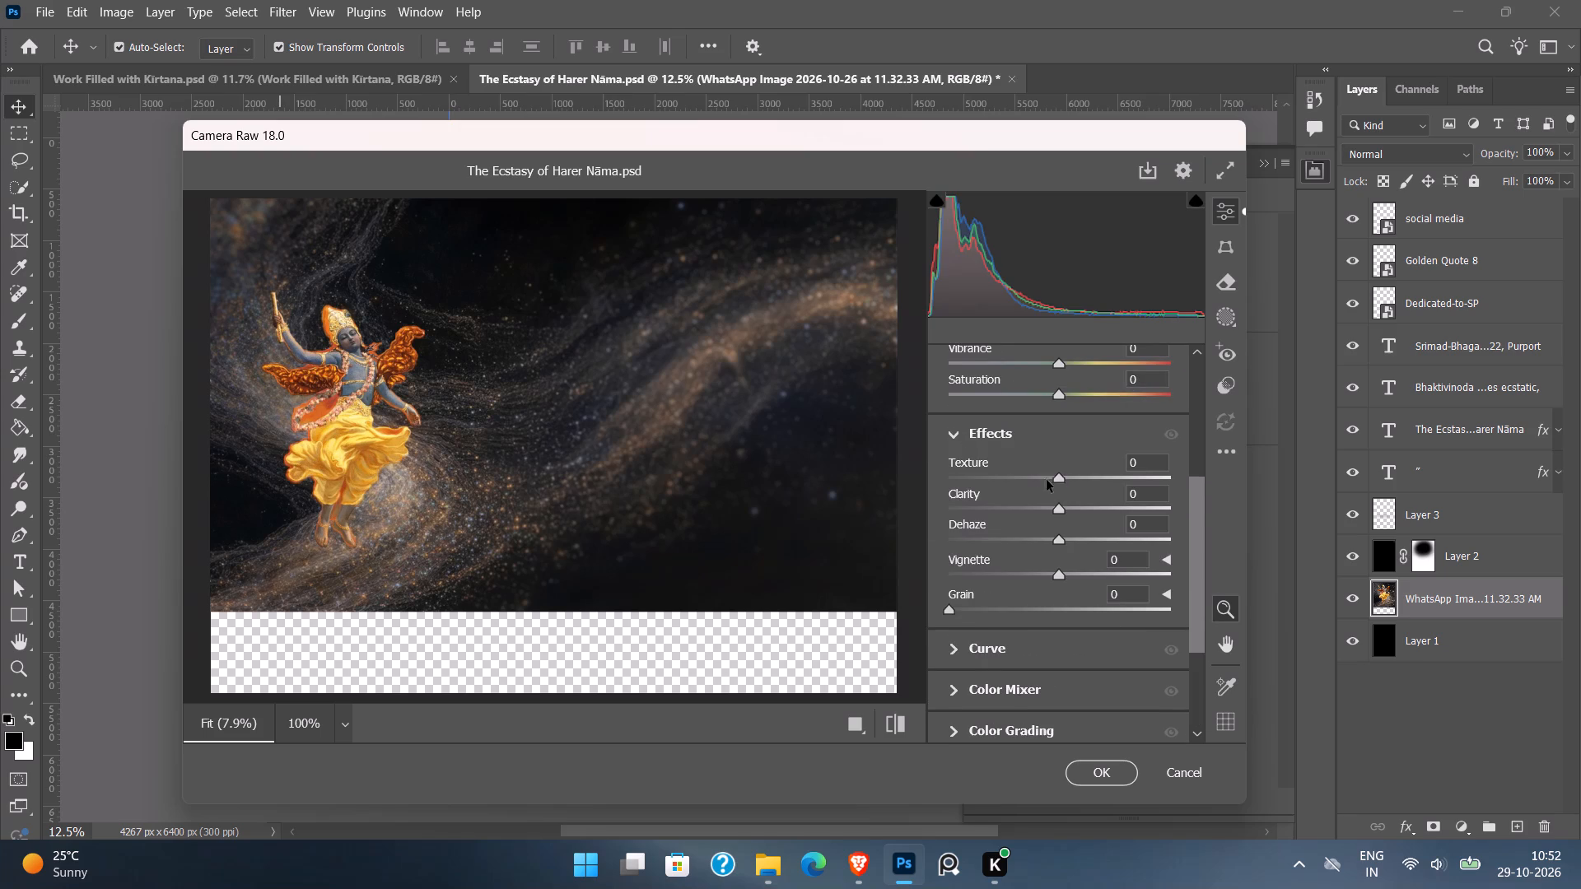
left_click_drag(1068, 478, 1233, 491)
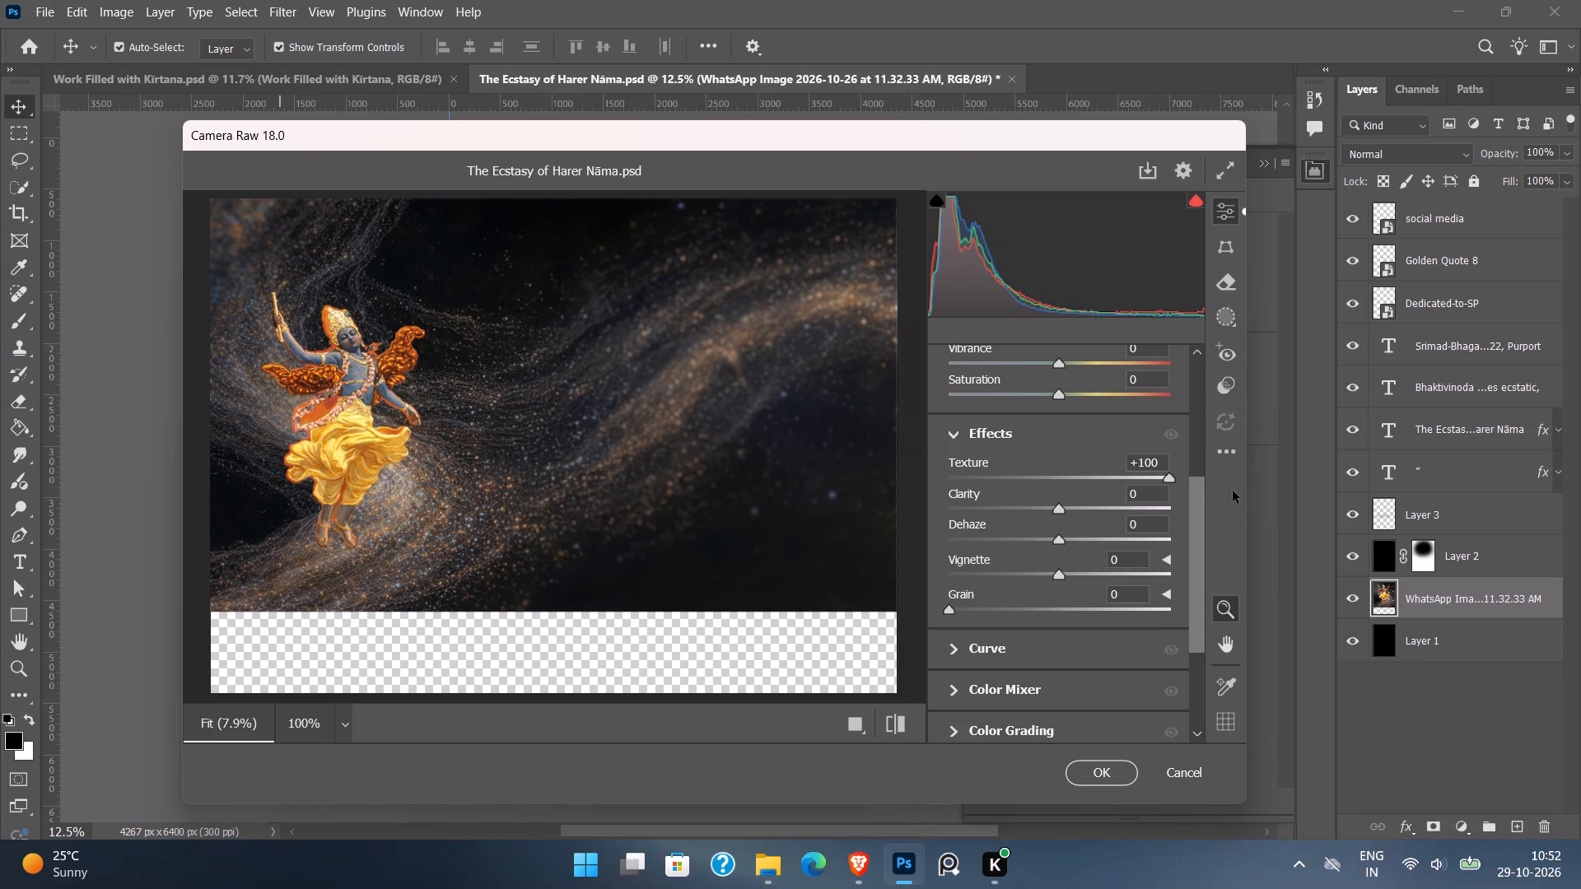
left_click_drag(1233, 491, 1245, 491)
left_click_drag(1060, 510, 1159, 513)
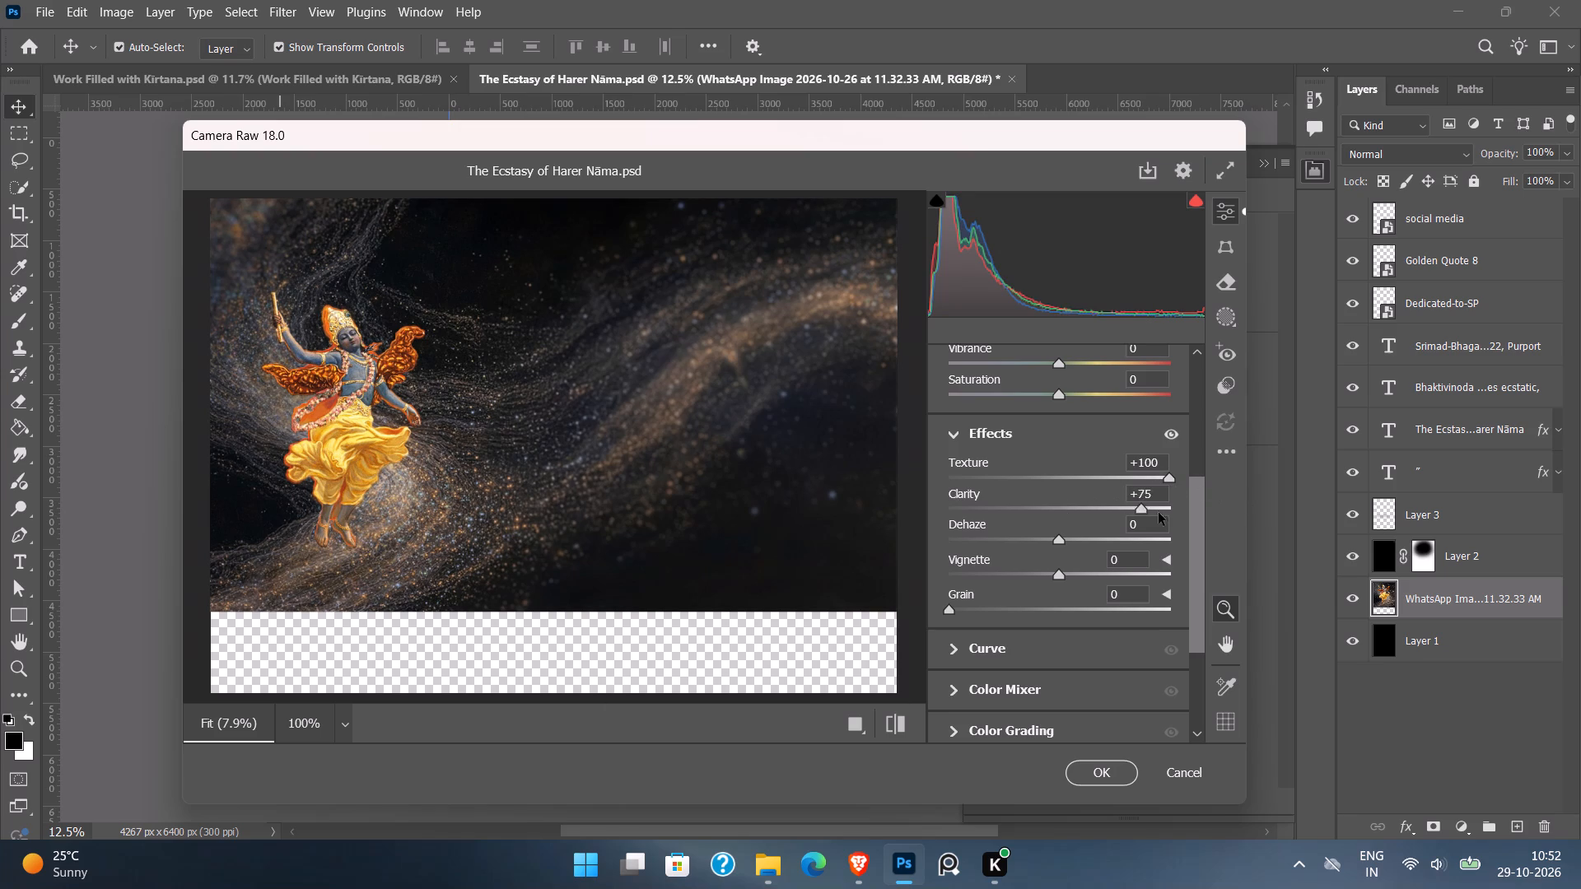
left_click_drag(1159, 513, 1229, 518)
Lower the image's Clarity to -2, judging the effect on the dancing figure's face at 100% view.
left_click(382, 379)
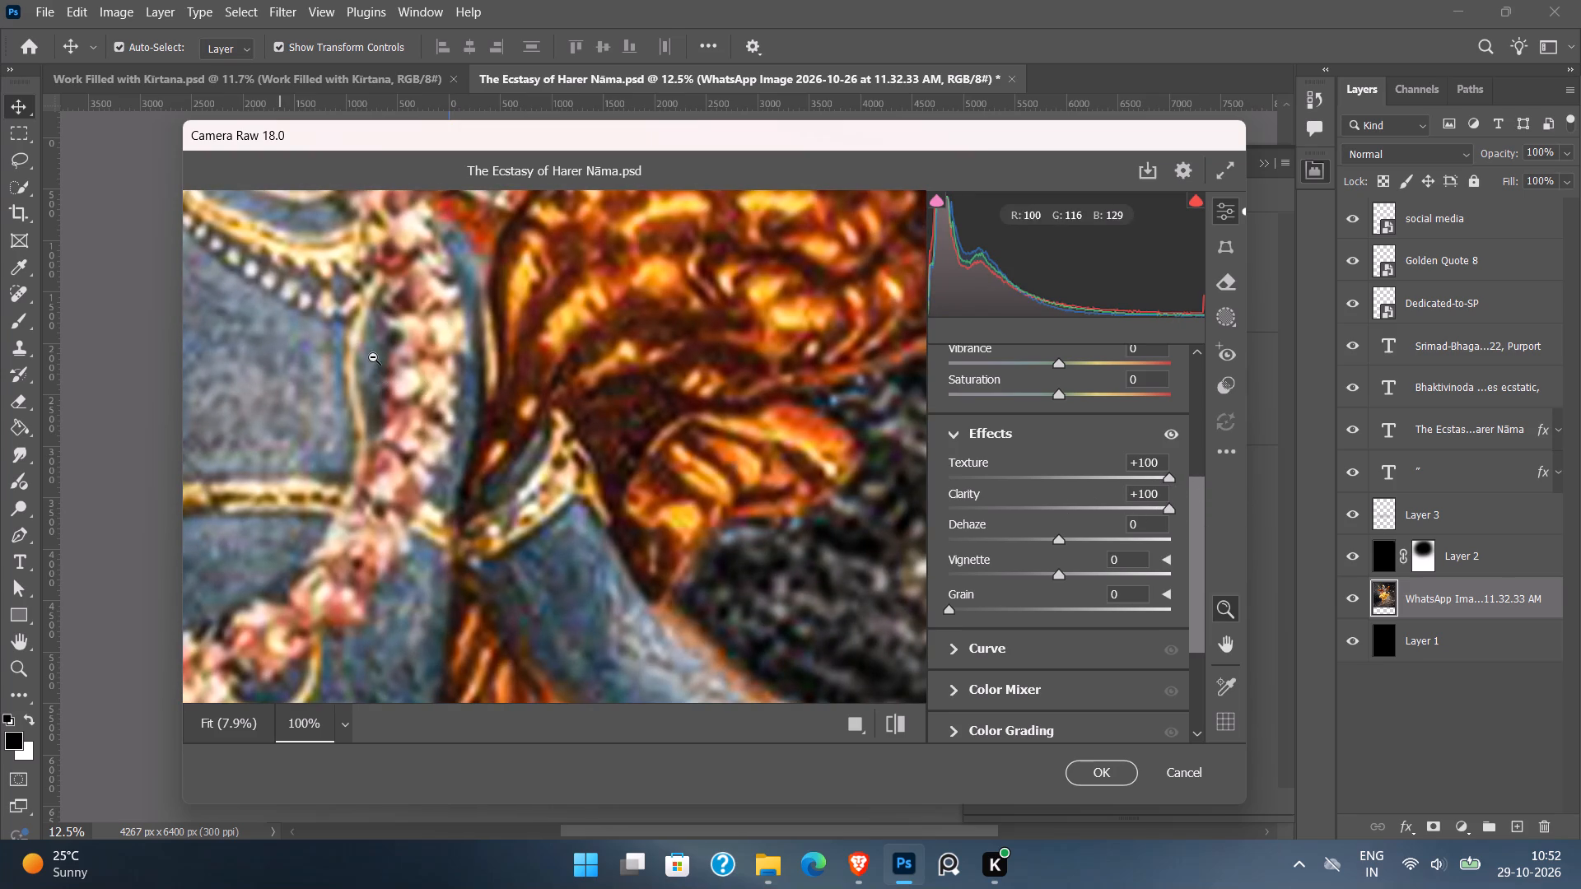
left_click(378, 343)
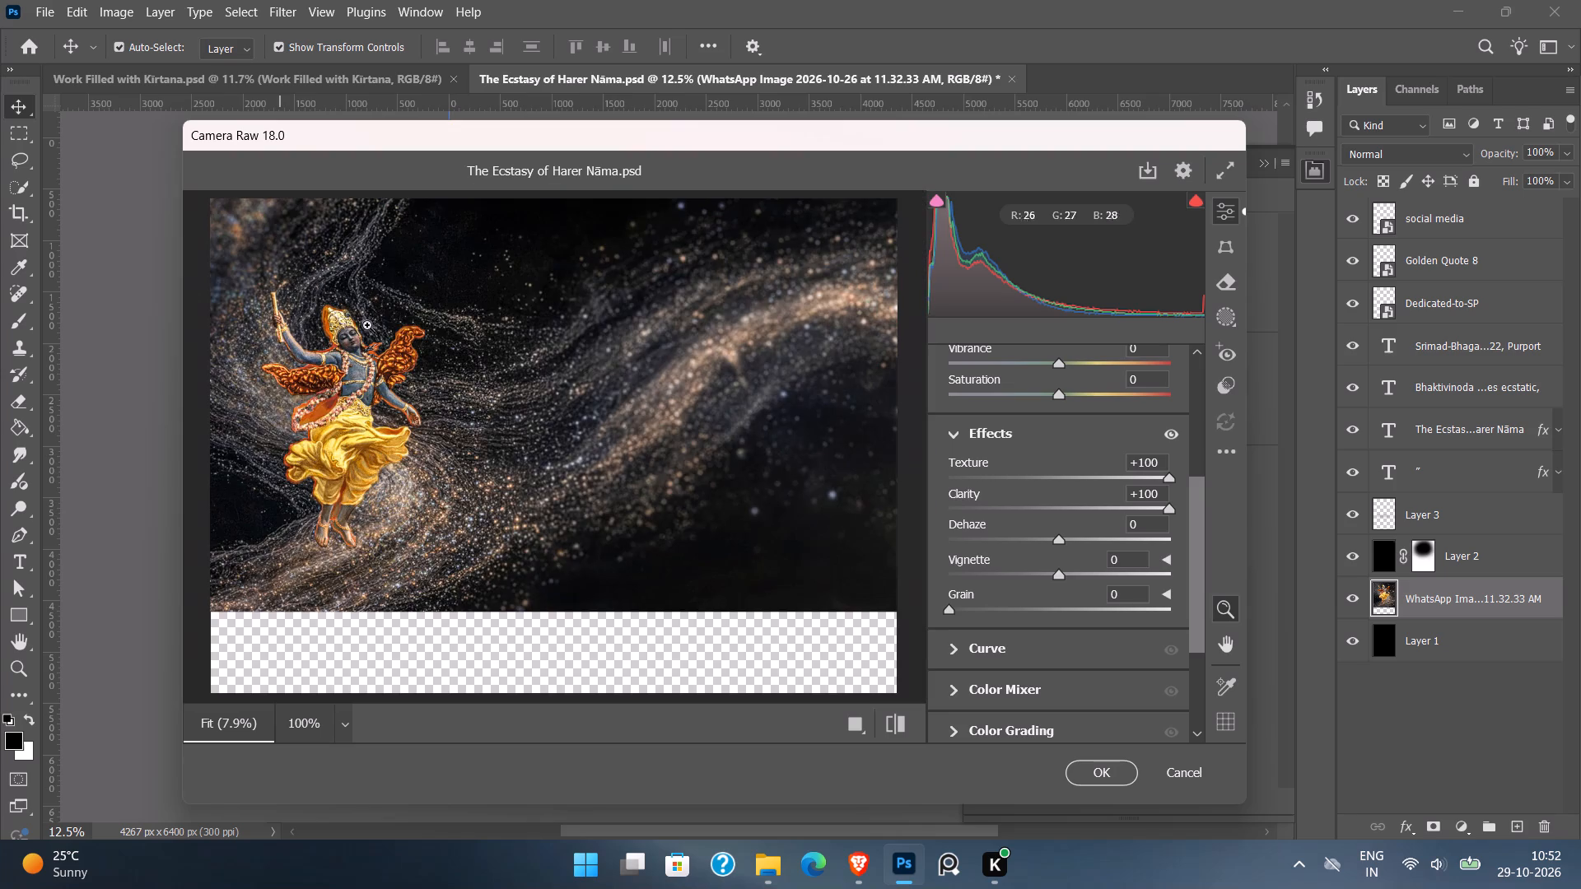
left_click(349, 322)
left_click(354, 333)
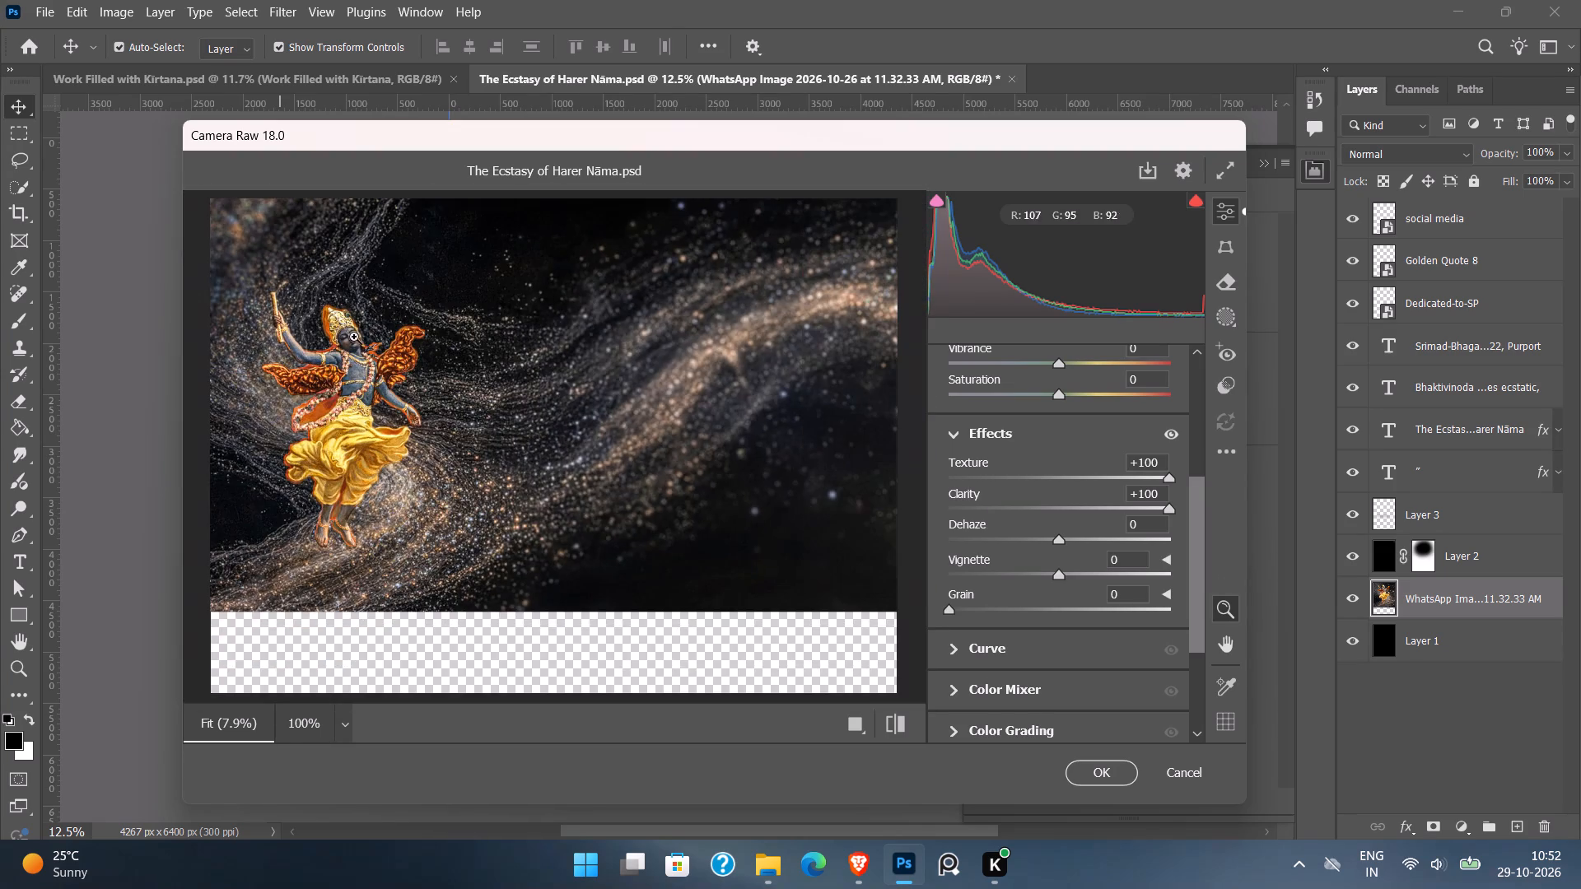
left_click(353, 337)
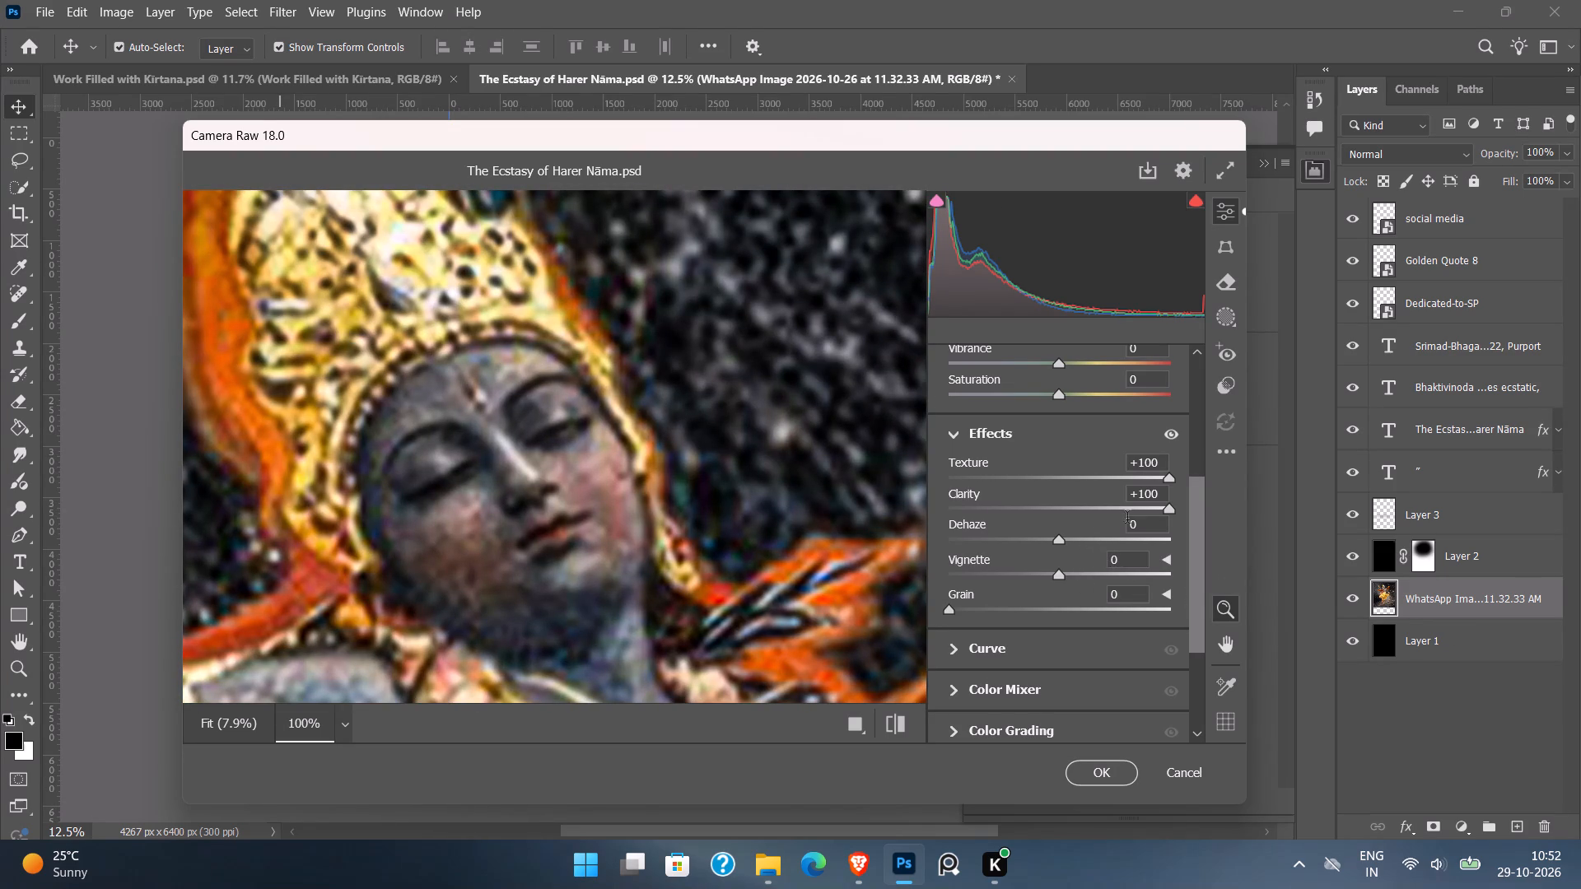
left_click_drag(1168, 511, 1028, 513)
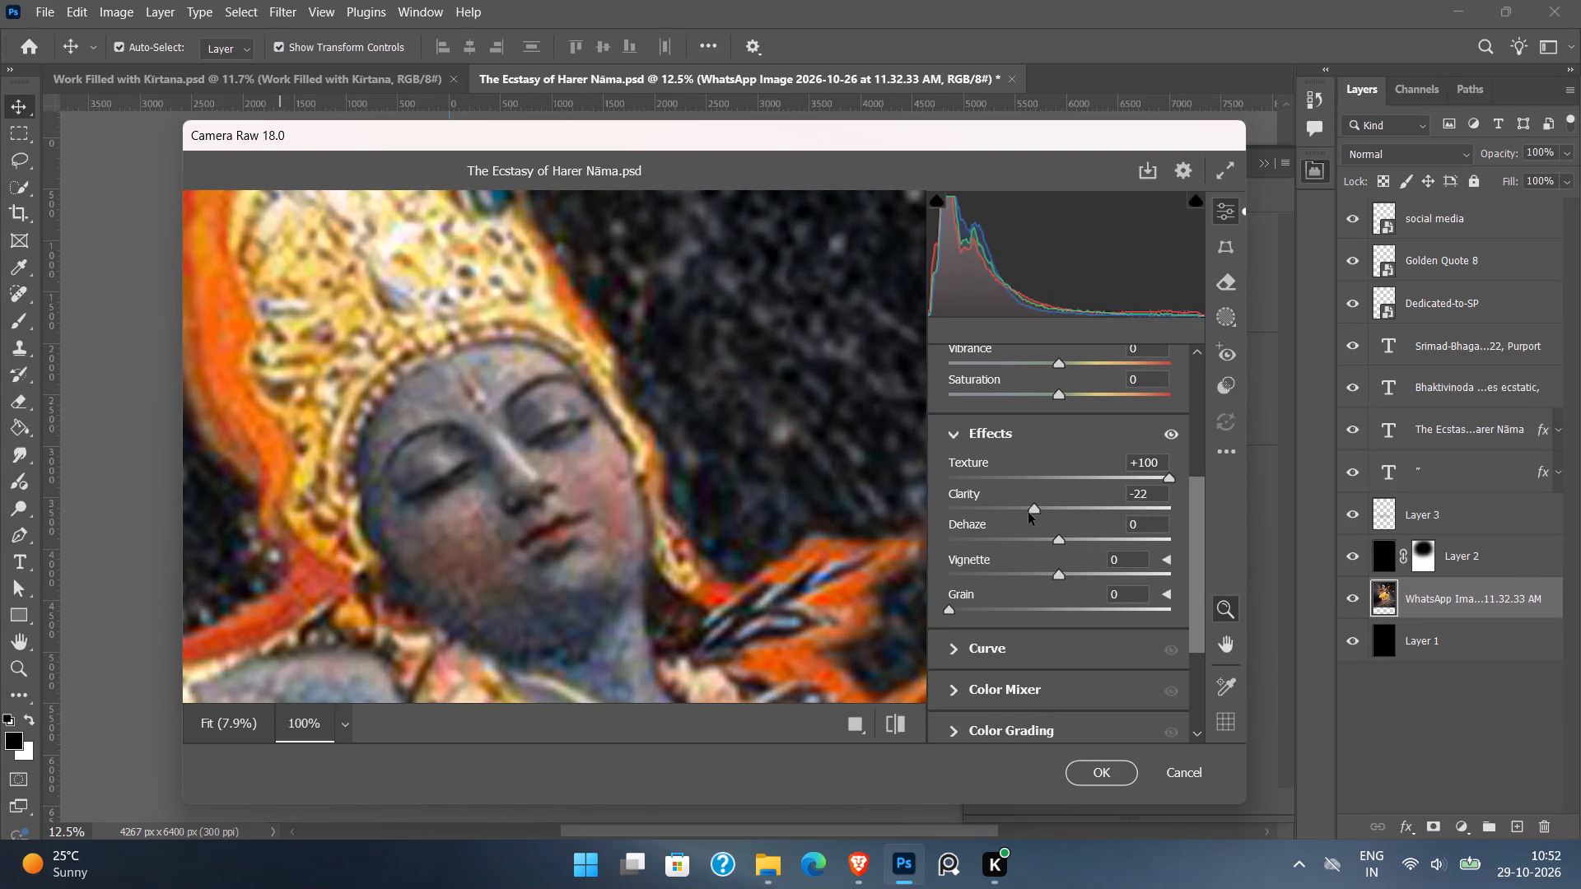
left_click_drag(1028, 513, 1024, 528)
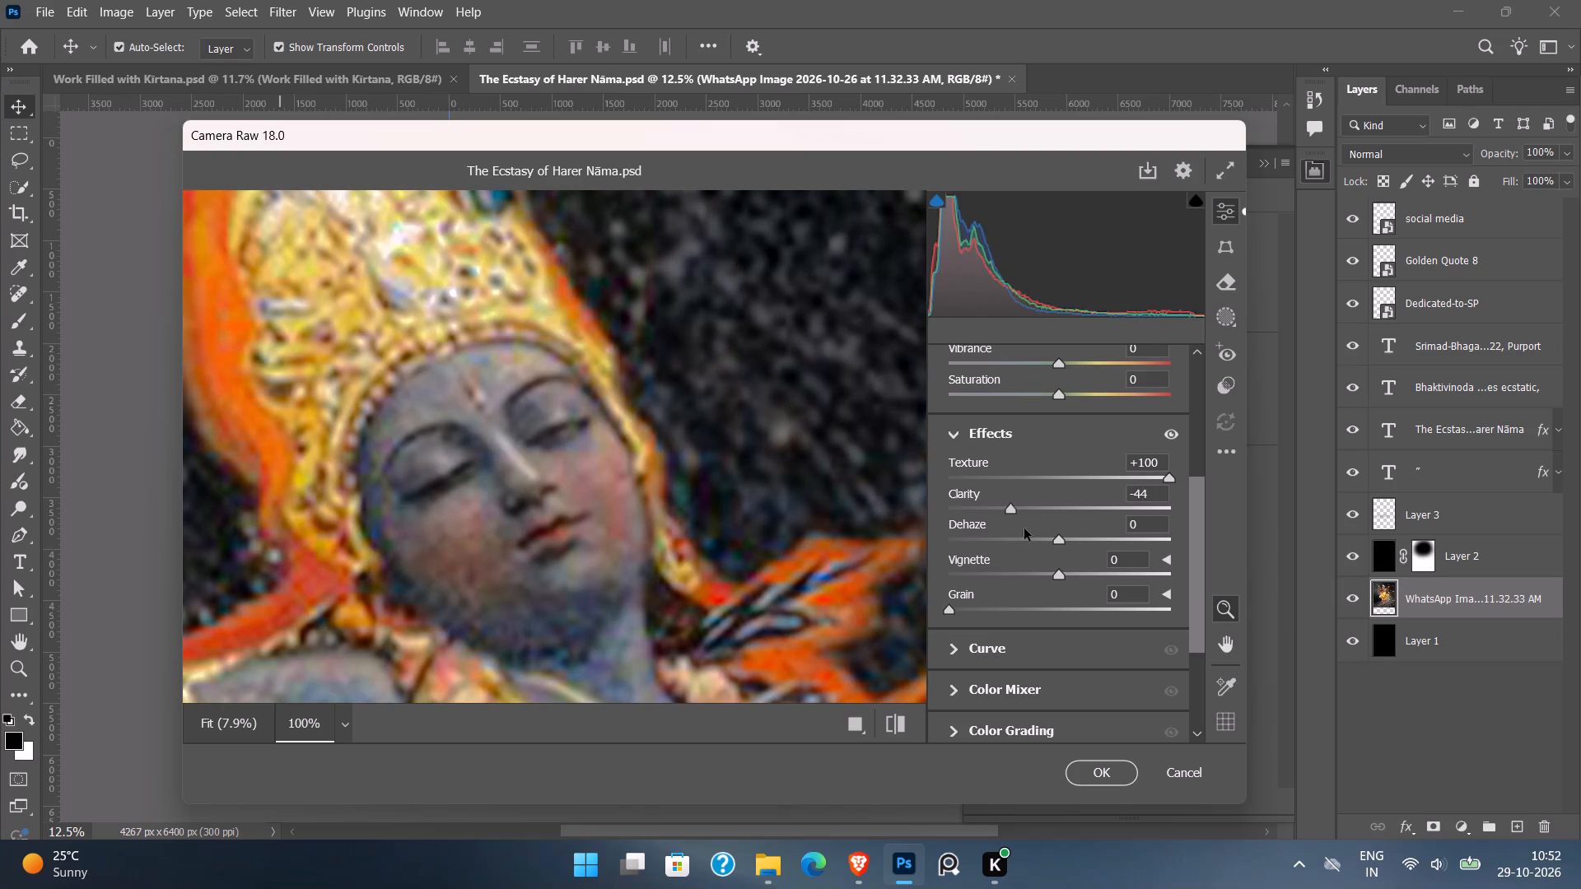
left_click_drag(1024, 528, 1064, 521)
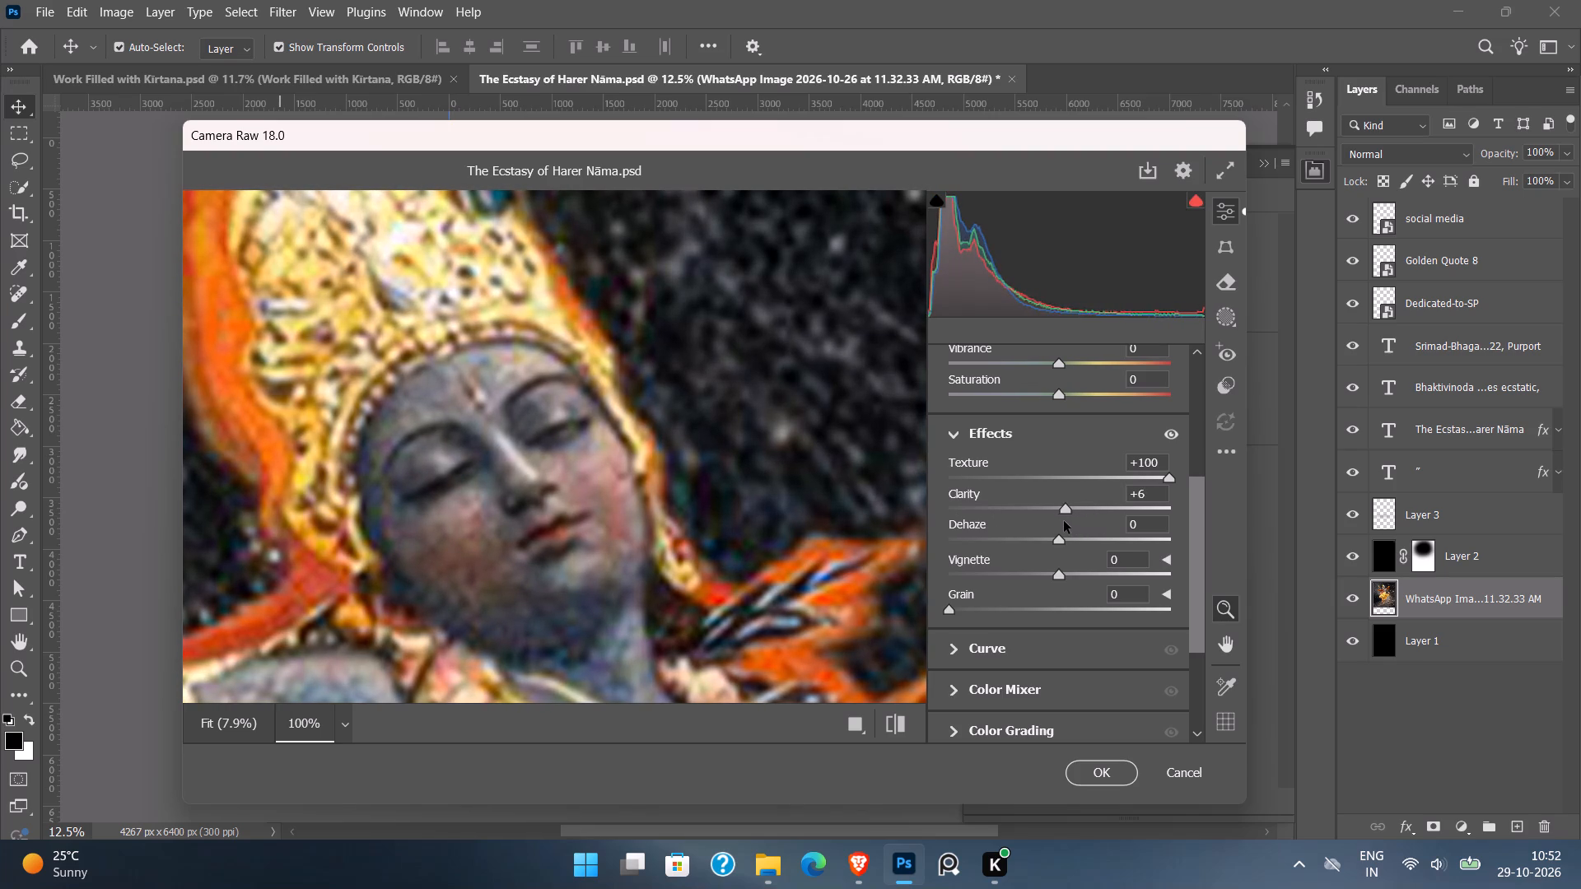
left_click_drag(1064, 521, 1056, 519)
Raise the image's Dehaze effect to +100.
left_click_drag(1059, 549, 1027, 531)
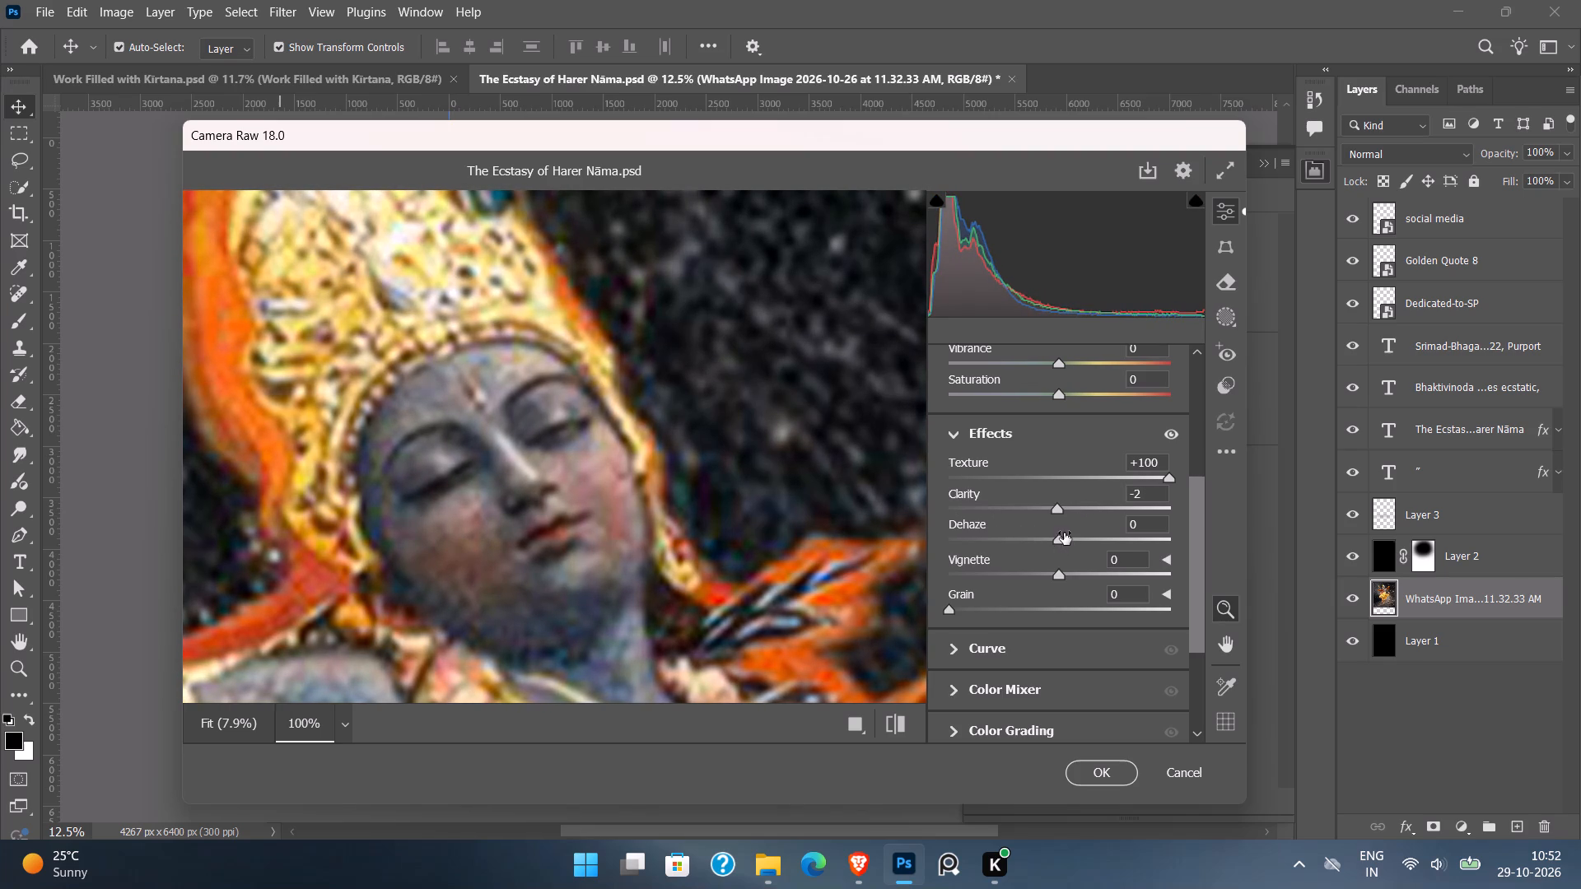
left_click_drag(1061, 538, 1198, 556)
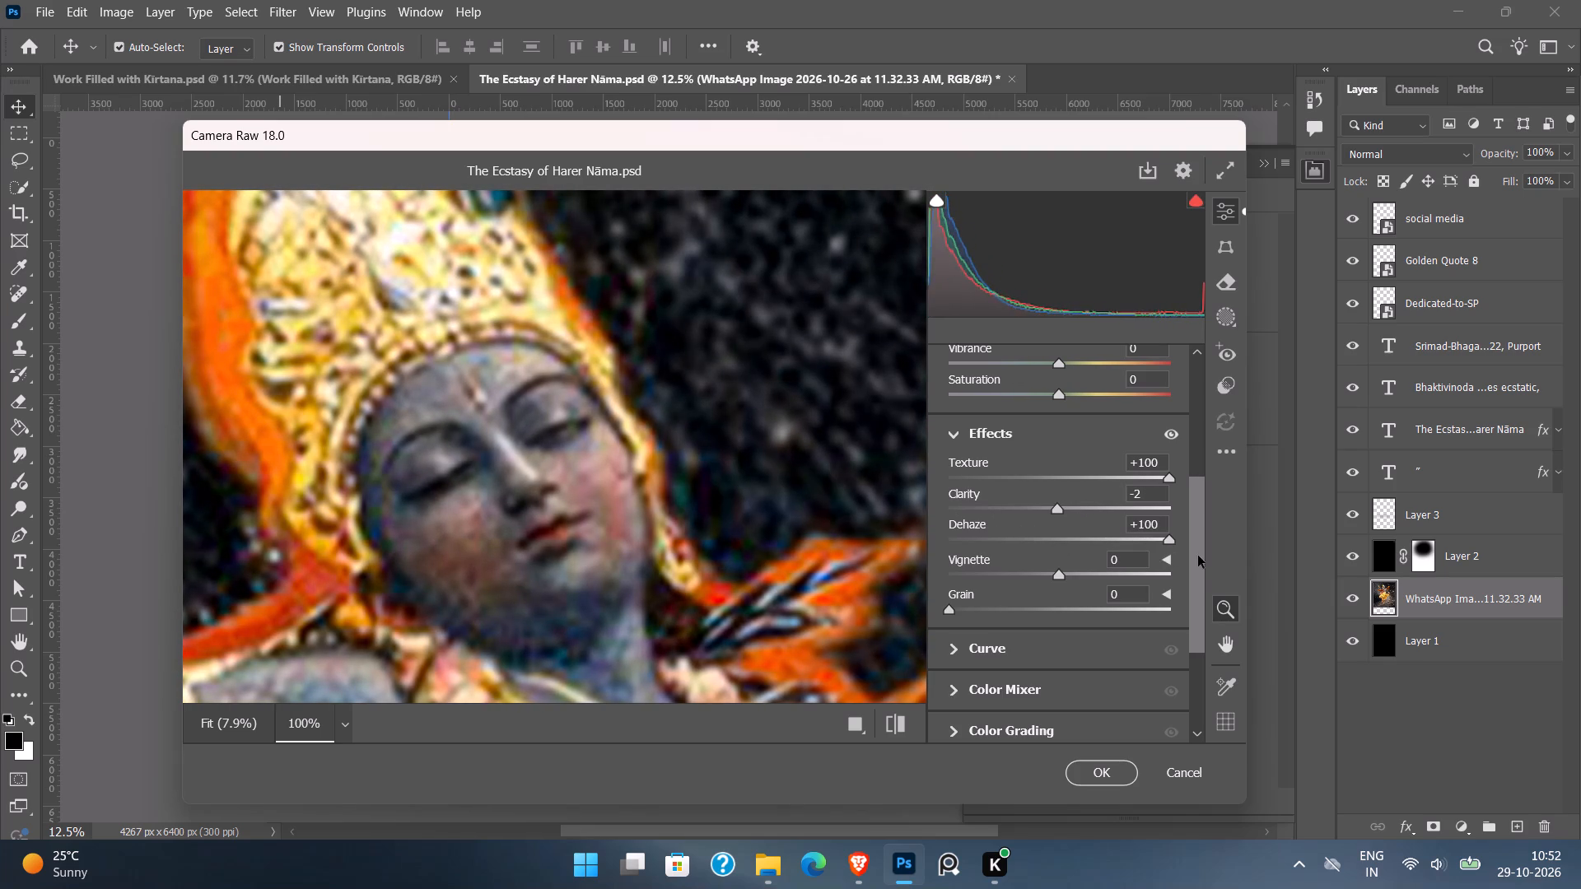
left_click_drag(1198, 556, 1312, 571)
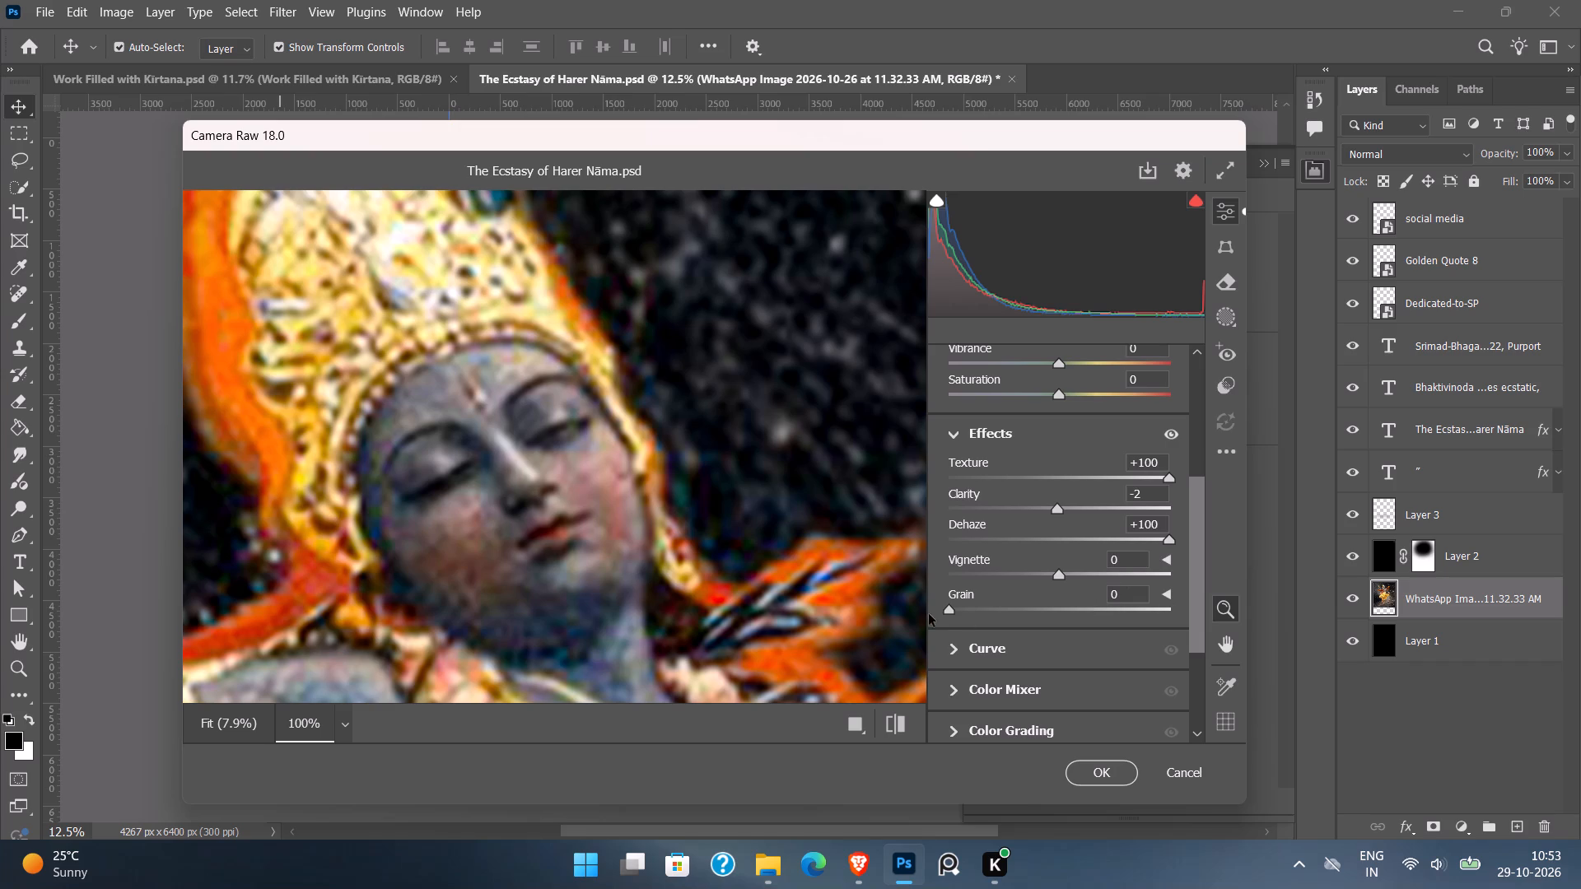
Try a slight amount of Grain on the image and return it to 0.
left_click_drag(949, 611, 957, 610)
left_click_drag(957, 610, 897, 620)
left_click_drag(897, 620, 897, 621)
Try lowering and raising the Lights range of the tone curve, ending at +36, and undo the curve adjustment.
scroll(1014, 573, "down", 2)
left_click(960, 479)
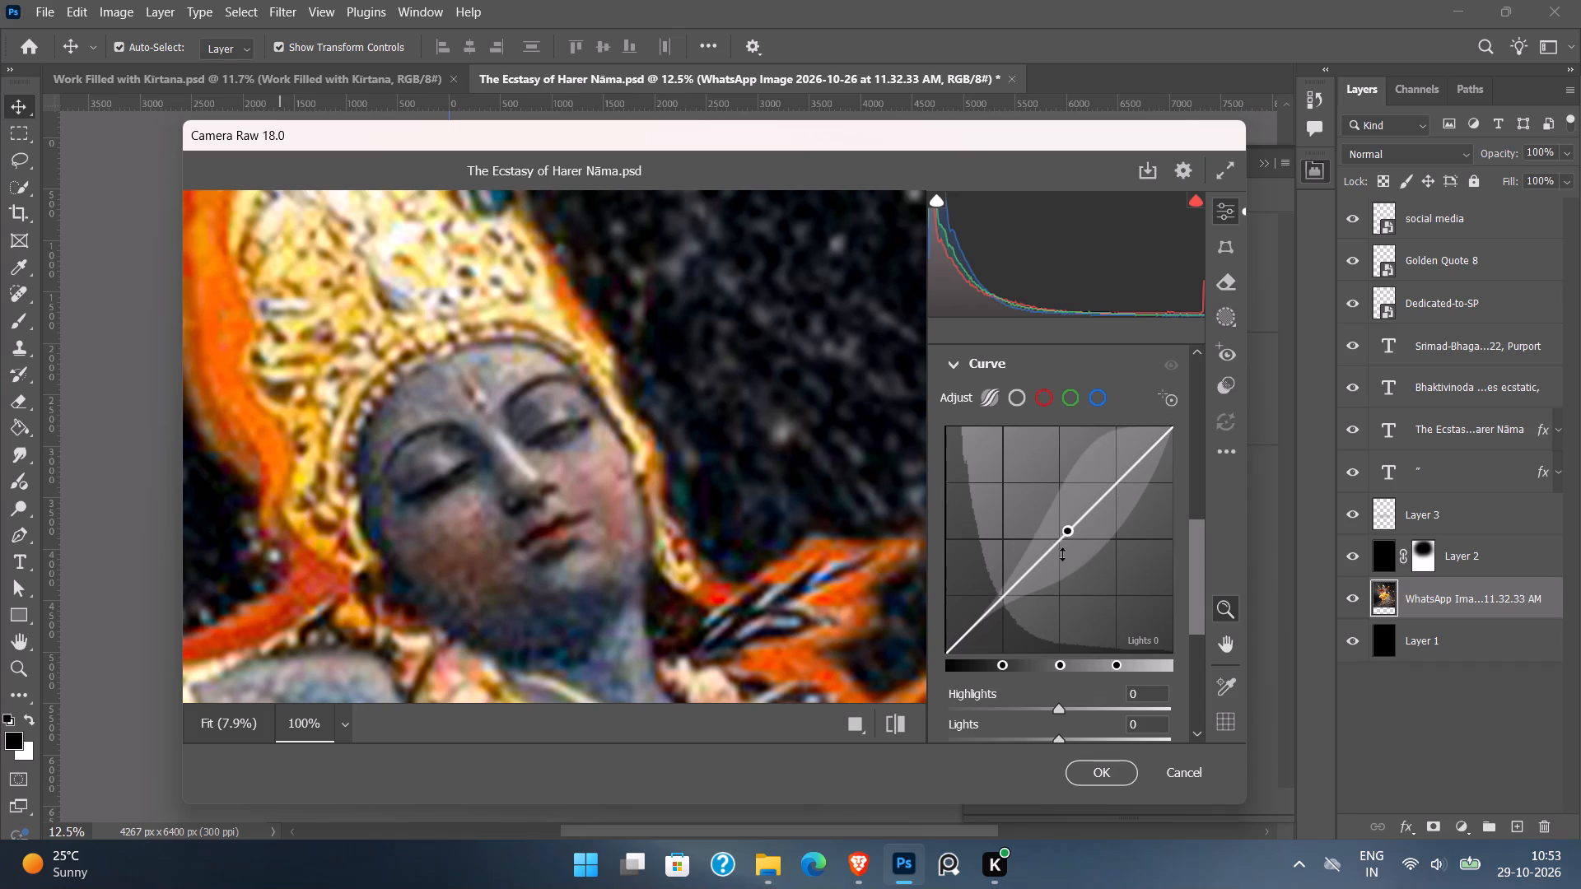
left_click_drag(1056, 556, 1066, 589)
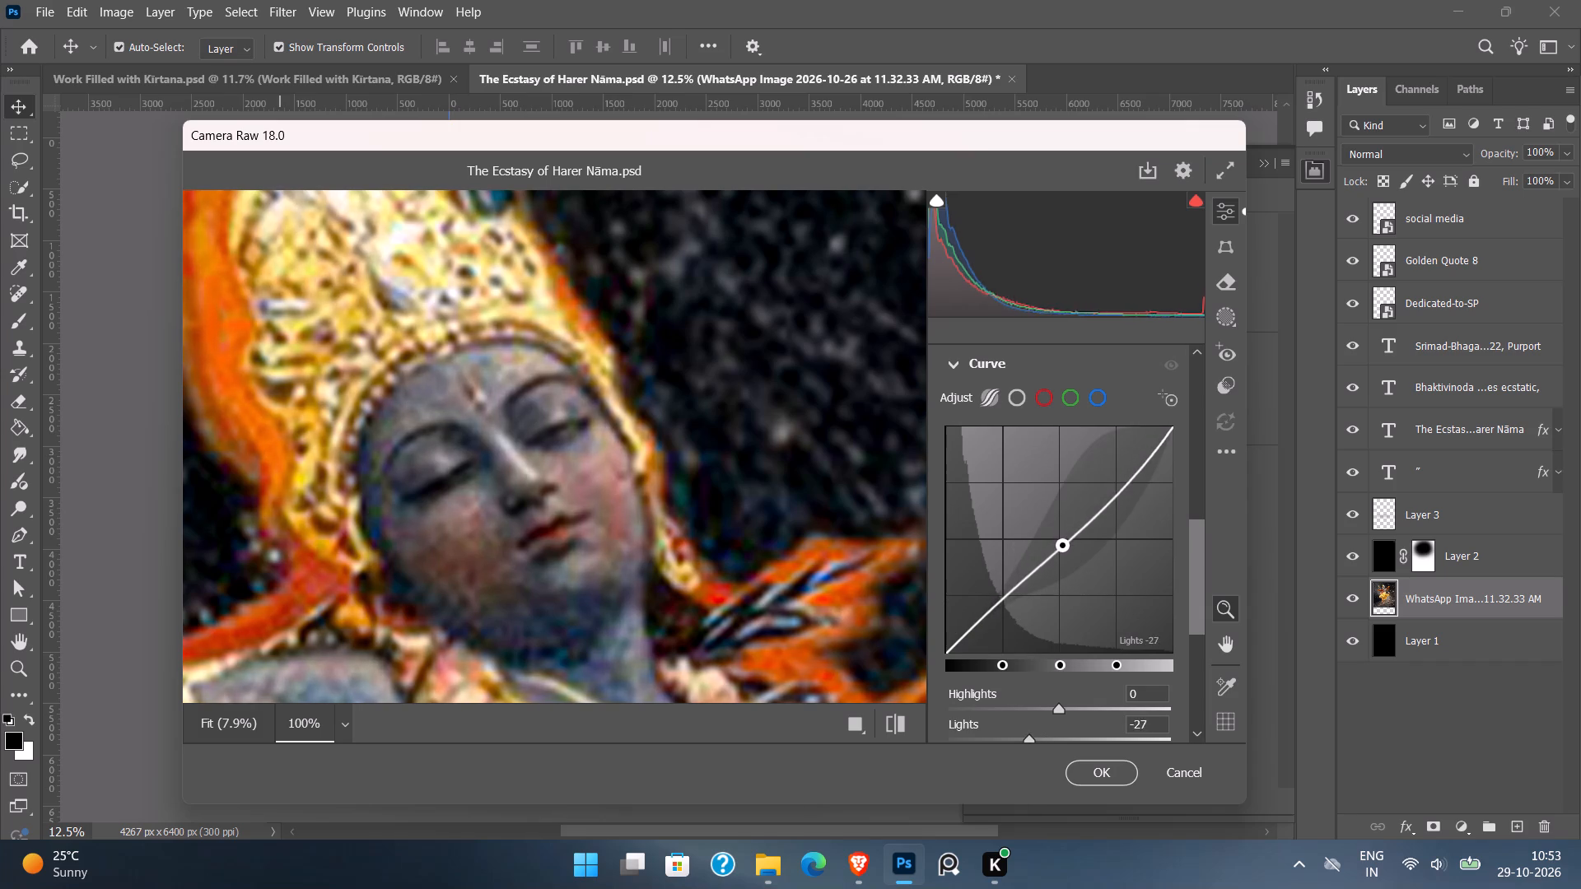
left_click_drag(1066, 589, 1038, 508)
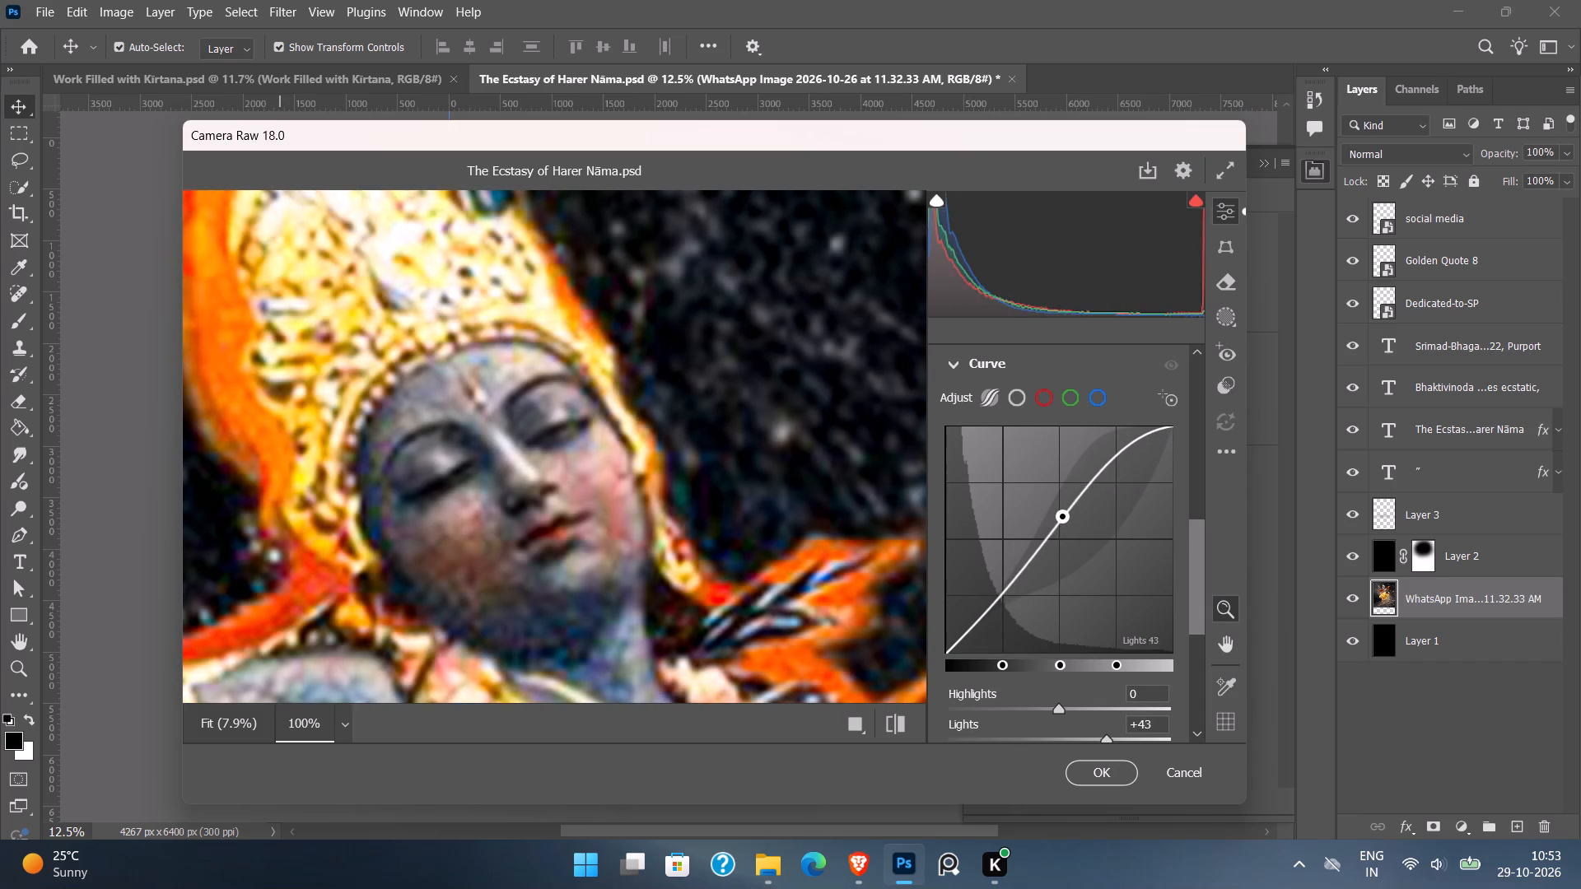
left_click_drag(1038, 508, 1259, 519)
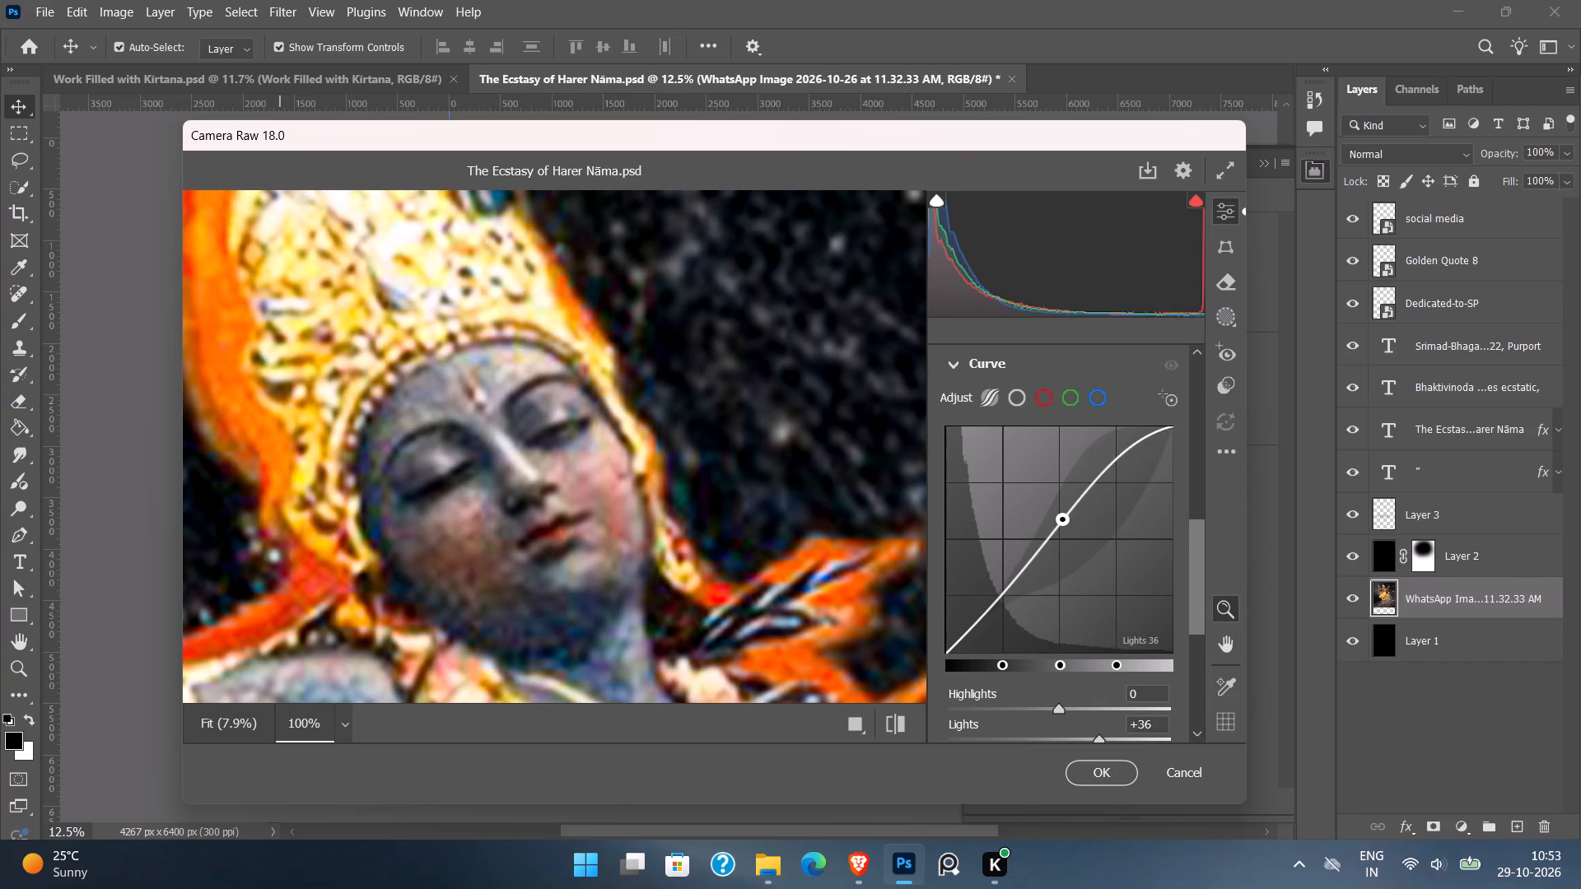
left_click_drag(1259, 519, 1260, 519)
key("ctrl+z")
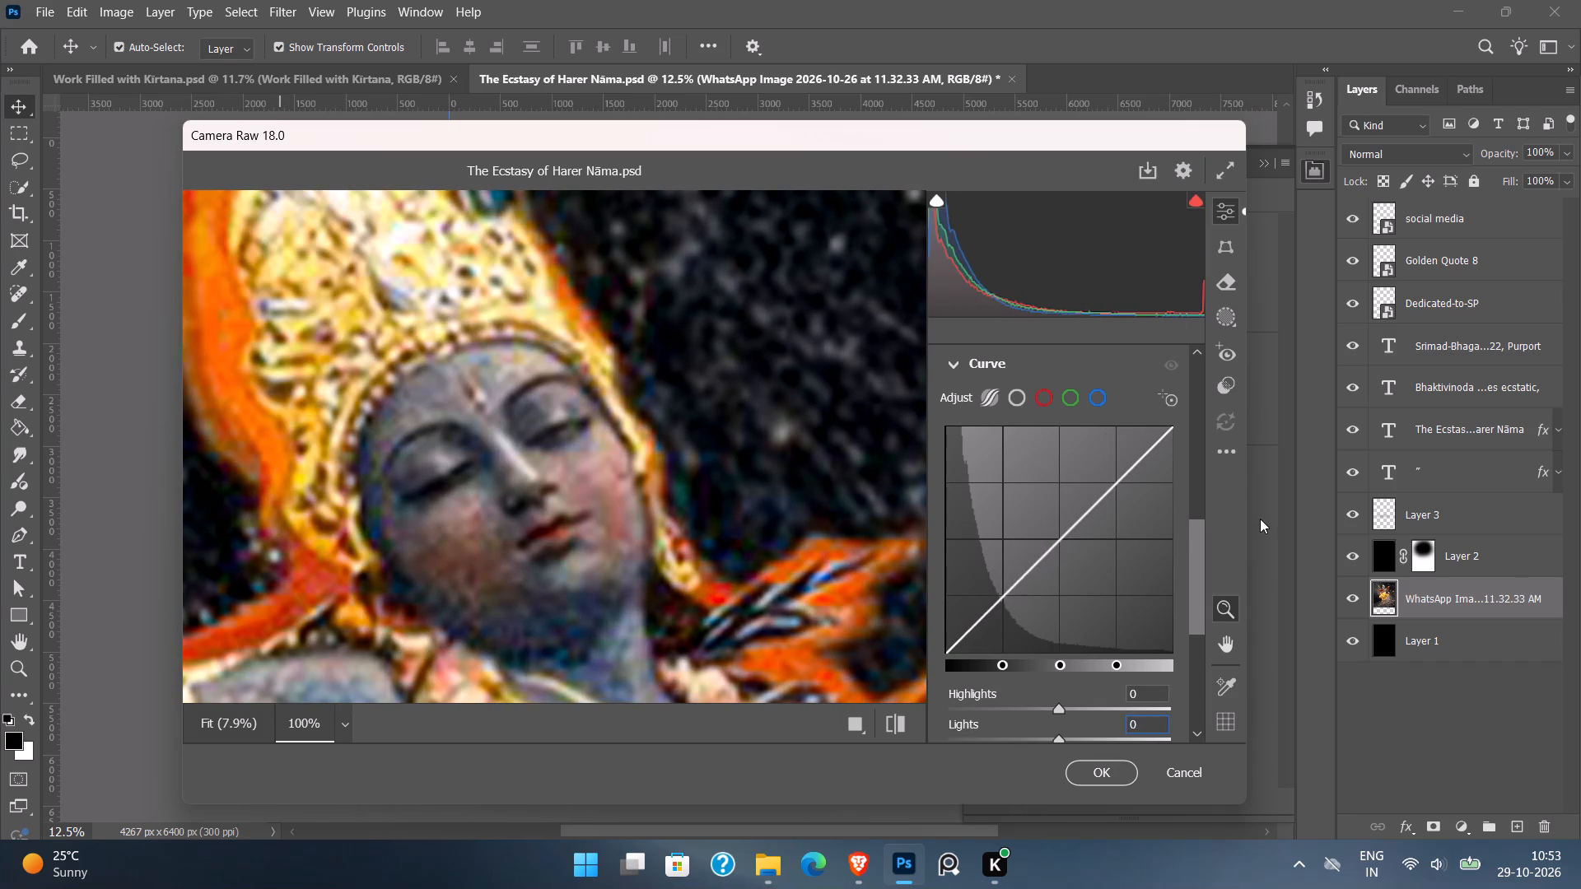
Try strong hue shifts of the reds and oranges in the Color Mixer, settling on Reds -8 and Oranges -41.
scroll(1162, 582, "down", 4)
left_click(950, 516)
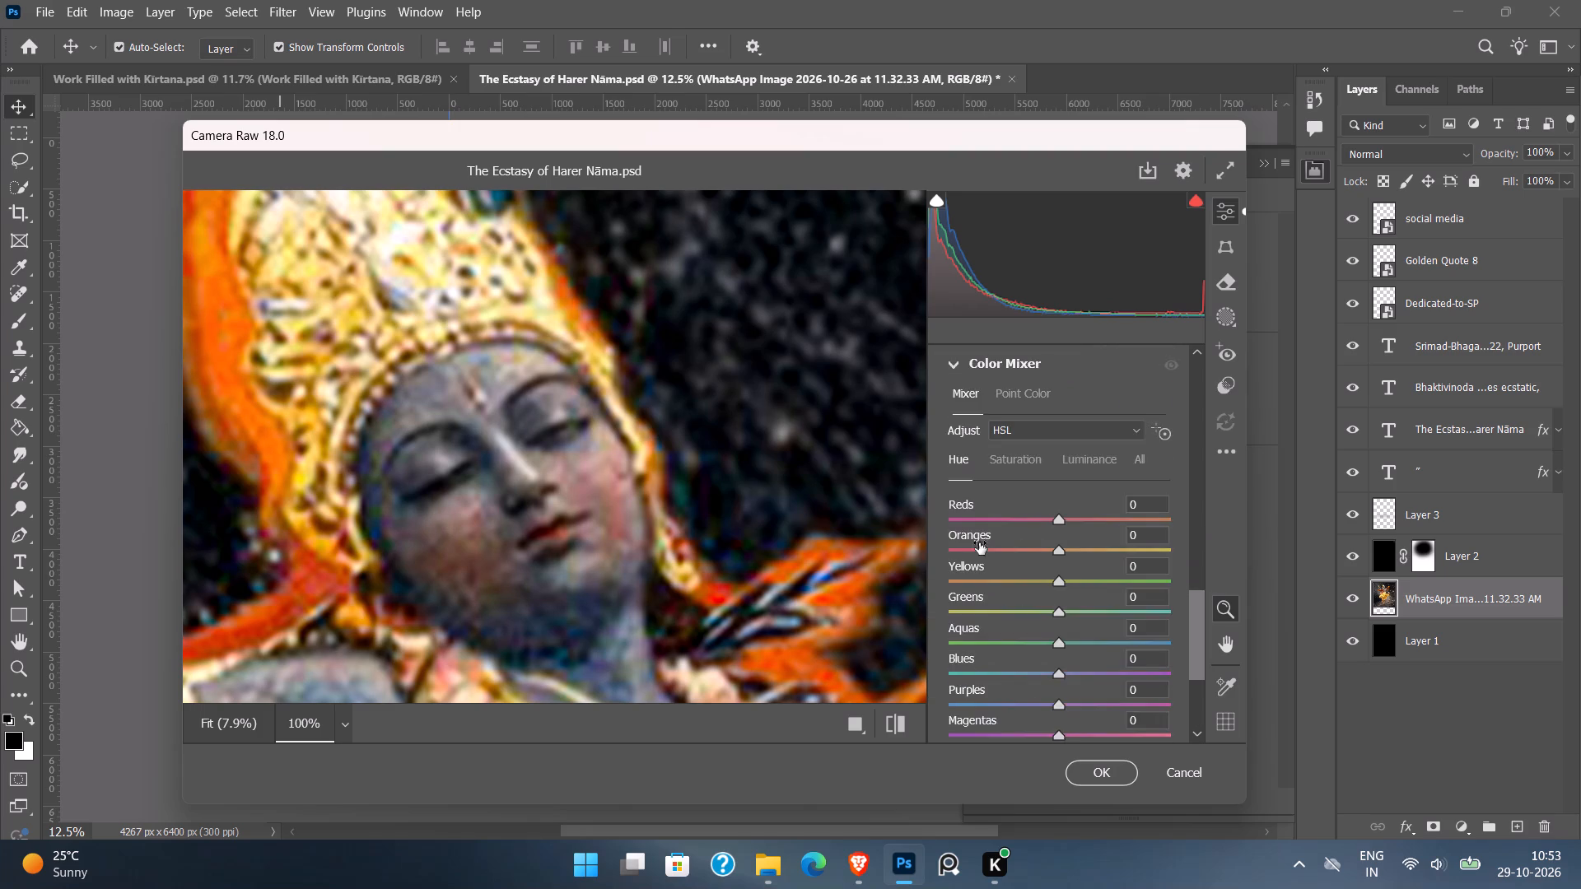
scroll(1013, 555, "down", 1)
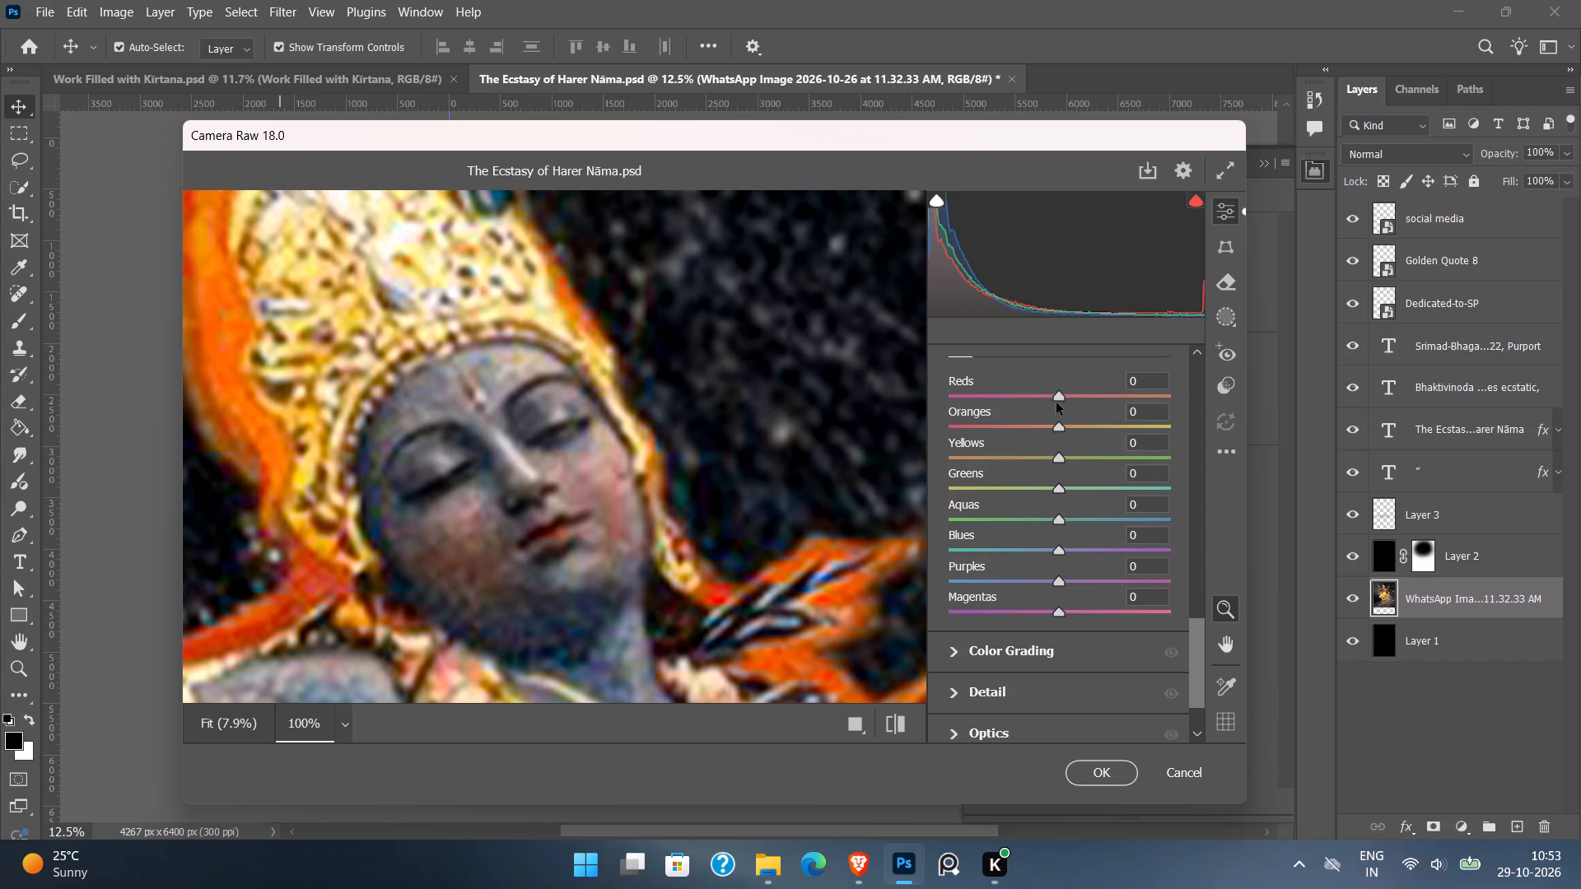
left_click_drag(1059, 394, 995, 417)
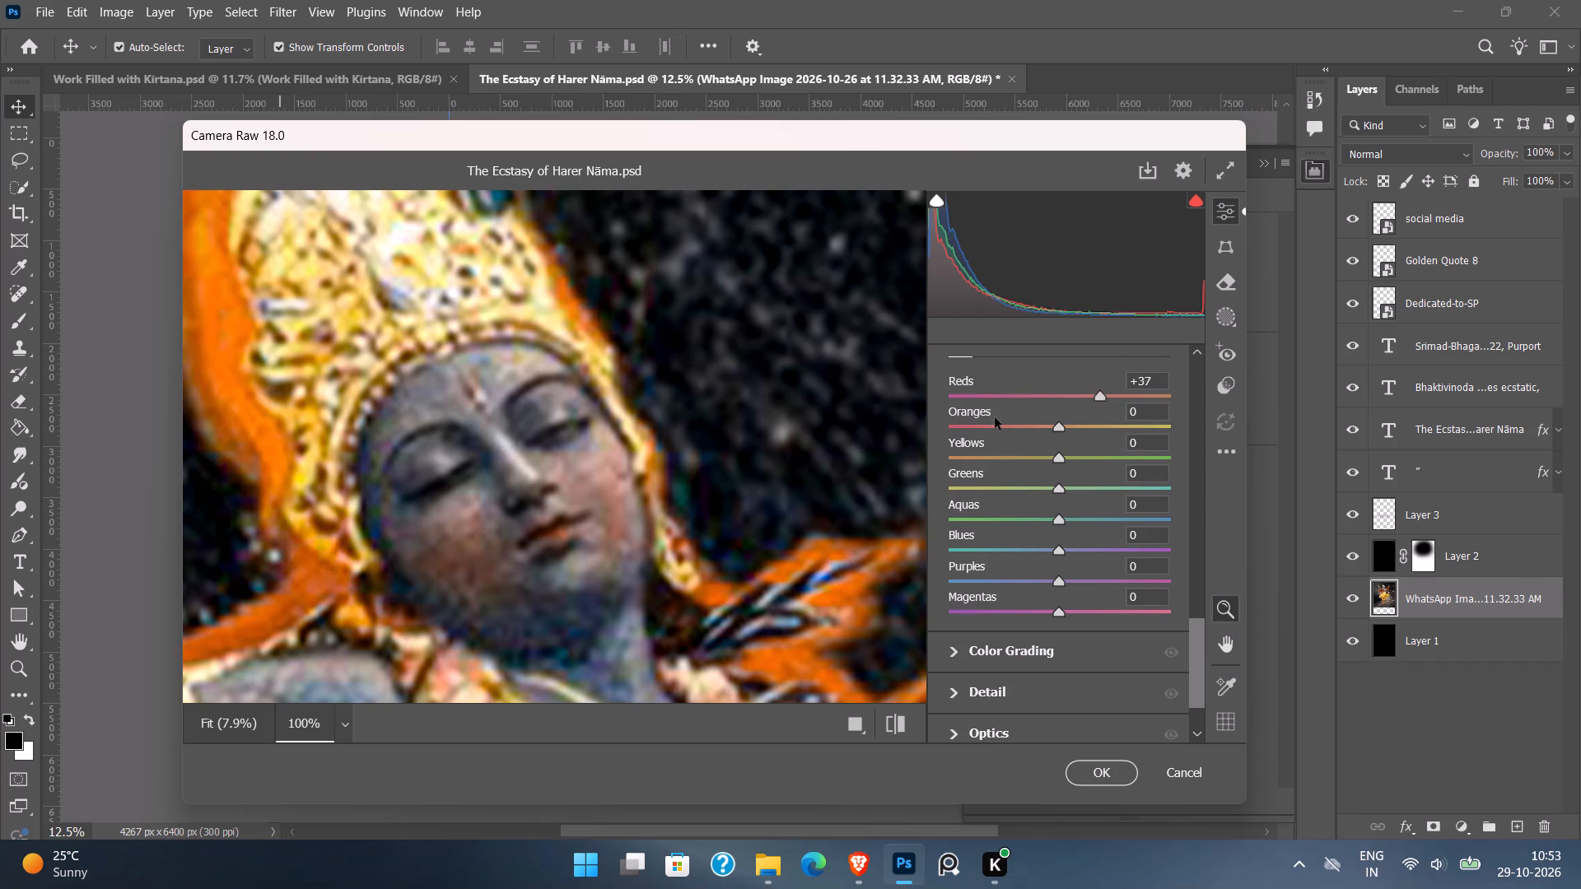
left_click_drag(995, 417, 910, 417)
left_click_drag(1008, 398, 1200, 407)
left_click_drag(1047, 428, 997, 426)
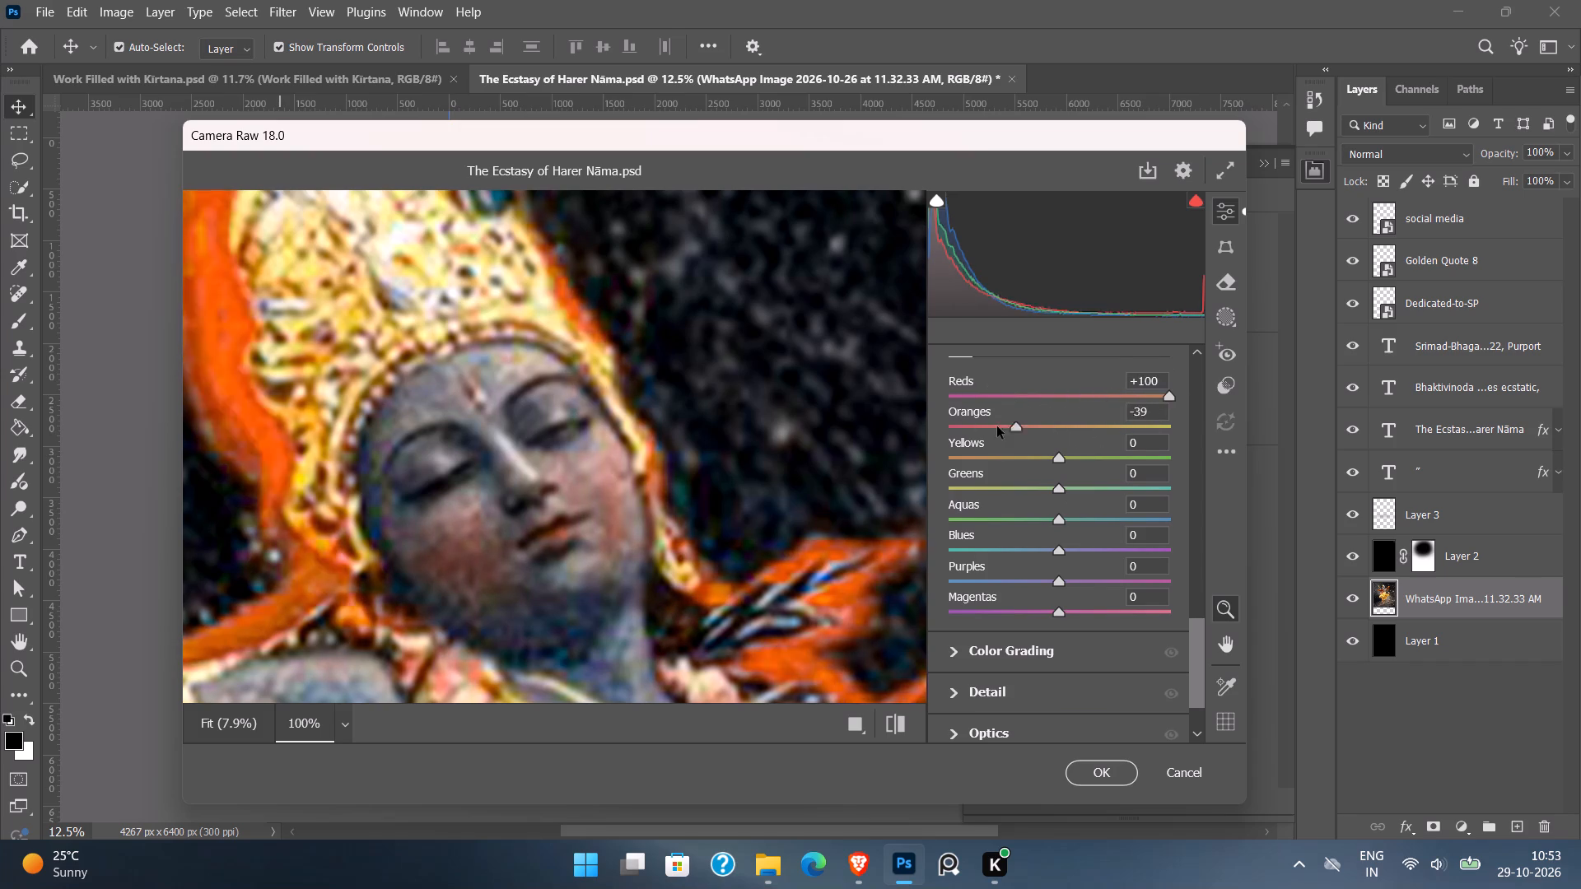
left_click_drag(997, 426, 1257, 447)
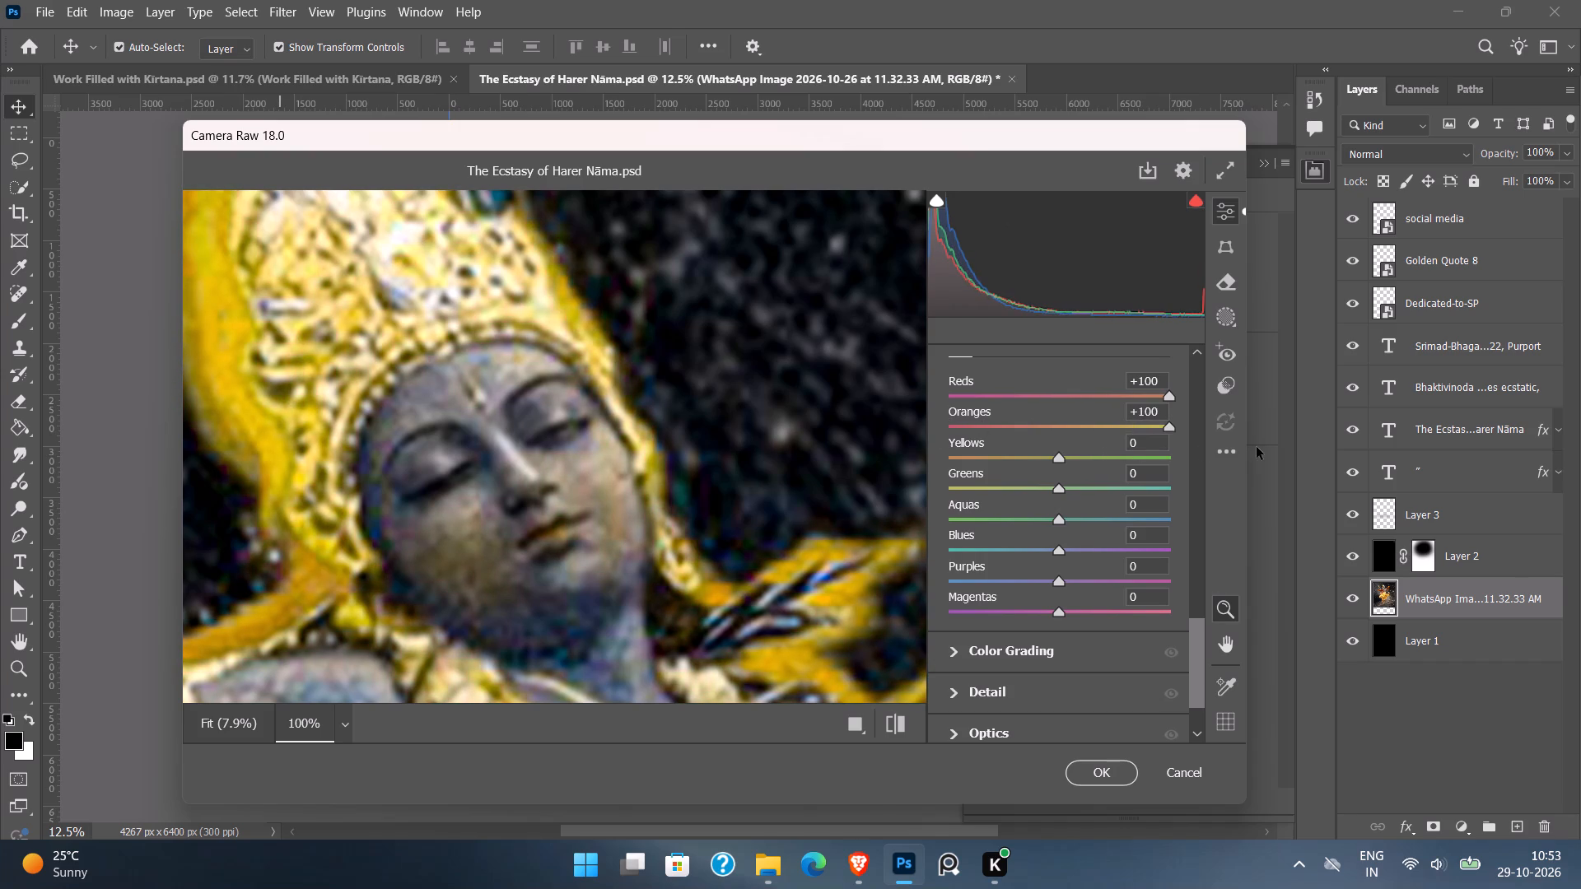
left_click_drag(1257, 447, 1056, 445)
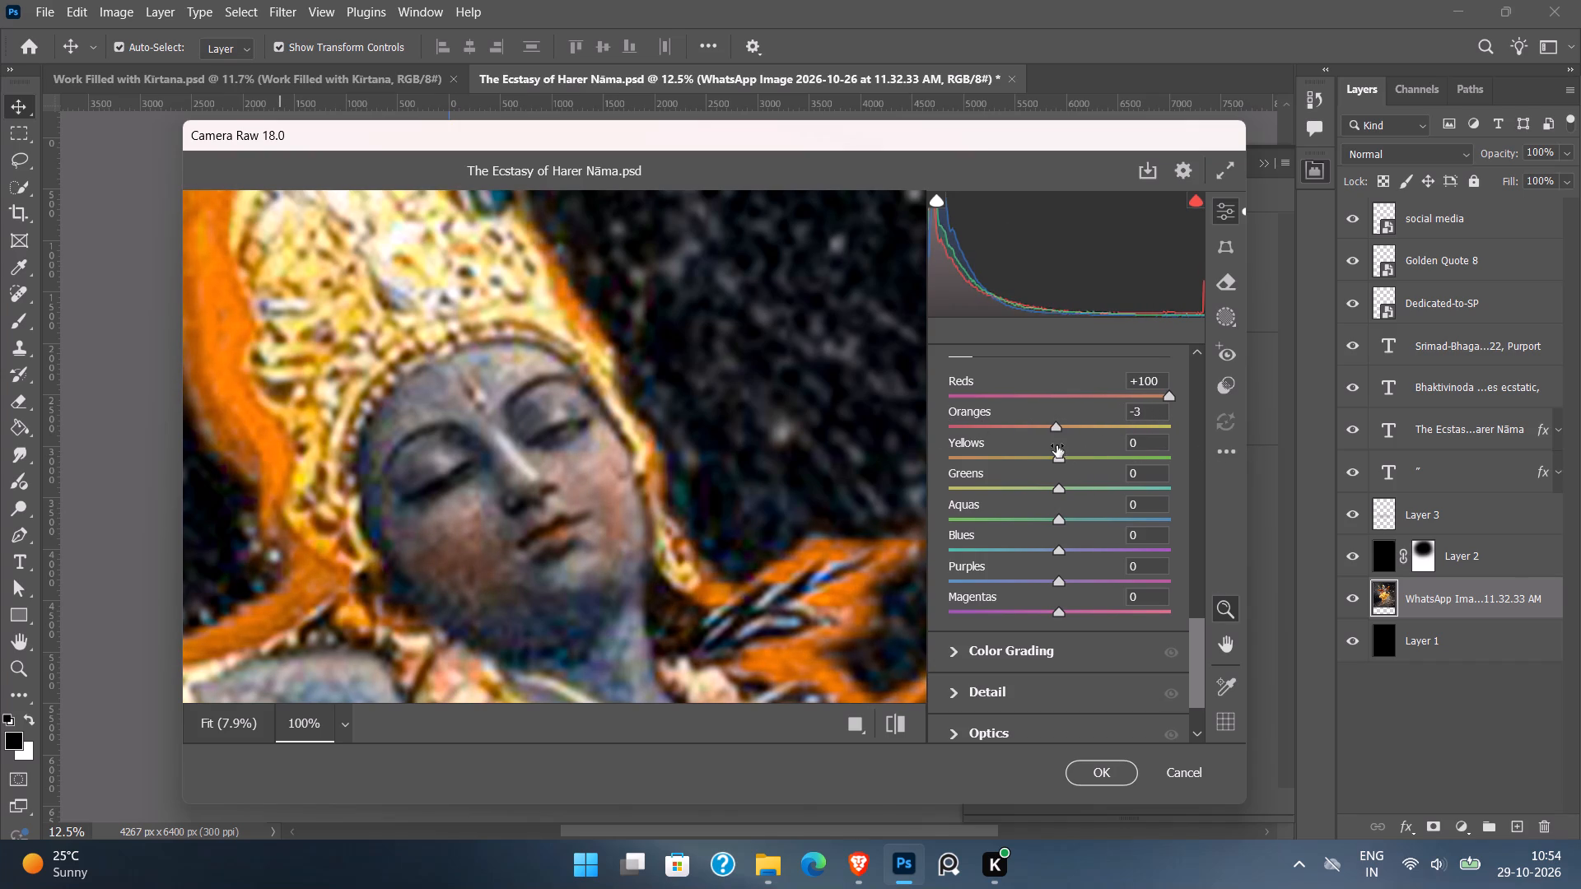
left_click_drag(1054, 428, 1000, 436)
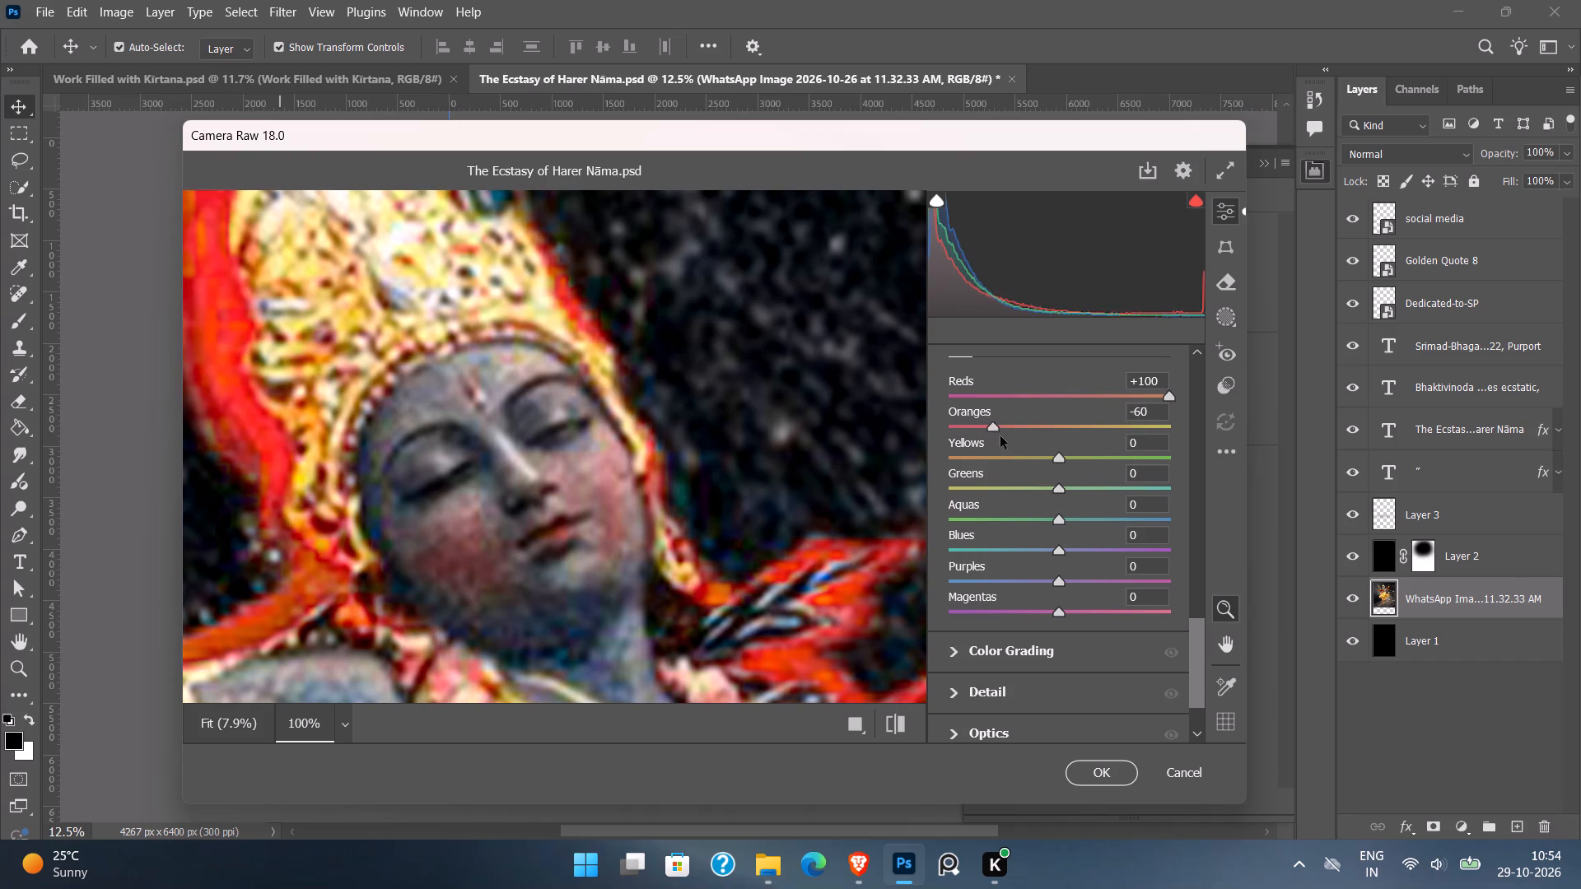
left_click_drag(1000, 436, 1012, 442)
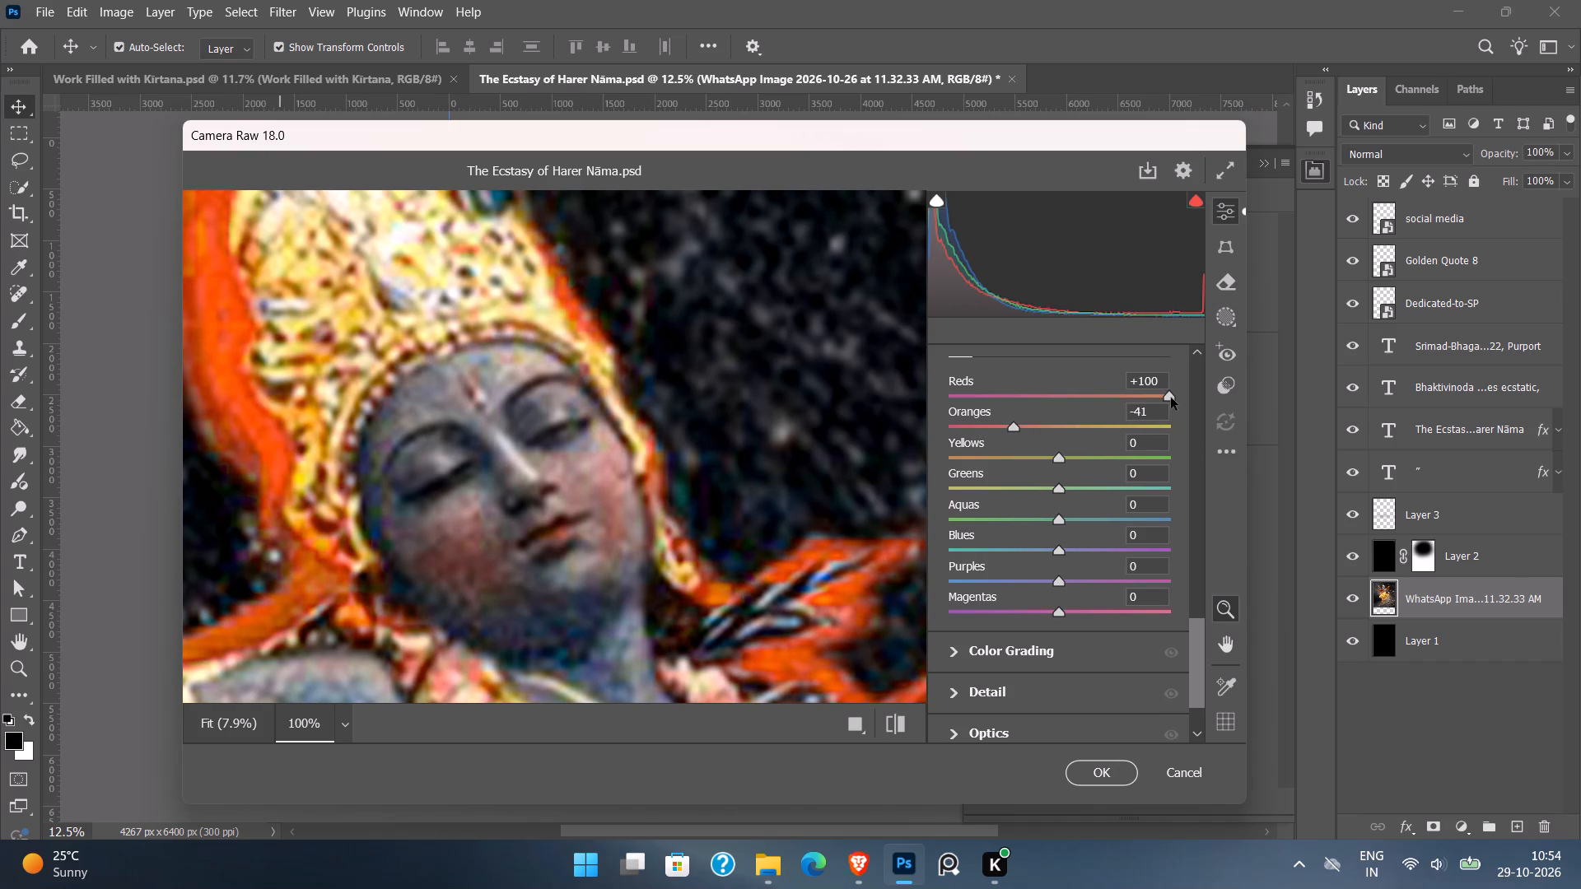
left_click_drag(1171, 398, 1231, 434)
left_click_drag(1231, 434, 1052, 446)
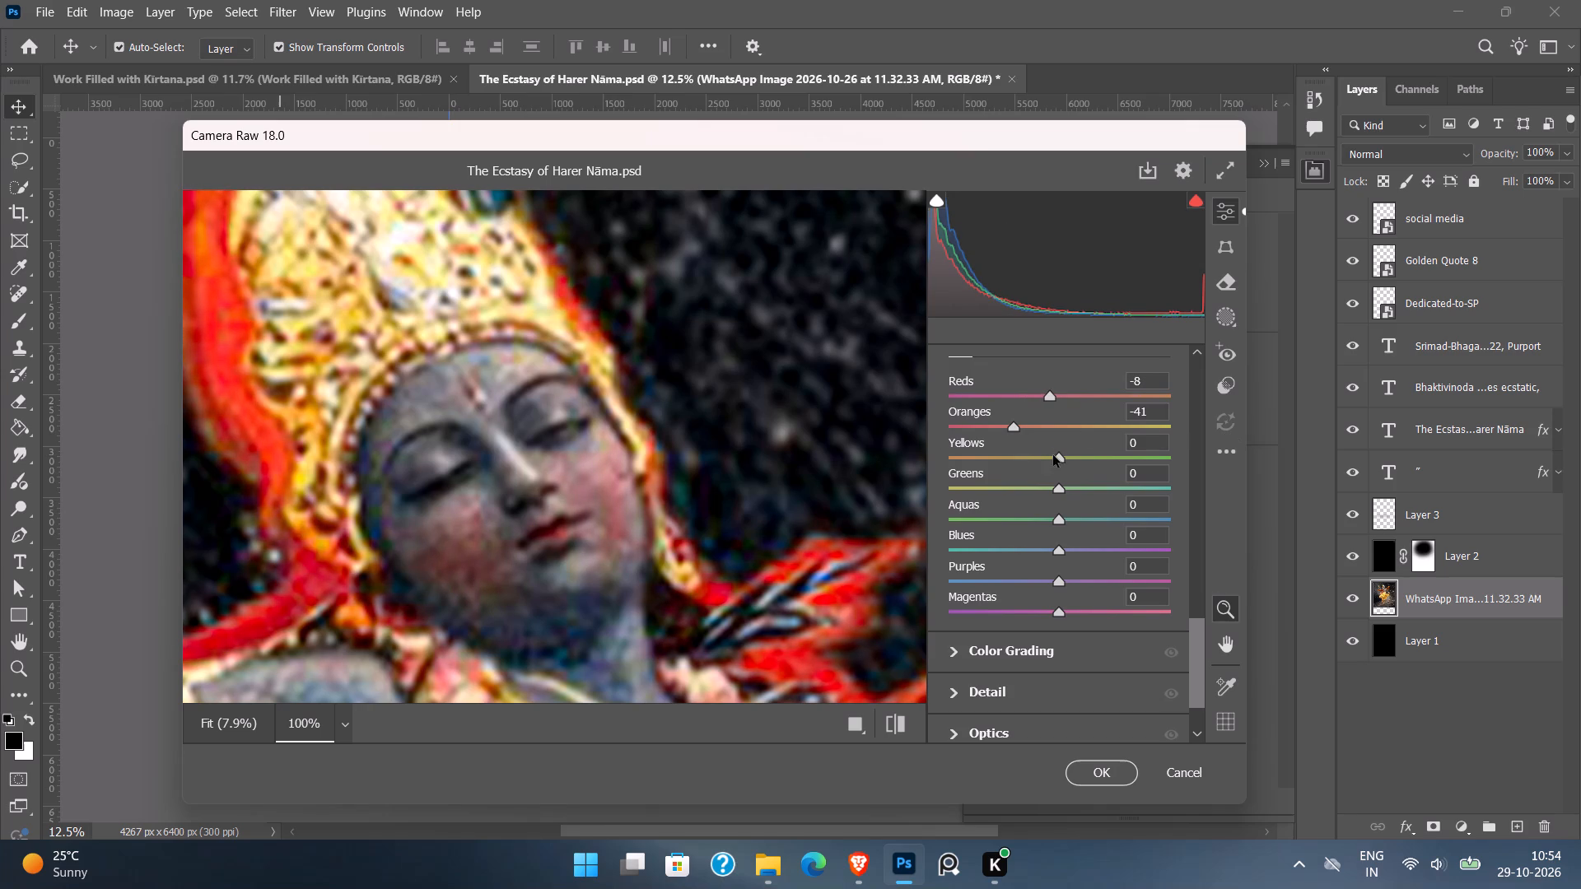
Try hue shifts of the yellows and greens in the Color Mixer, settling on Yellows -3 and Greens +4.
left_click_drag(1058, 463, 1160, 472)
left_click_drag(1063, 456, 1005, 466)
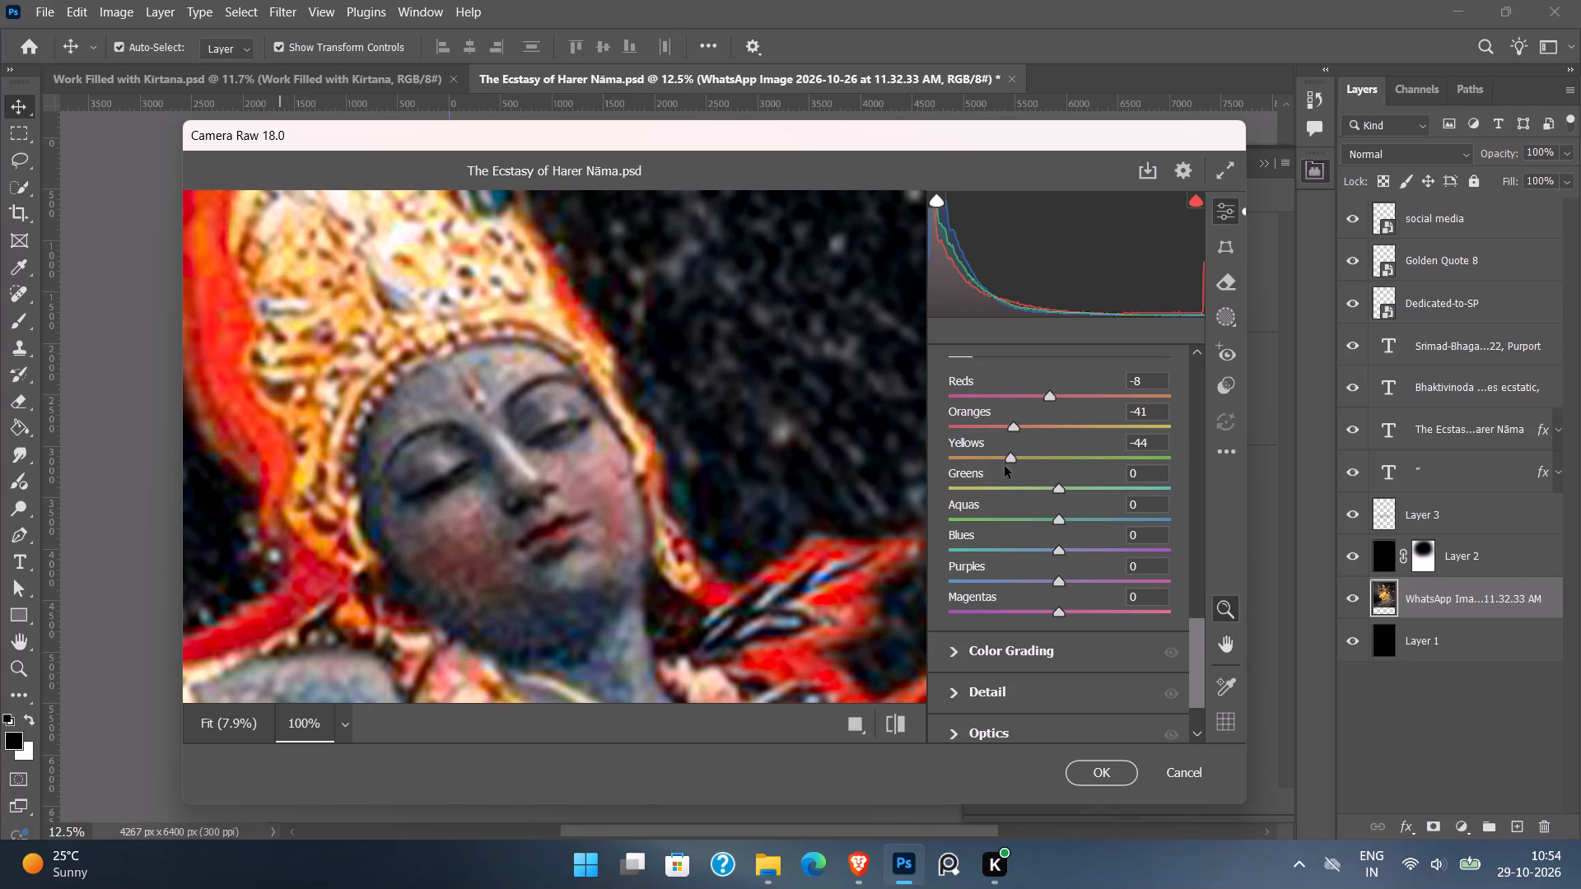
left_click_drag(1005, 466, 1173, 463)
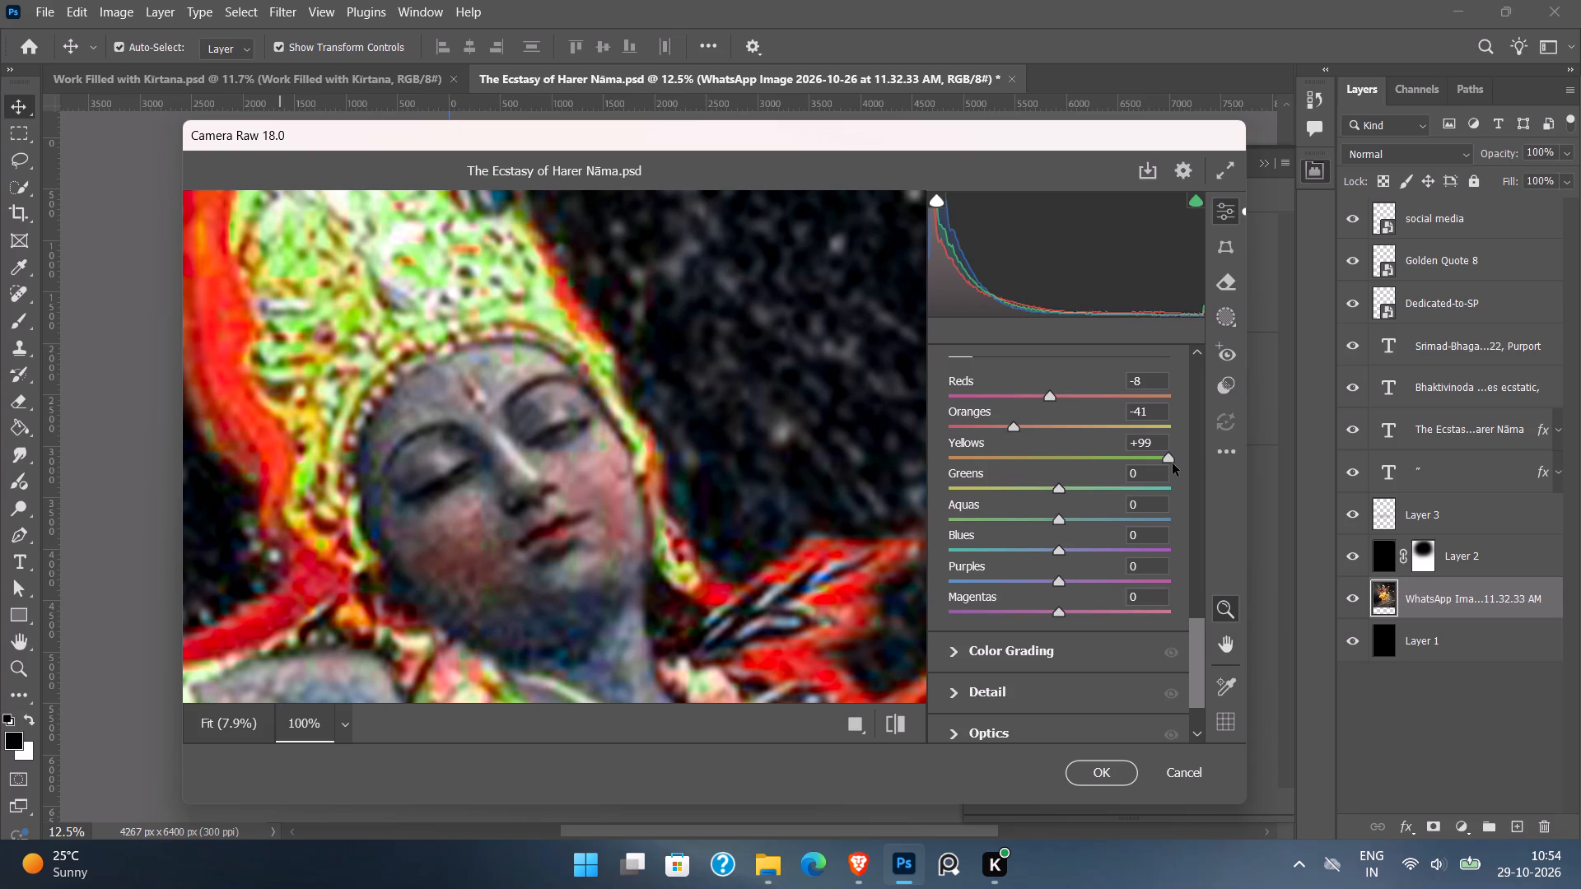
left_click_drag(1173, 463, 1061, 477)
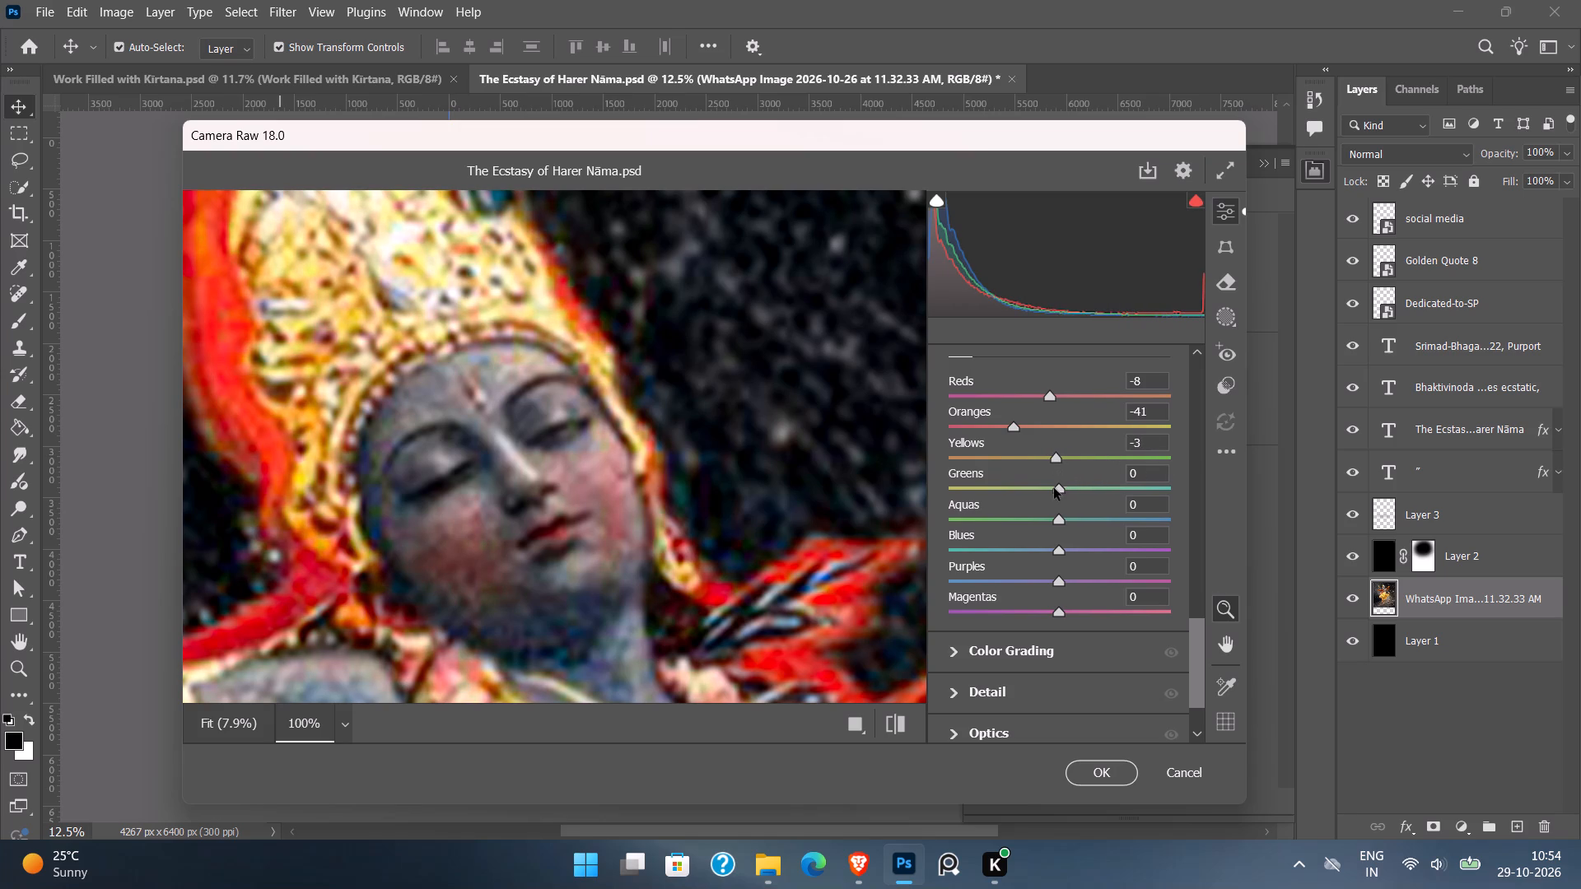
left_click_drag(1054, 489, 1122, 508)
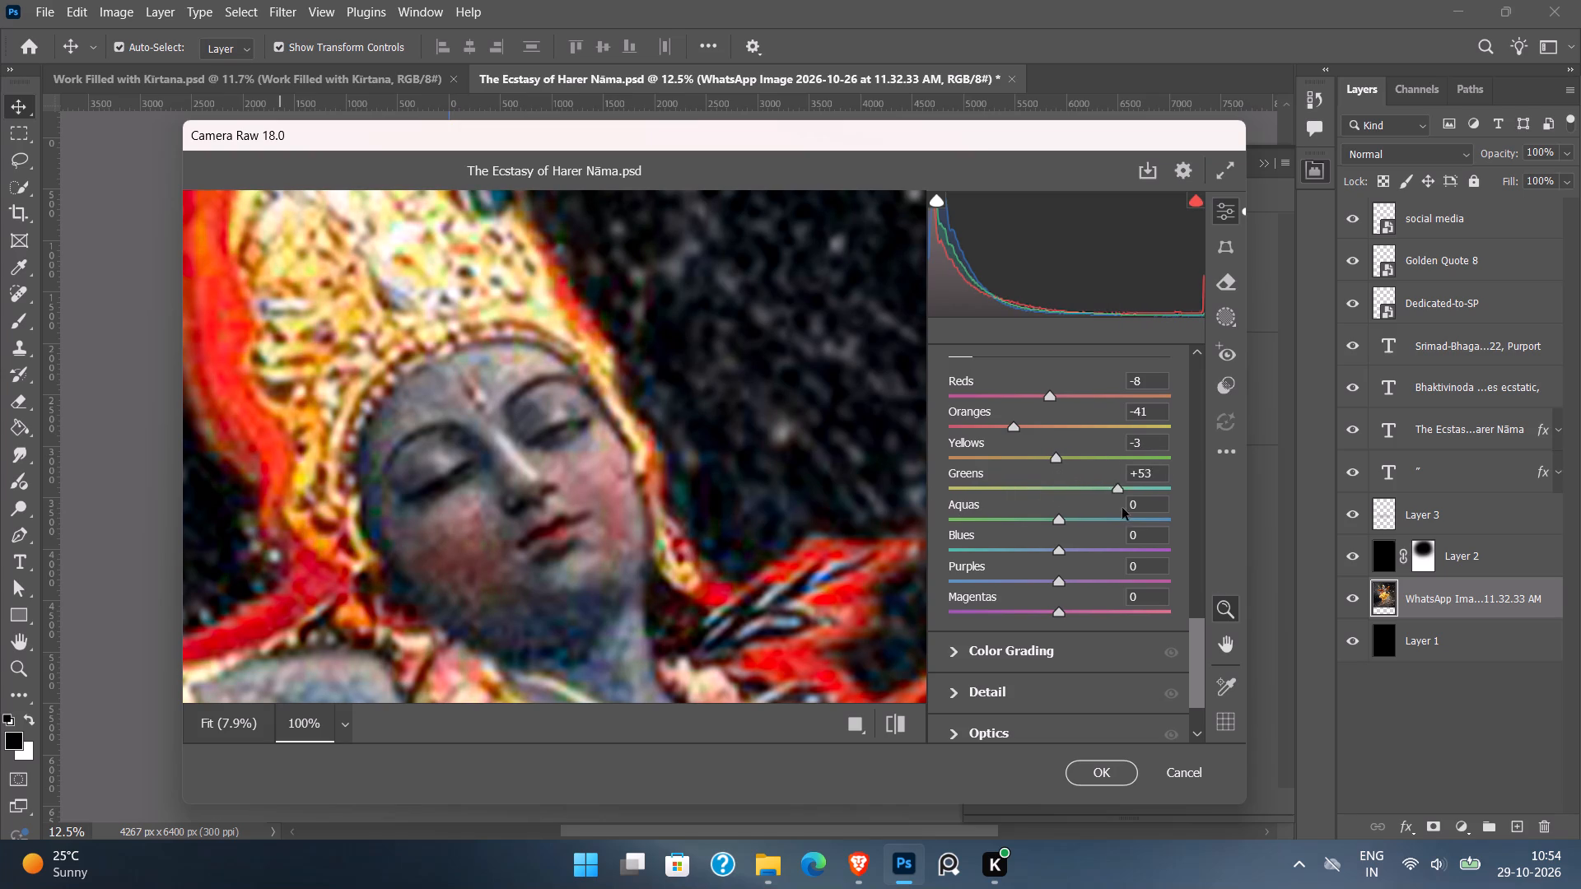
left_click_drag(1122, 508, 1113, 517)
left_click_drag(1113, 517, 1058, 536)
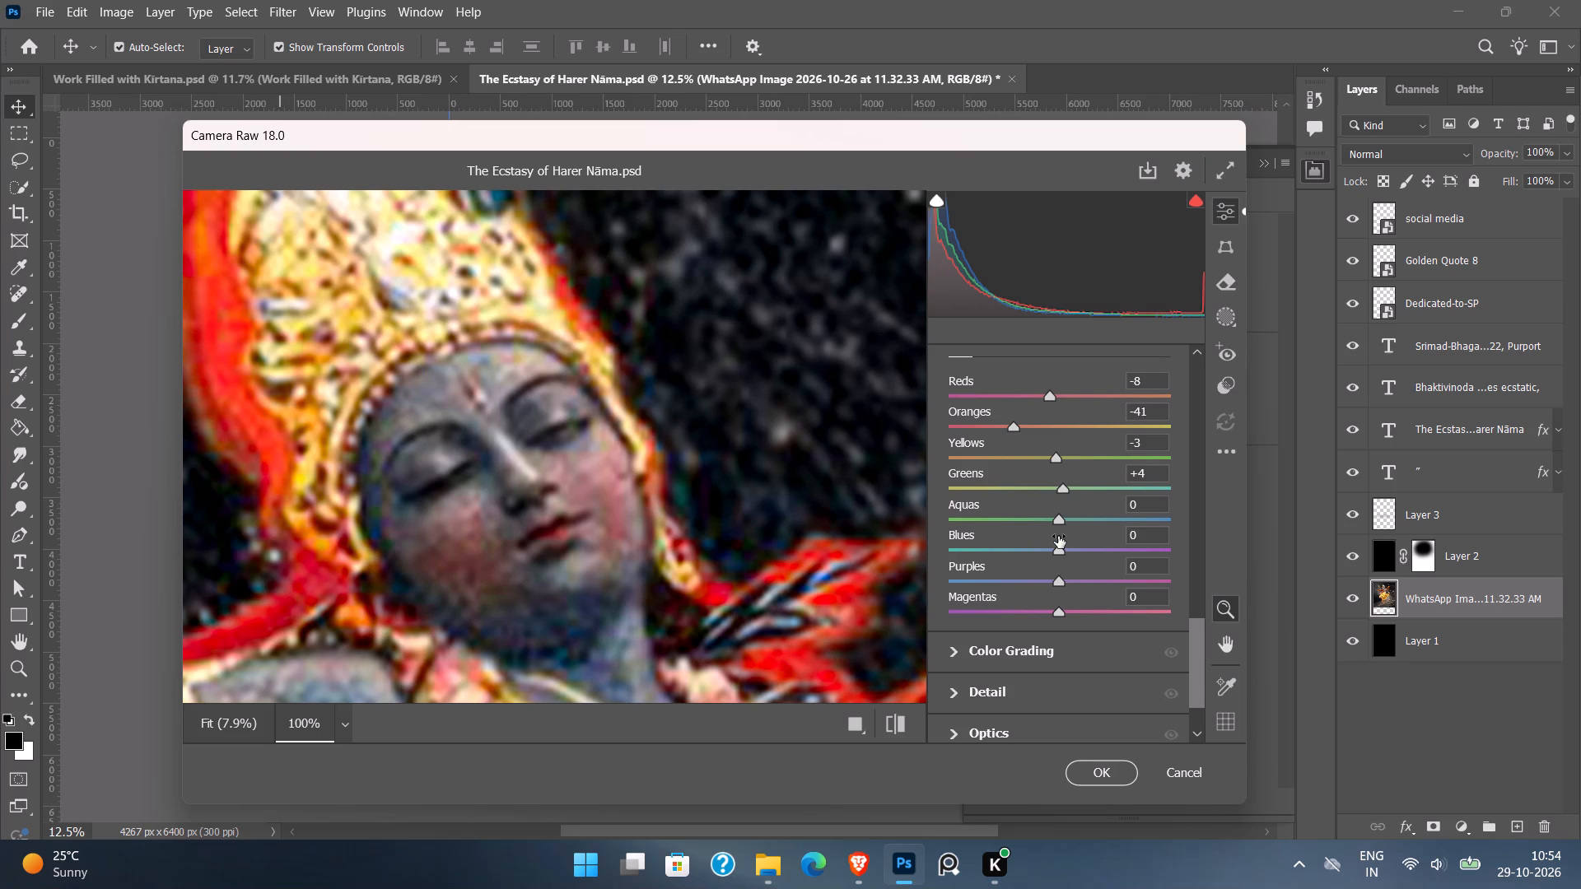
Shift the remaining Color Mixer hues to Aquas -4, Blues +33, Purples +7 and Magentas -21.
left_click(1060, 519)
left_click_drag(1056, 556, 1092, 559)
left_click_drag(1056, 547, 1049, 550)
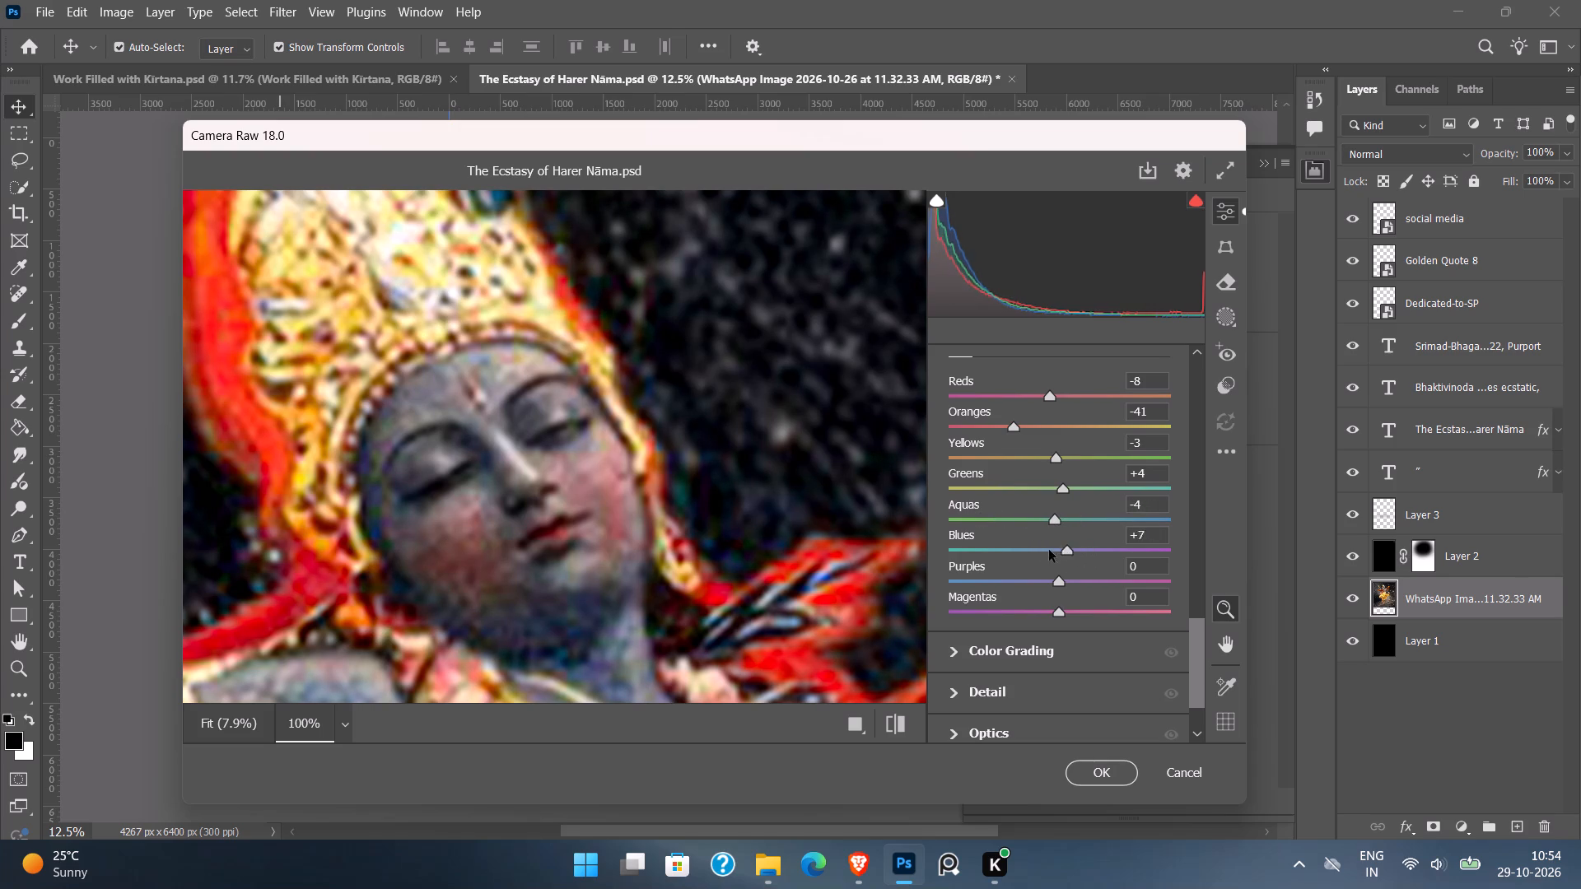
left_click_drag(1049, 550, 1092, 559)
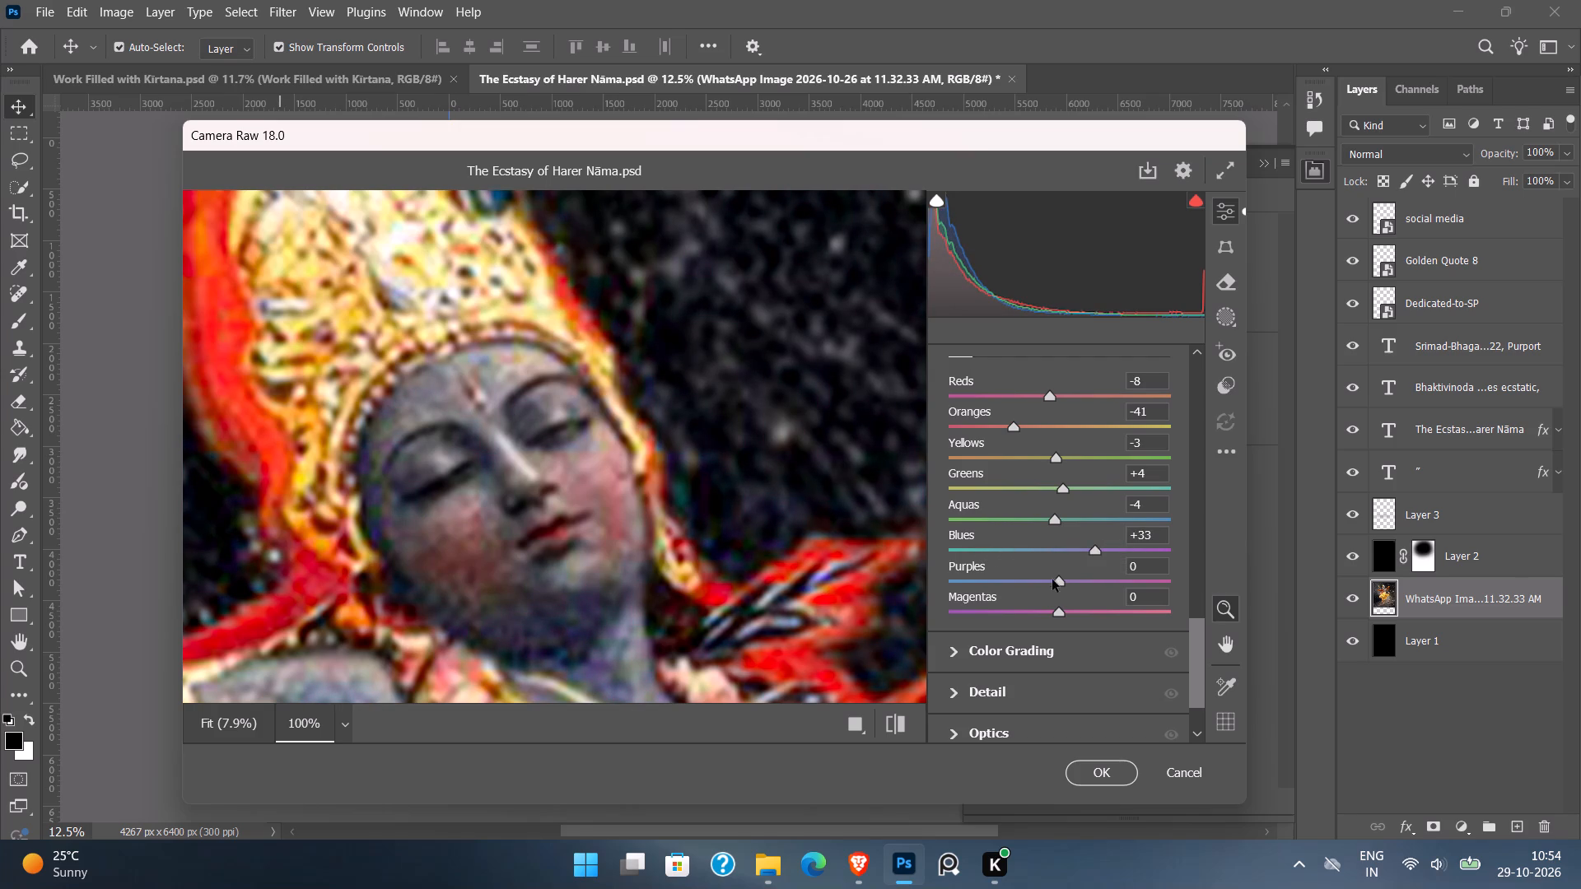
left_click_drag(1052, 580, 1119, 591)
left_click_drag(1119, 591, 1207, 582)
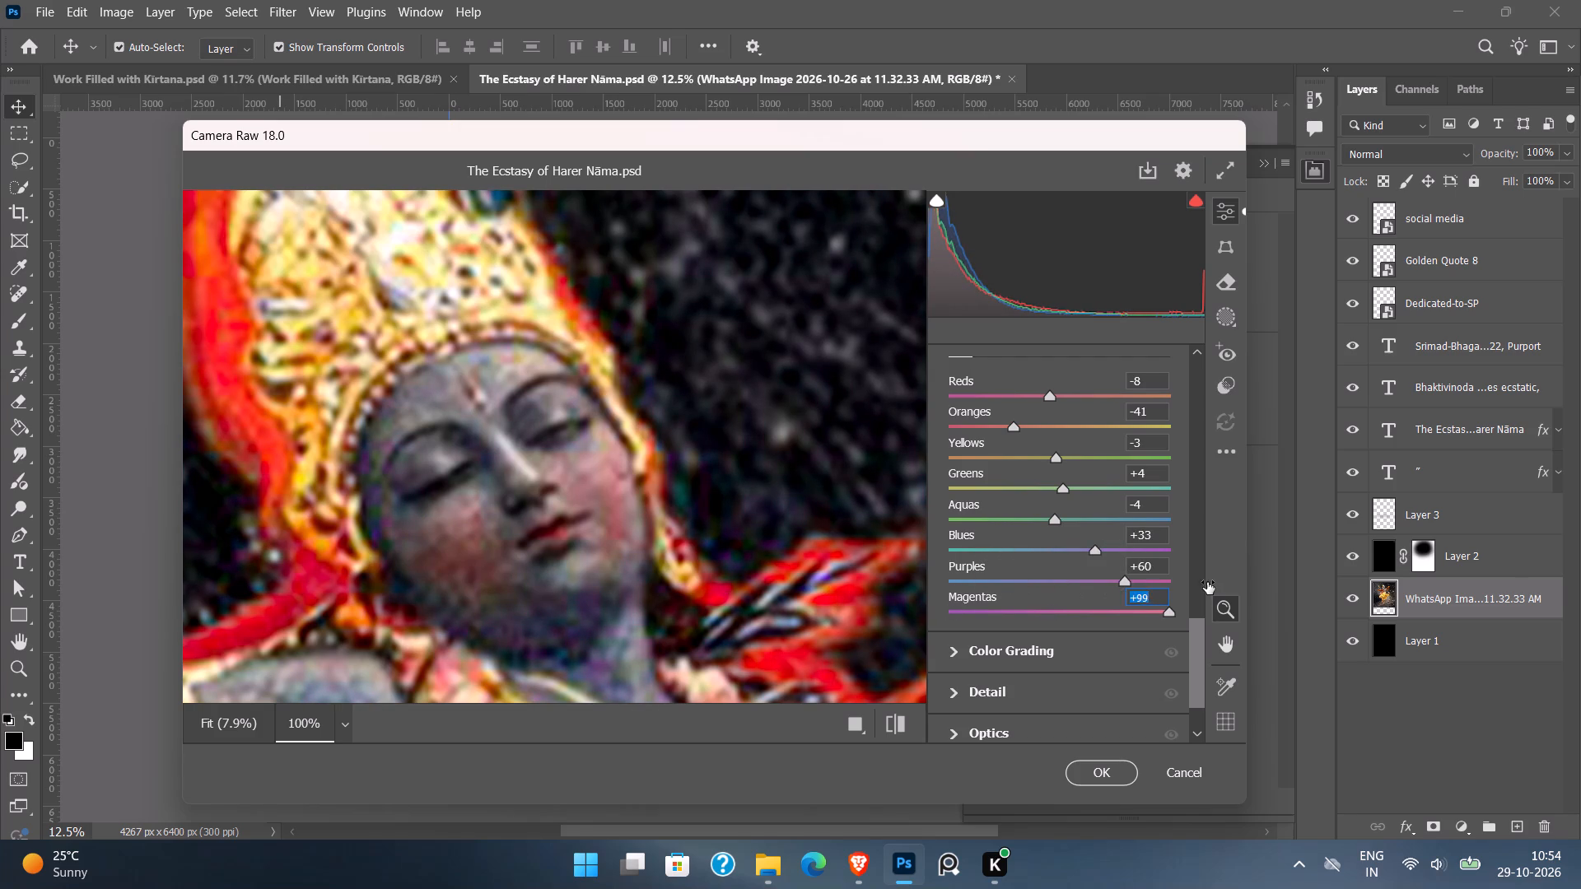
left_click_drag(1207, 582, 1084, 582)
left_click_drag(1112, 586, 1067, 584)
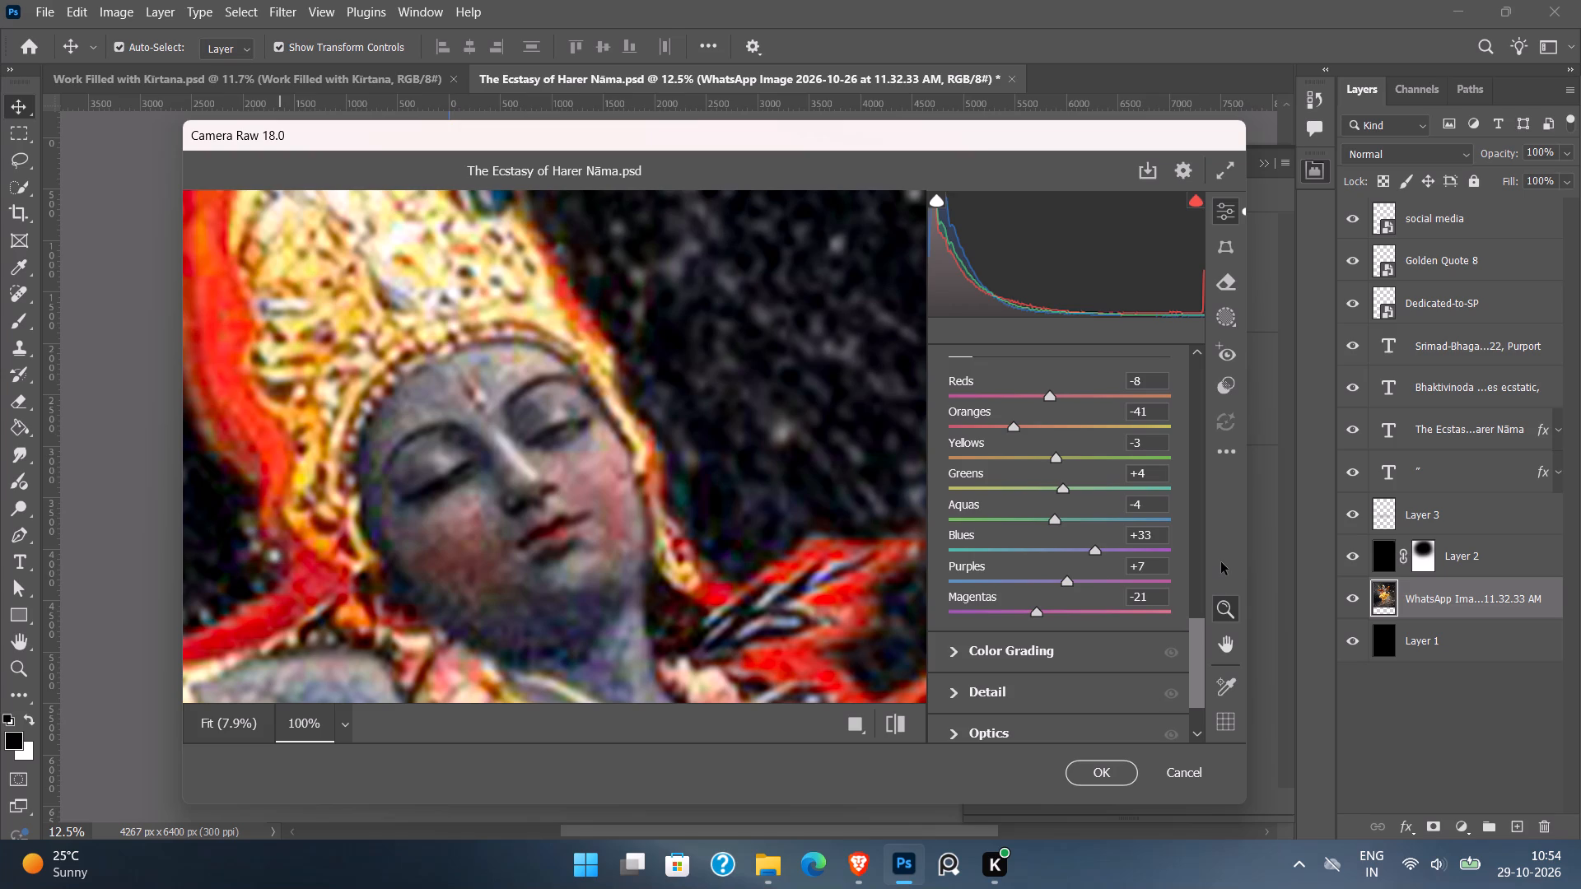
Try different midtone tints in Color Grading, settling on a faint blue with hue 207 and saturation 11.
scroll(1127, 639, "down", 1)
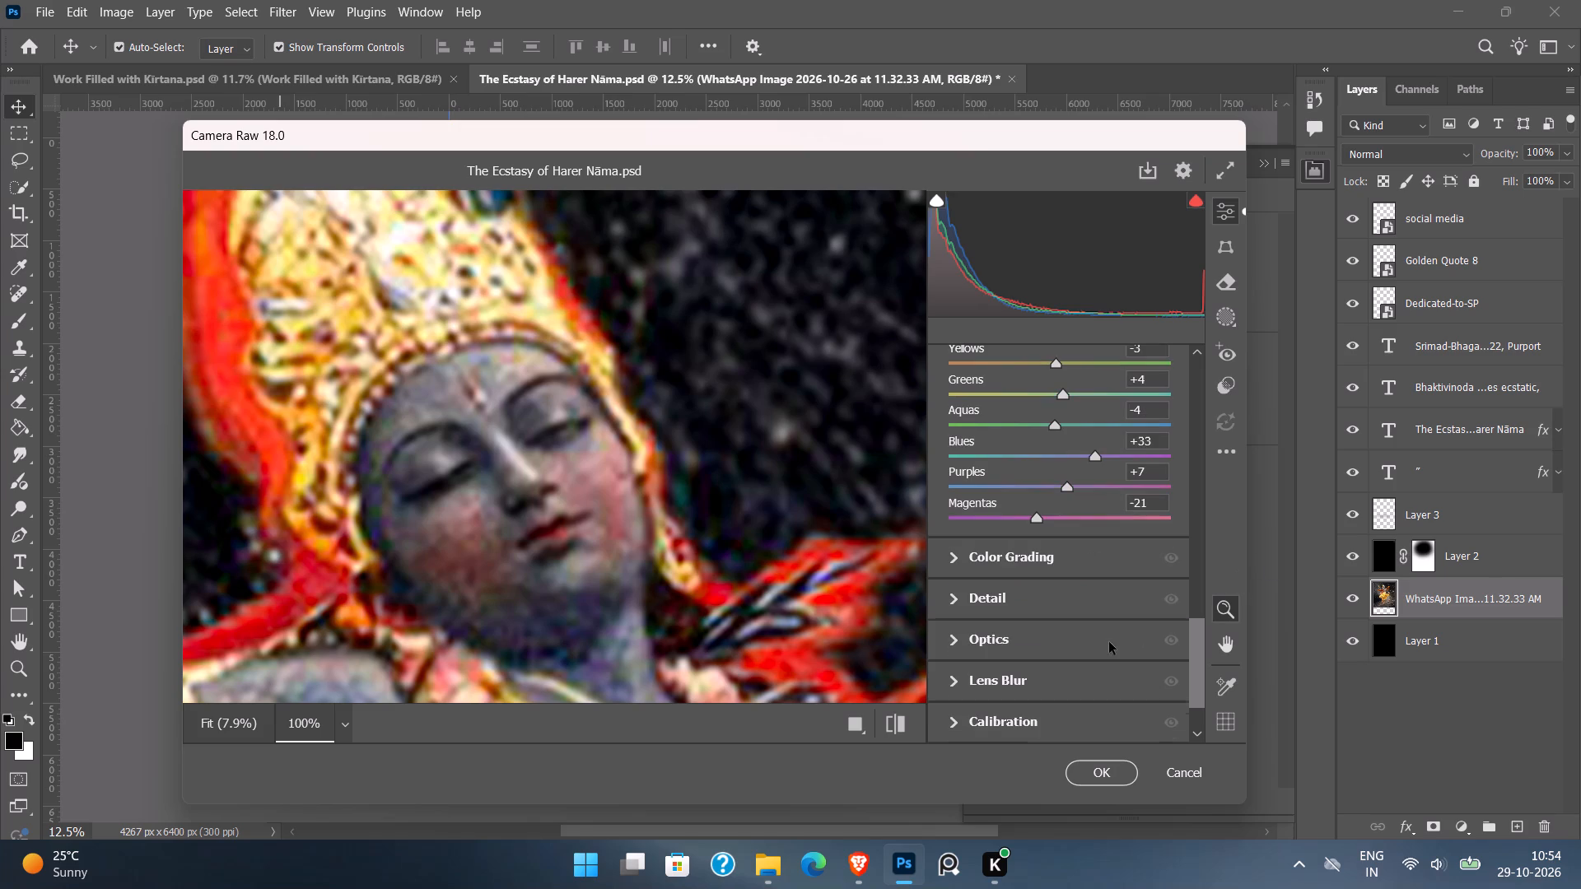
scroll(1109, 642, "down", 1)
left_click(955, 561)
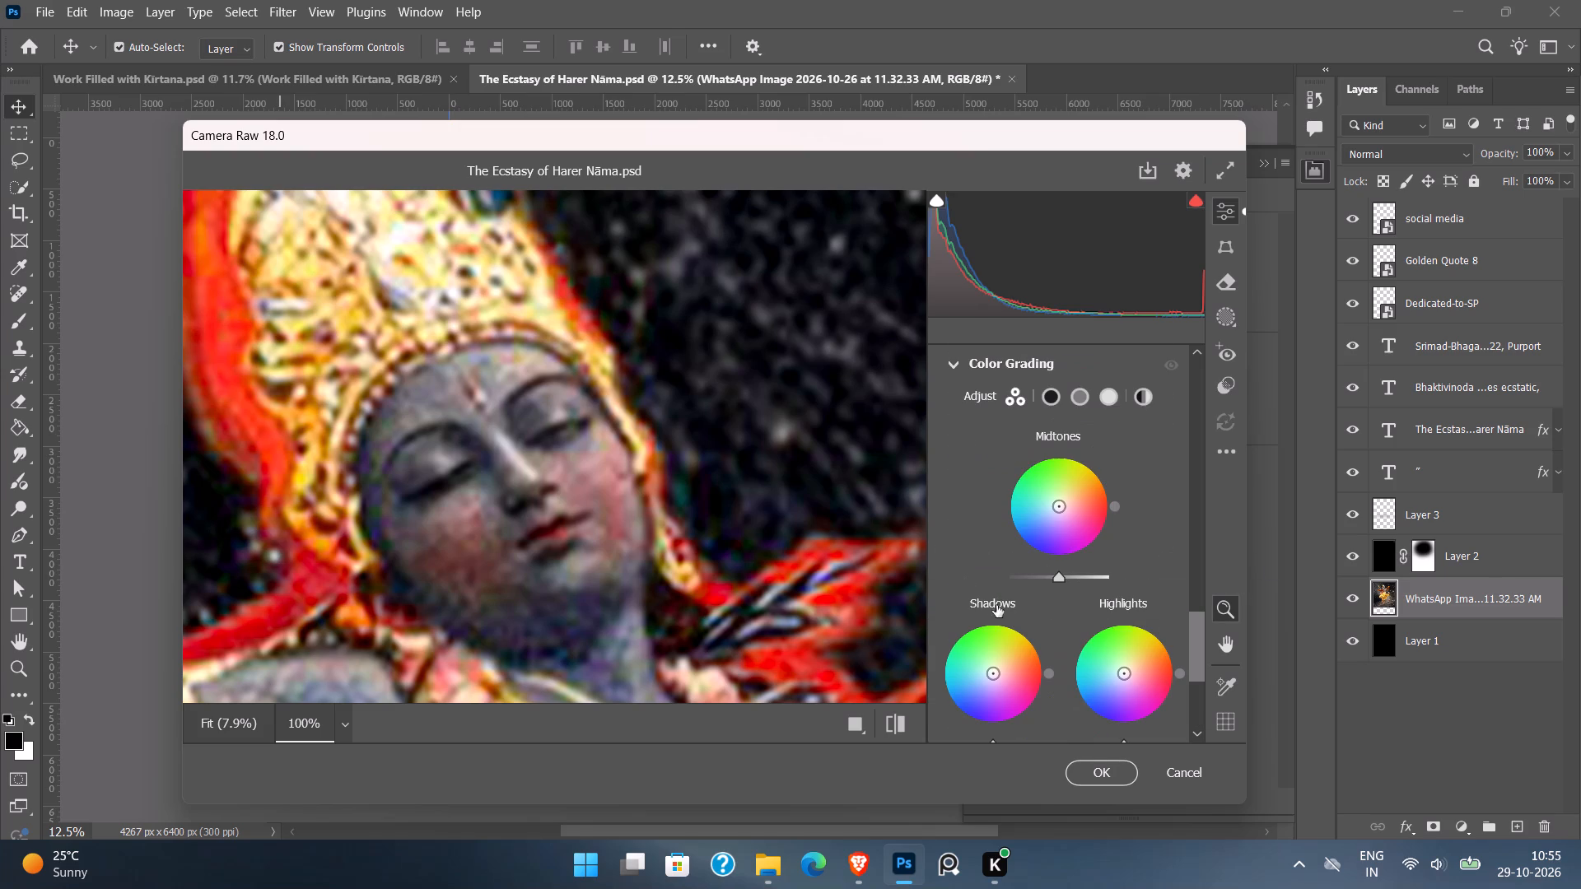
left_click_drag(1061, 502, 1064, 500)
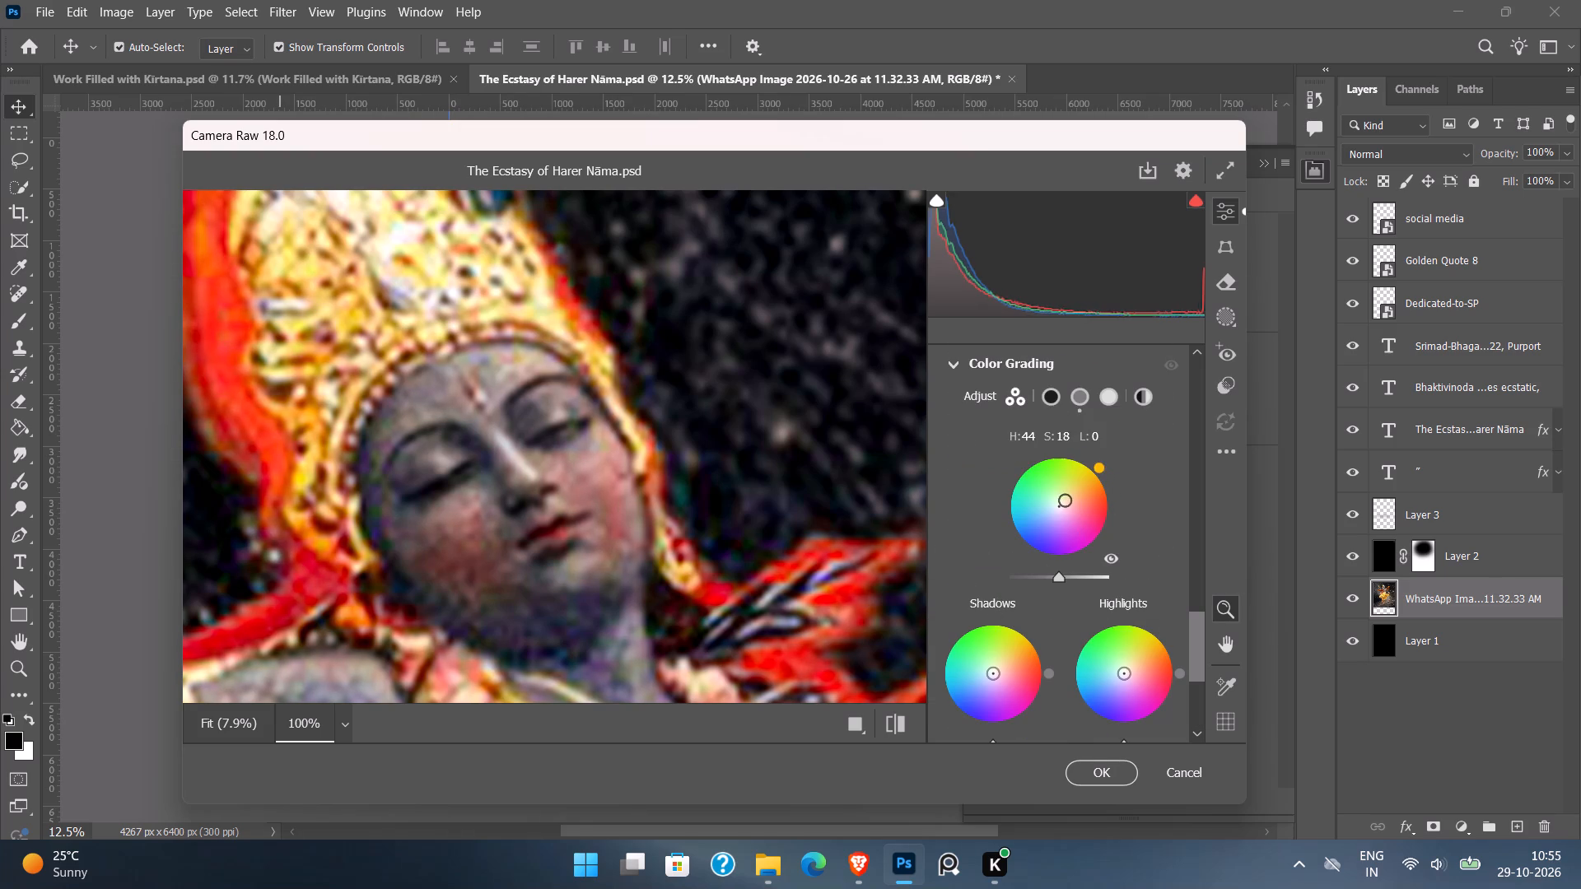
left_click_drag(1064, 500, 1058, 502)
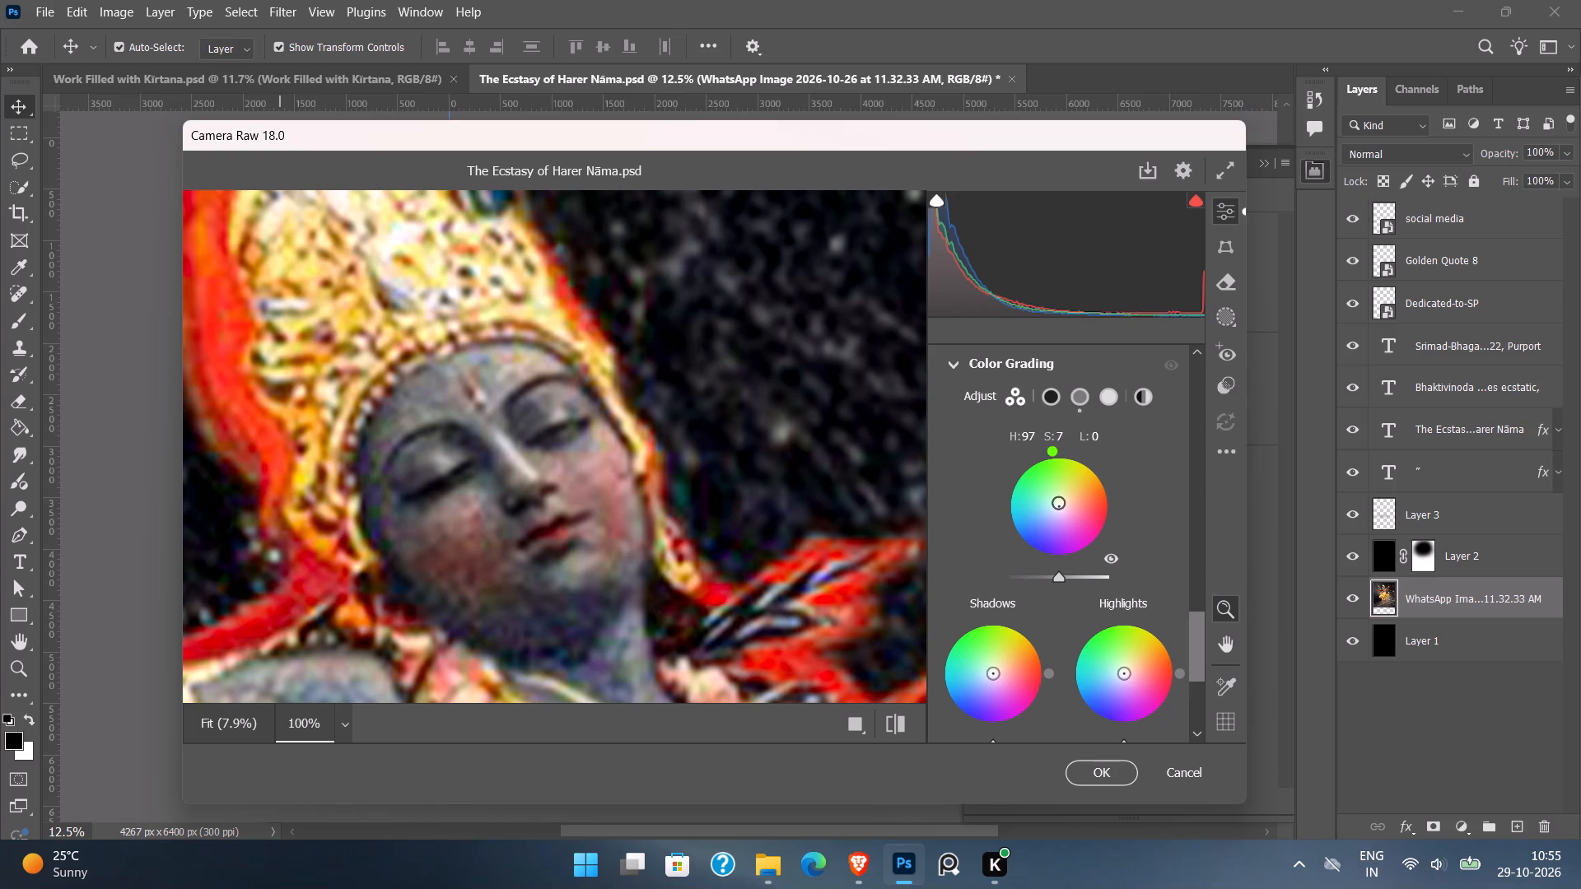
left_click_drag(1058, 502, 1038, 516)
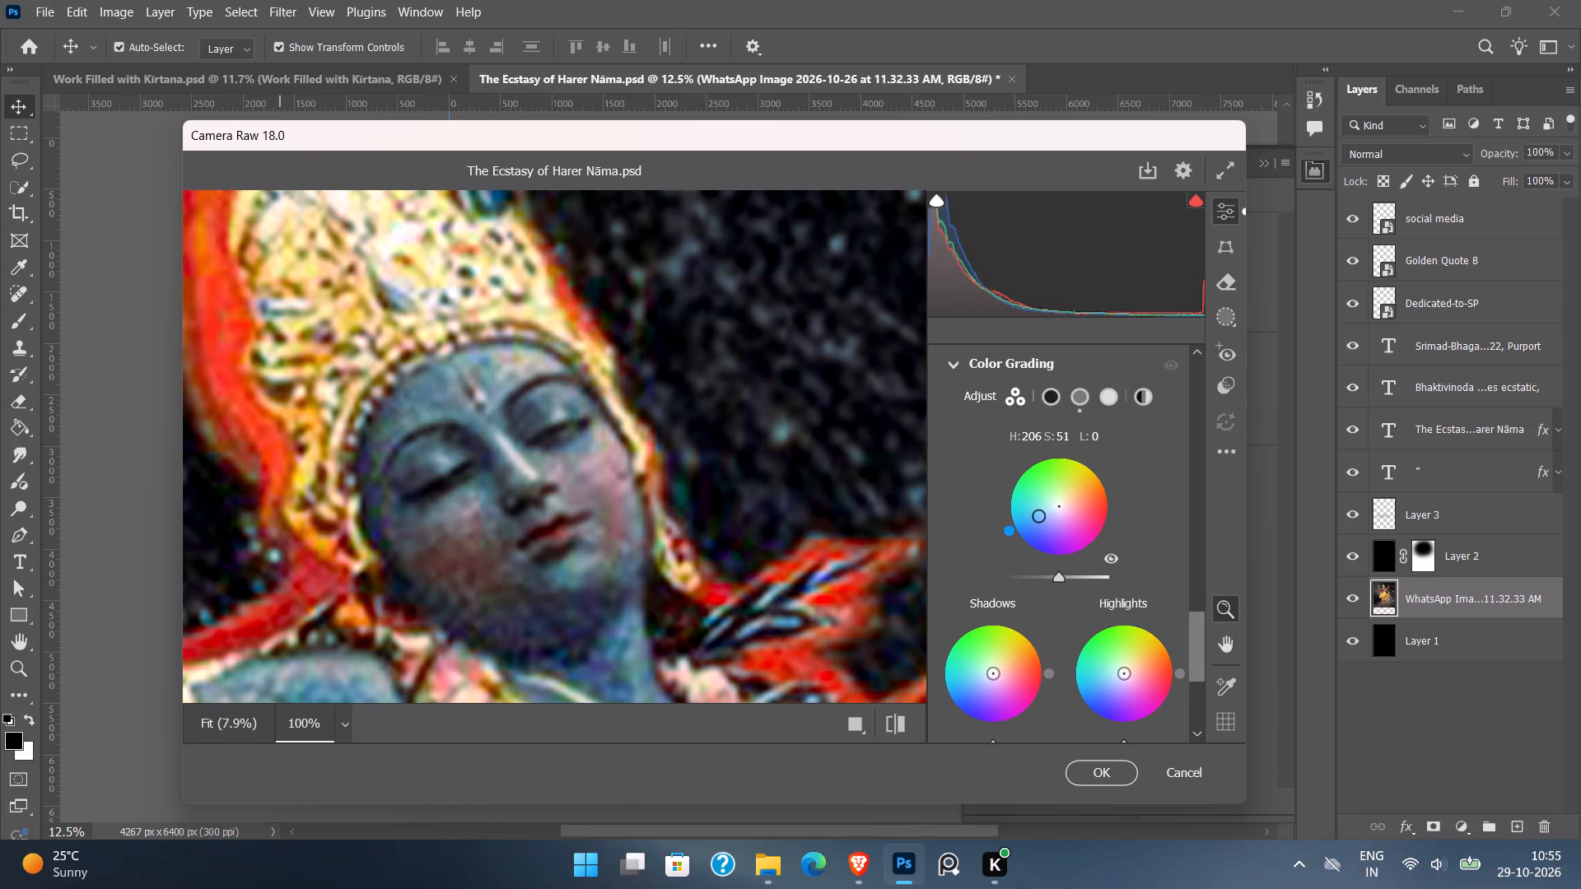
left_click_drag(1038, 516, 1053, 518)
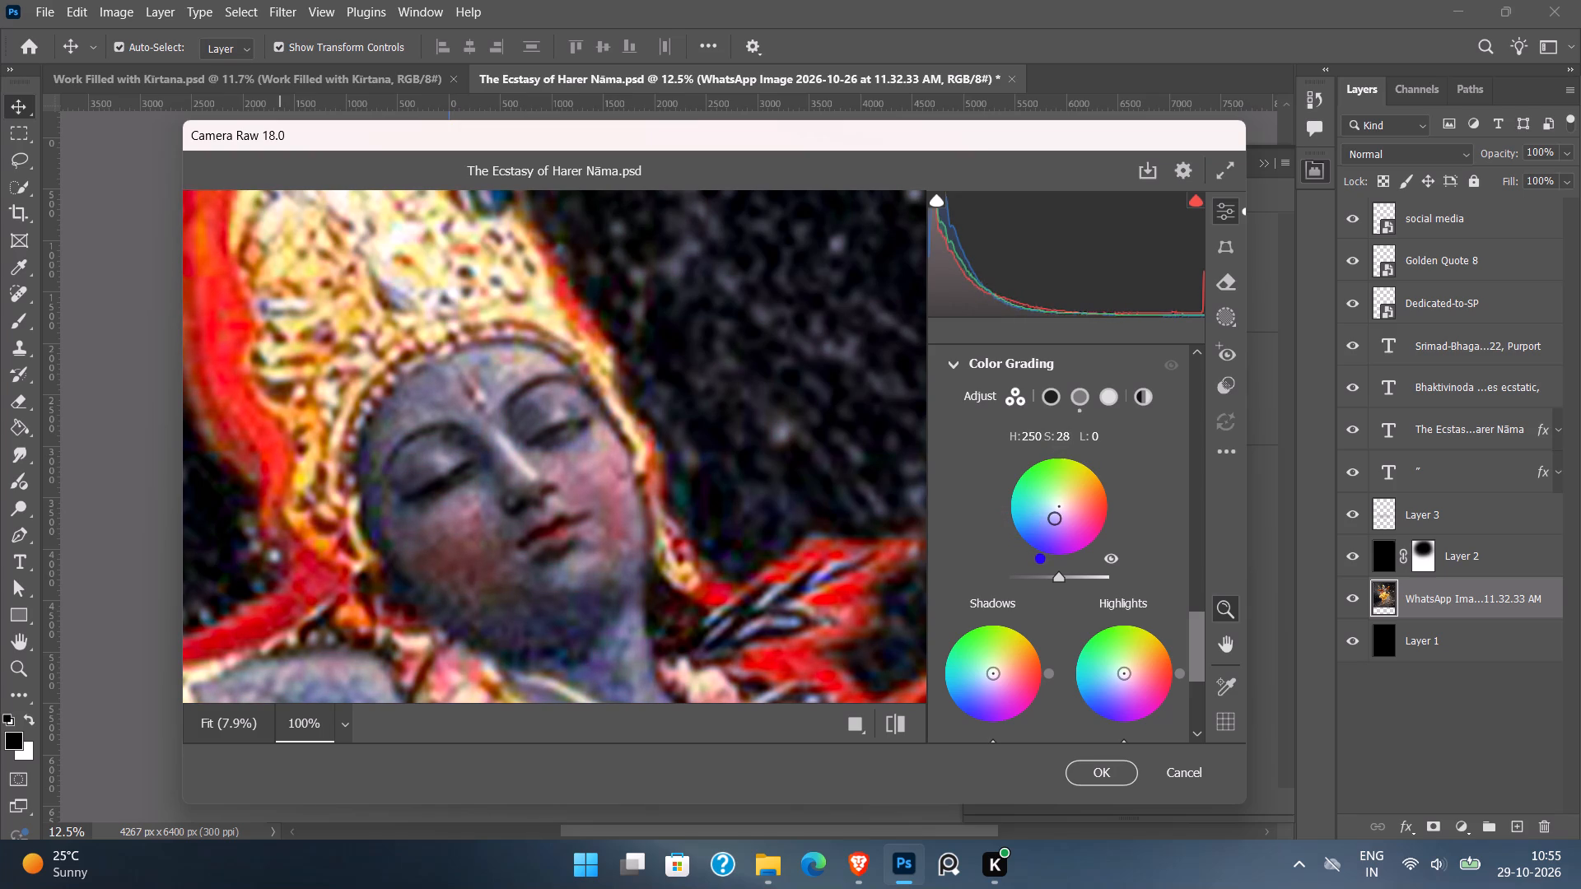
left_click_drag(1053, 518, 1053, 509)
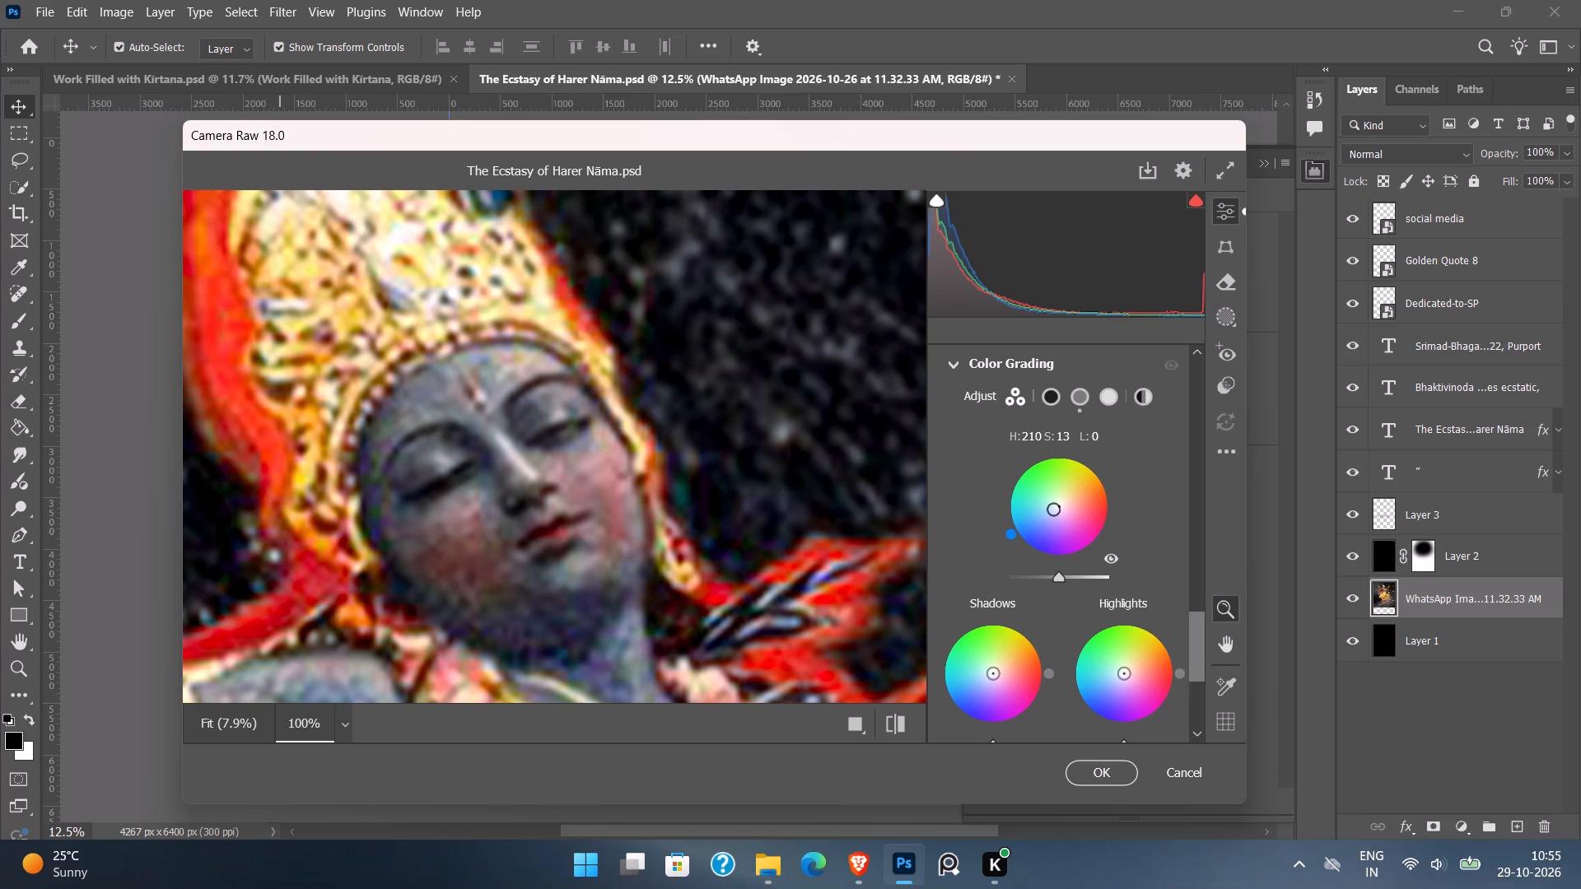
left_click_drag(1053, 509, 1054, 508)
Tint the Color Grading shadows to hue 82, saturation 31, and the highlights to hue 67, saturation 17.
left_click_drag(995, 667, 986, 677)
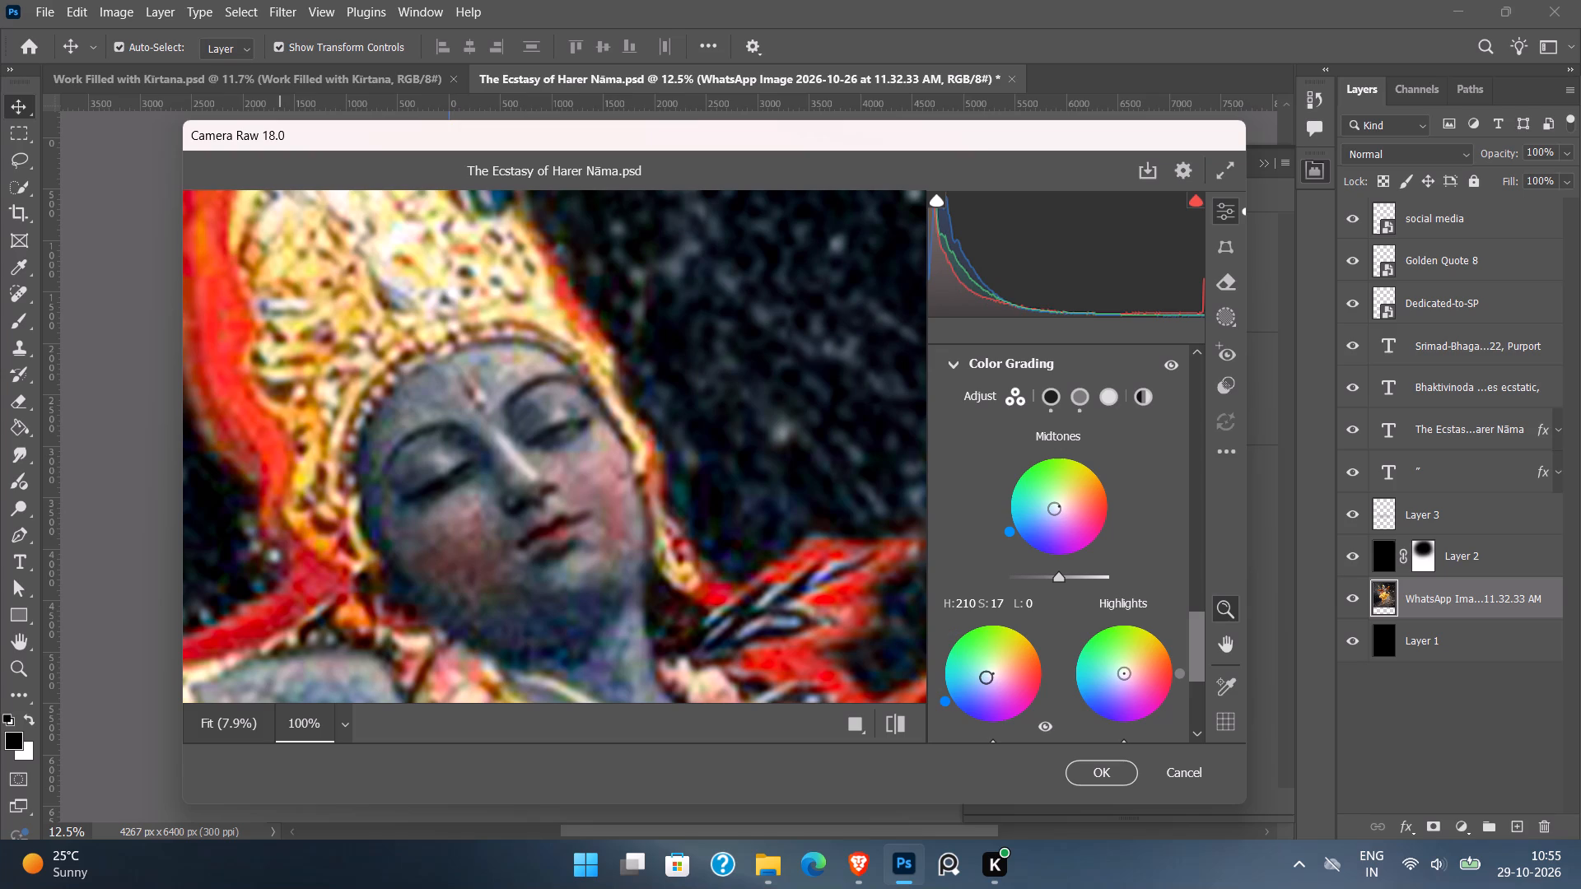
left_click_drag(986, 677, 987, 673)
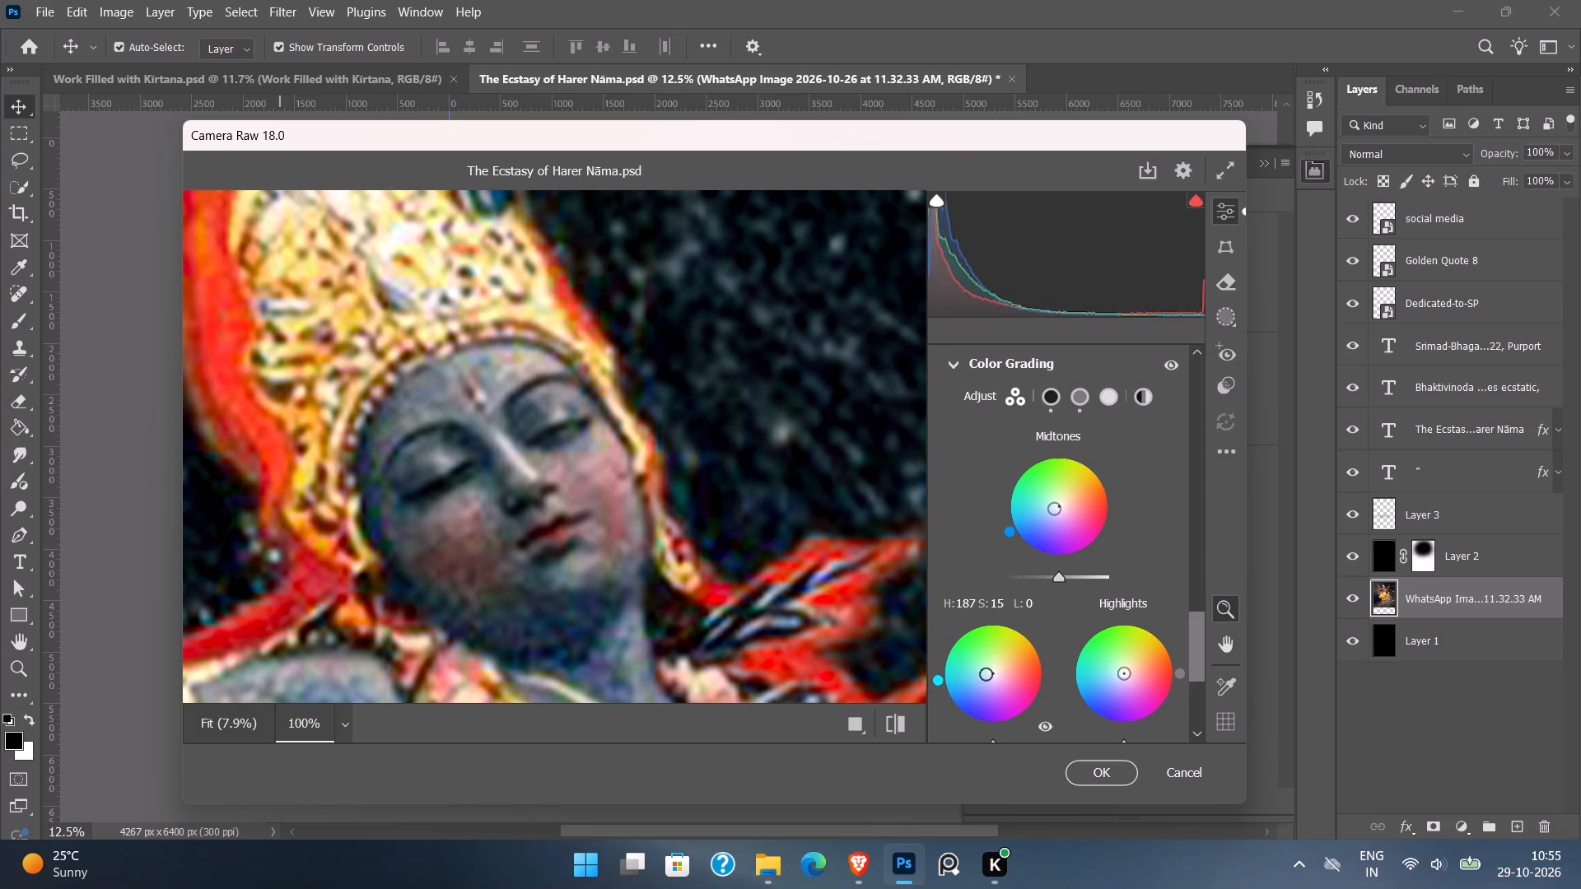
left_click_drag(987, 673, 995, 659)
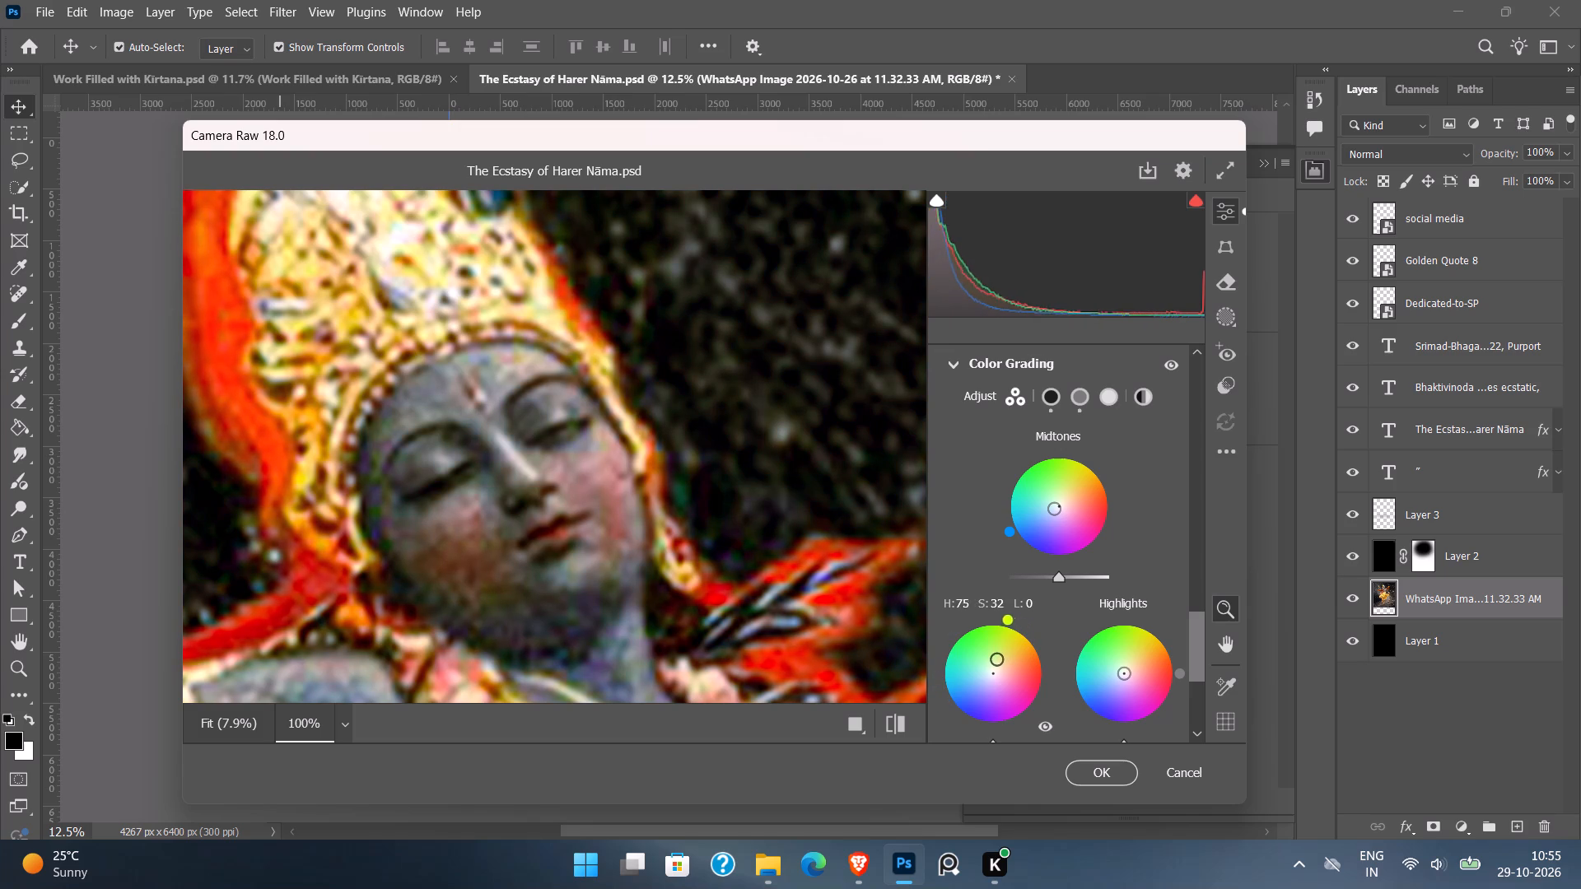
left_click_drag(995, 659, 994, 659)
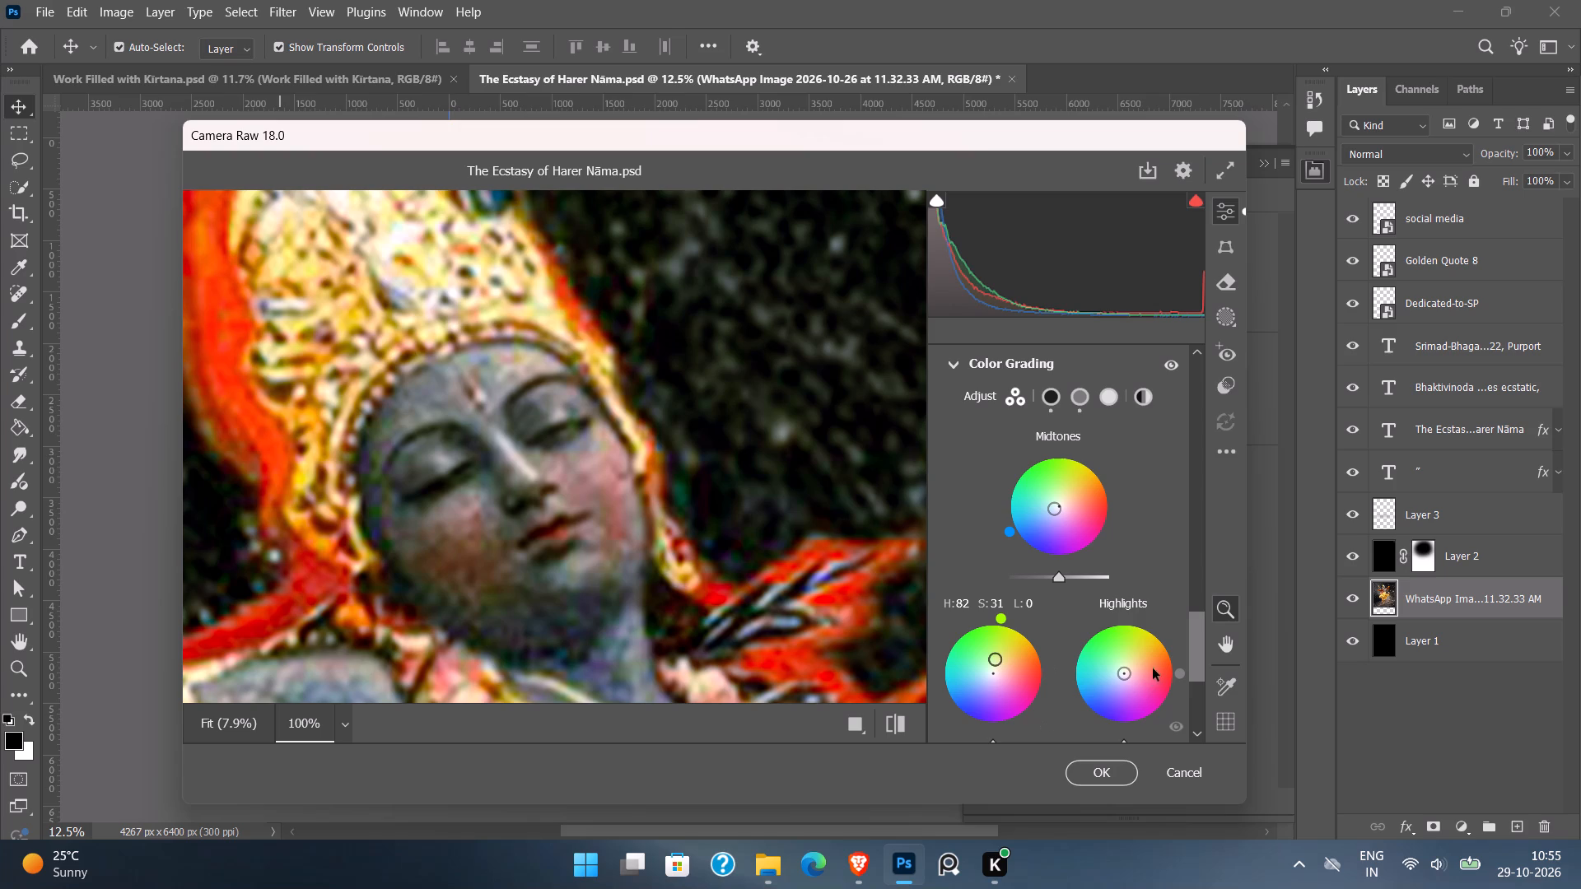
left_click_drag(1128, 677, 1131, 667)
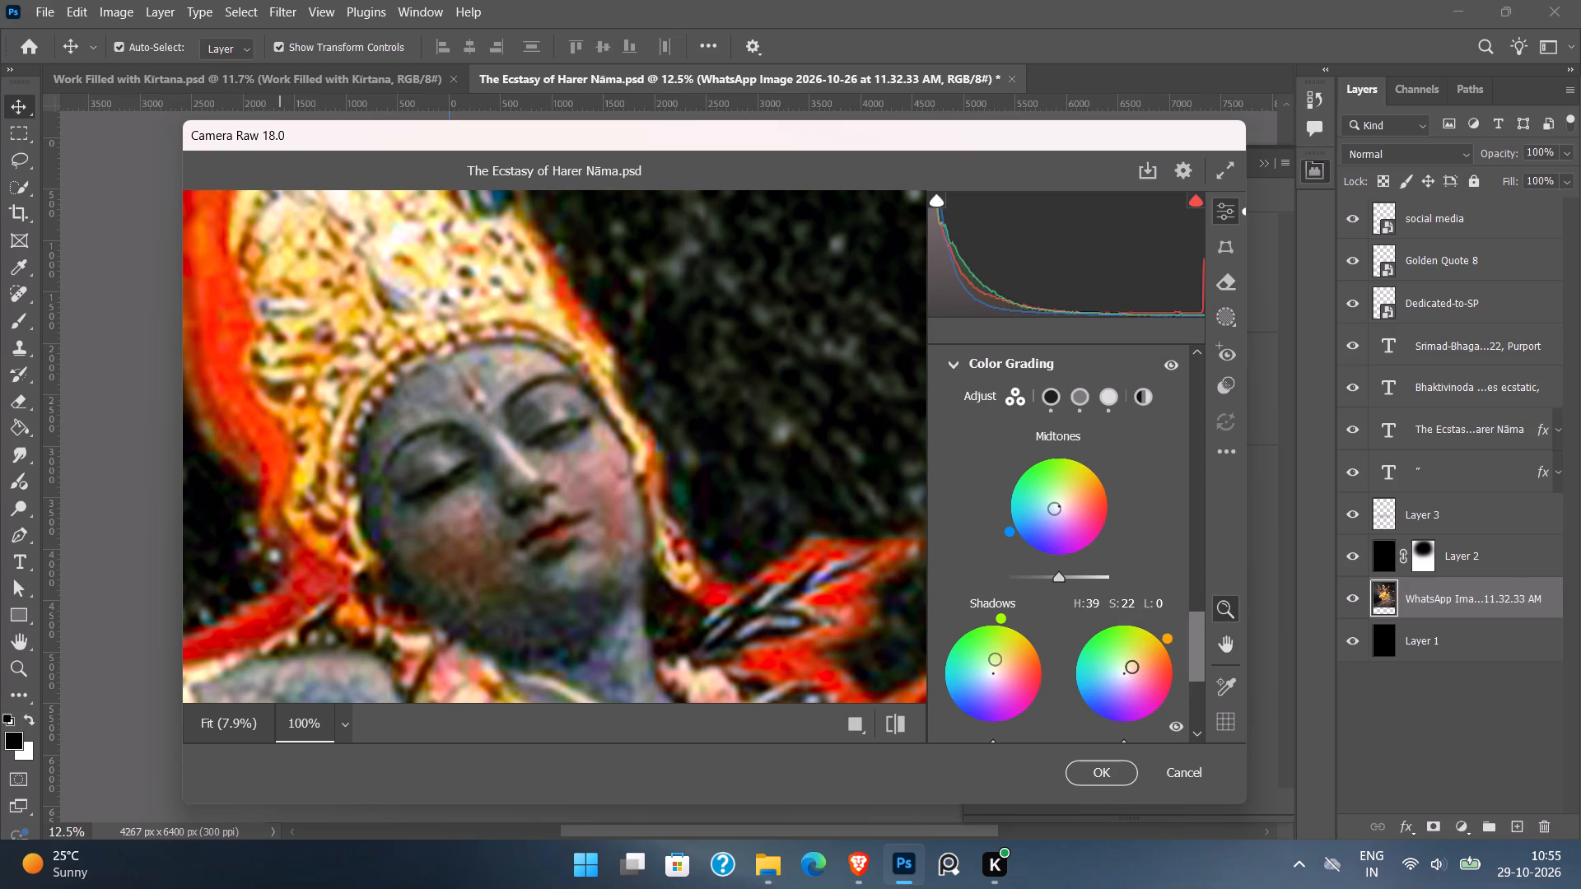
left_click_drag(1131, 667, 1126, 666)
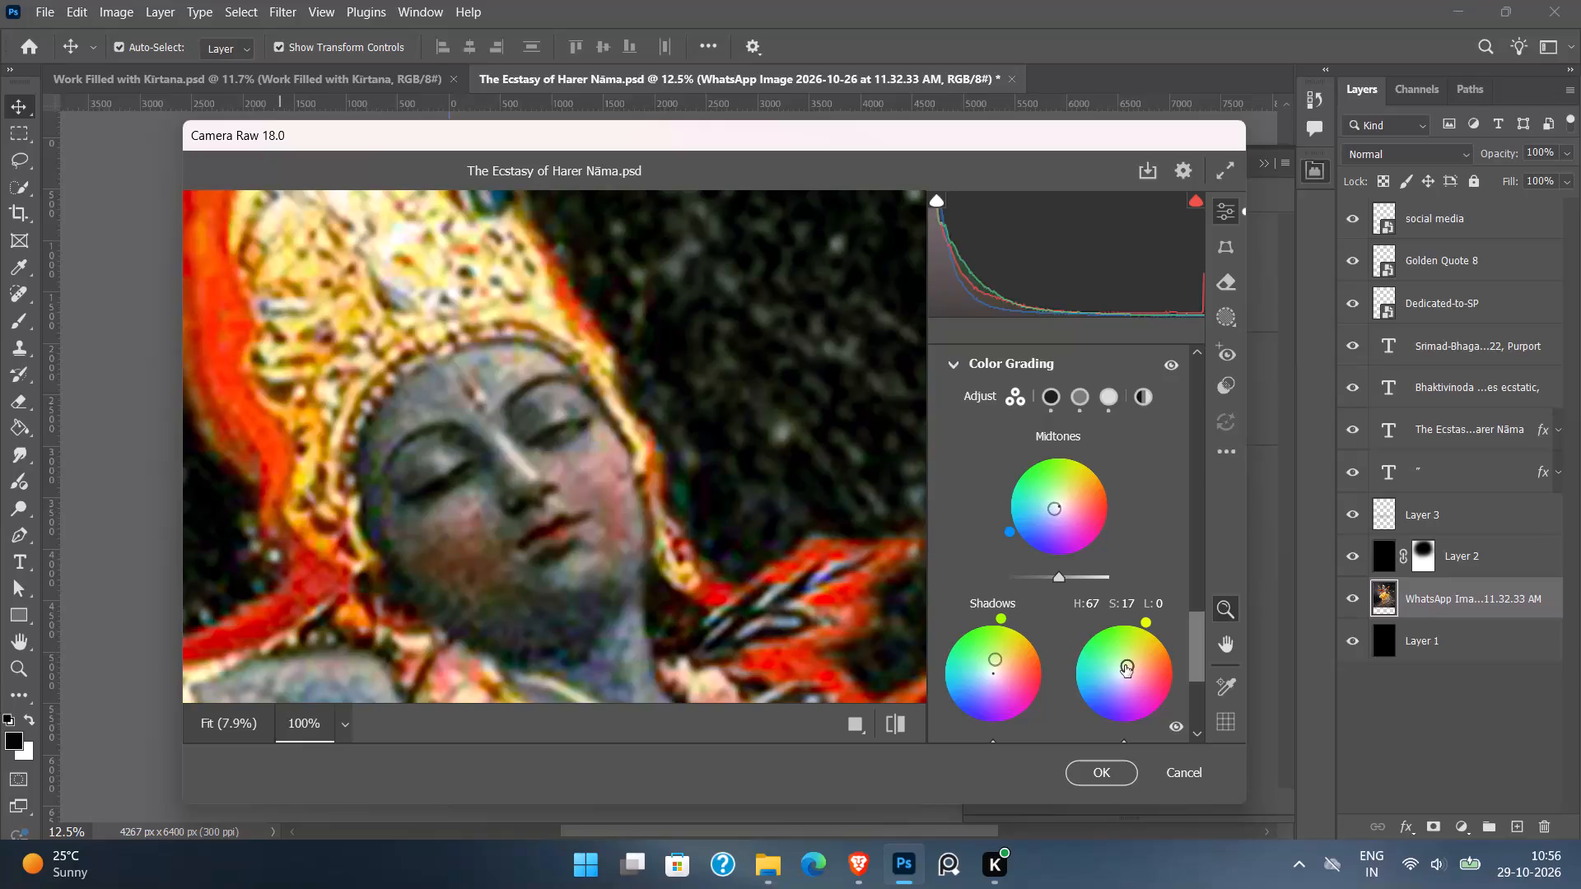
Maximise the Detail settings with Sharpening 150, Noise Reduction 100 and Color Noise Reduction 100.
scroll(700, 606, "down", 2)
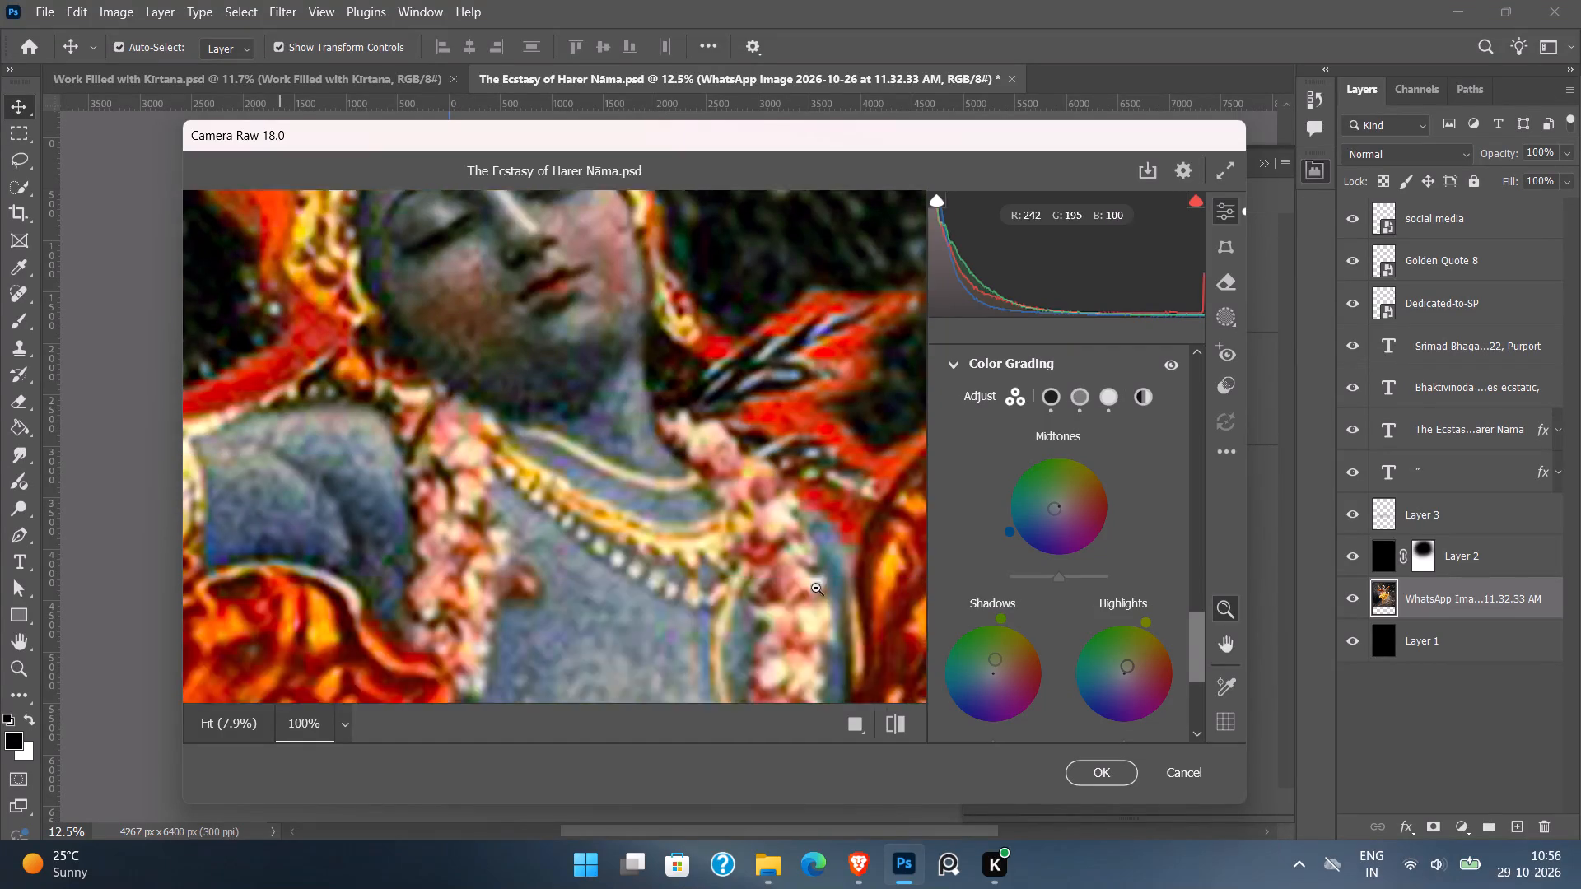
scroll(816, 588, "down", 2)
scroll(722, 592, "up", 7)
scroll(722, 592, "down", 3)
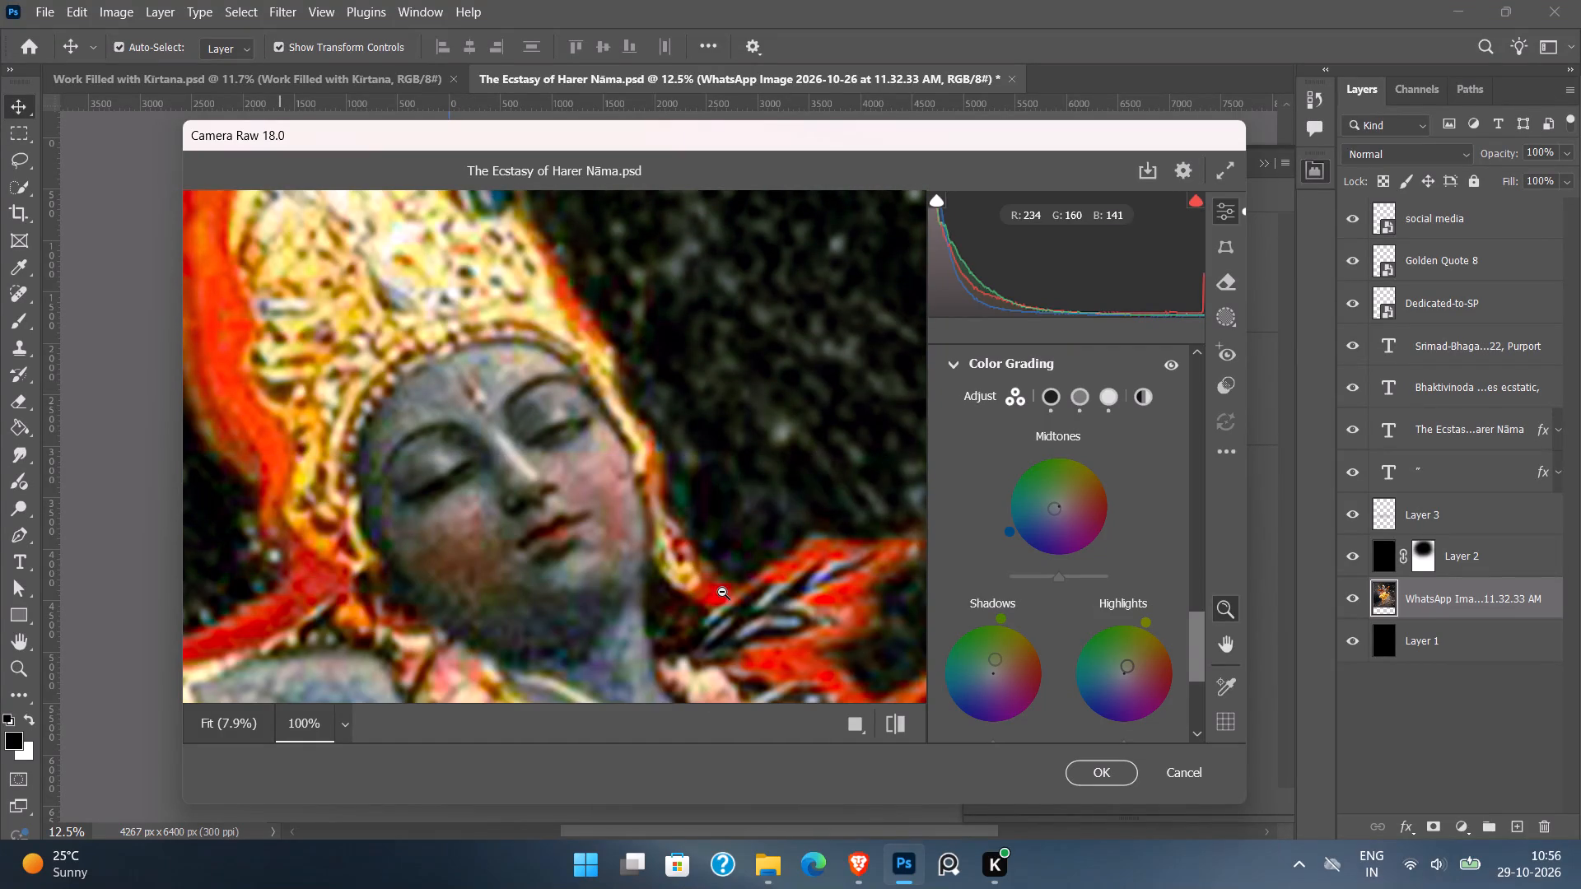
scroll(1105, 571, "down", 5)
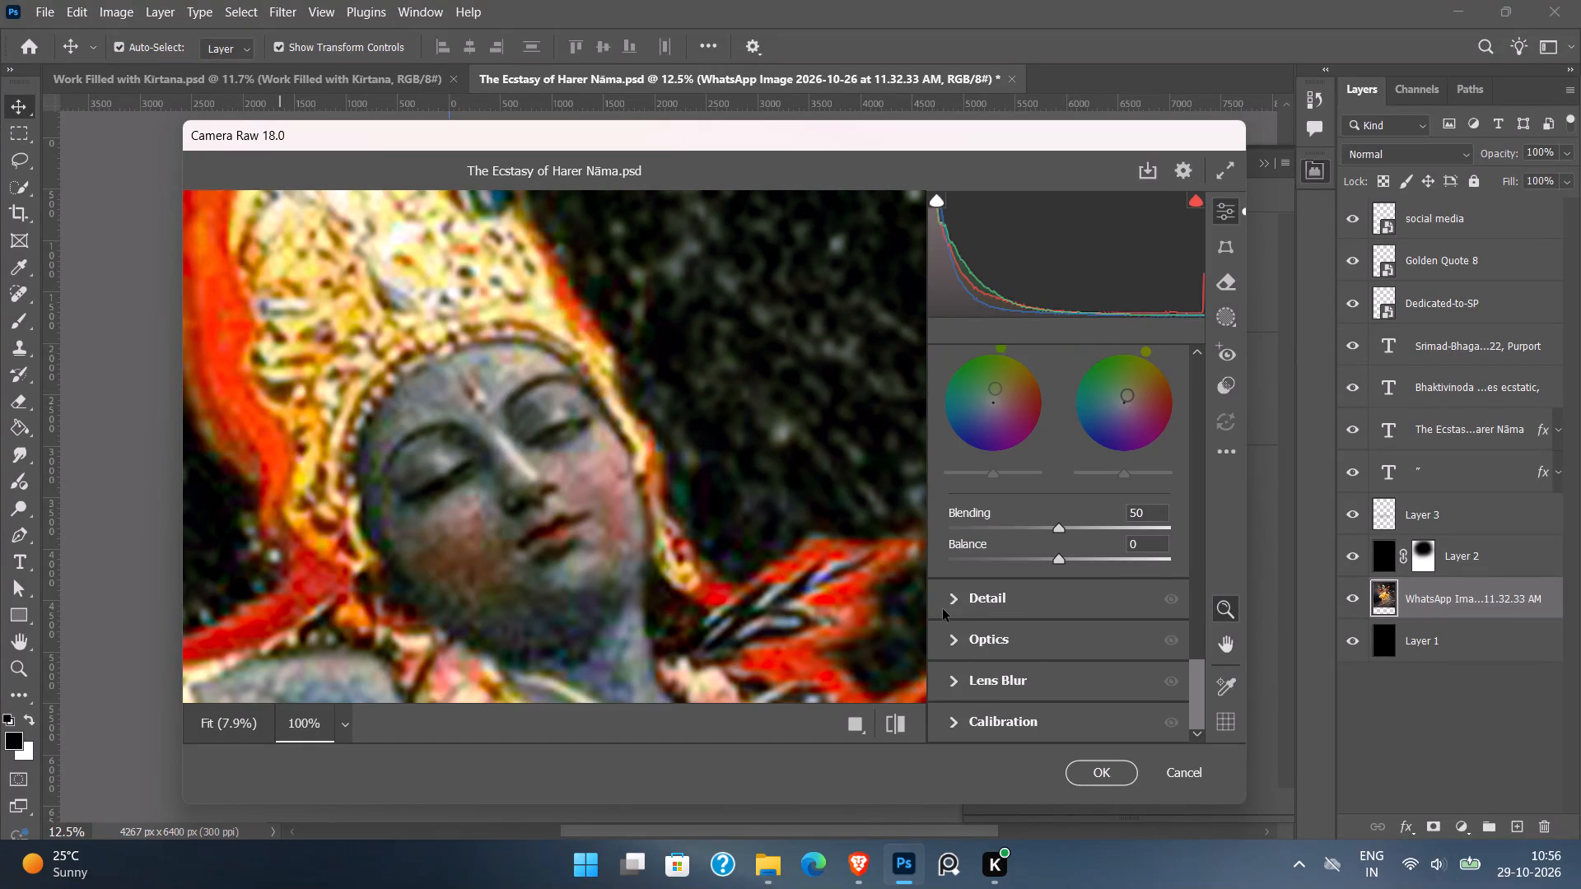
left_click(957, 597)
scroll(1012, 588, "down", 4)
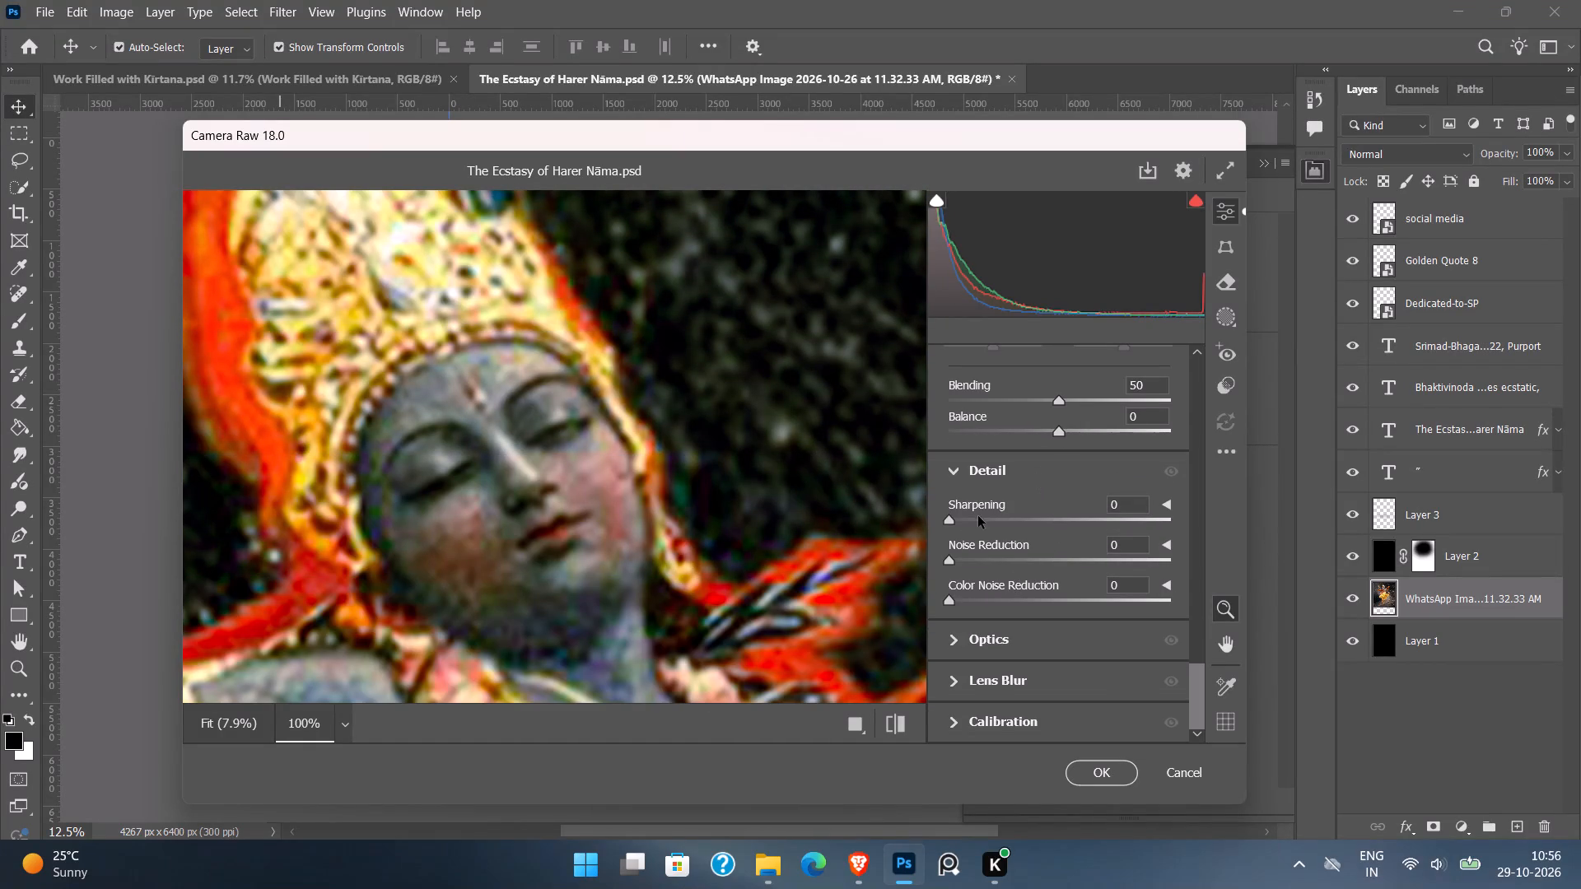
left_click_drag(952, 520, 1254, 528)
left_click_drag(943, 561, 963, 563)
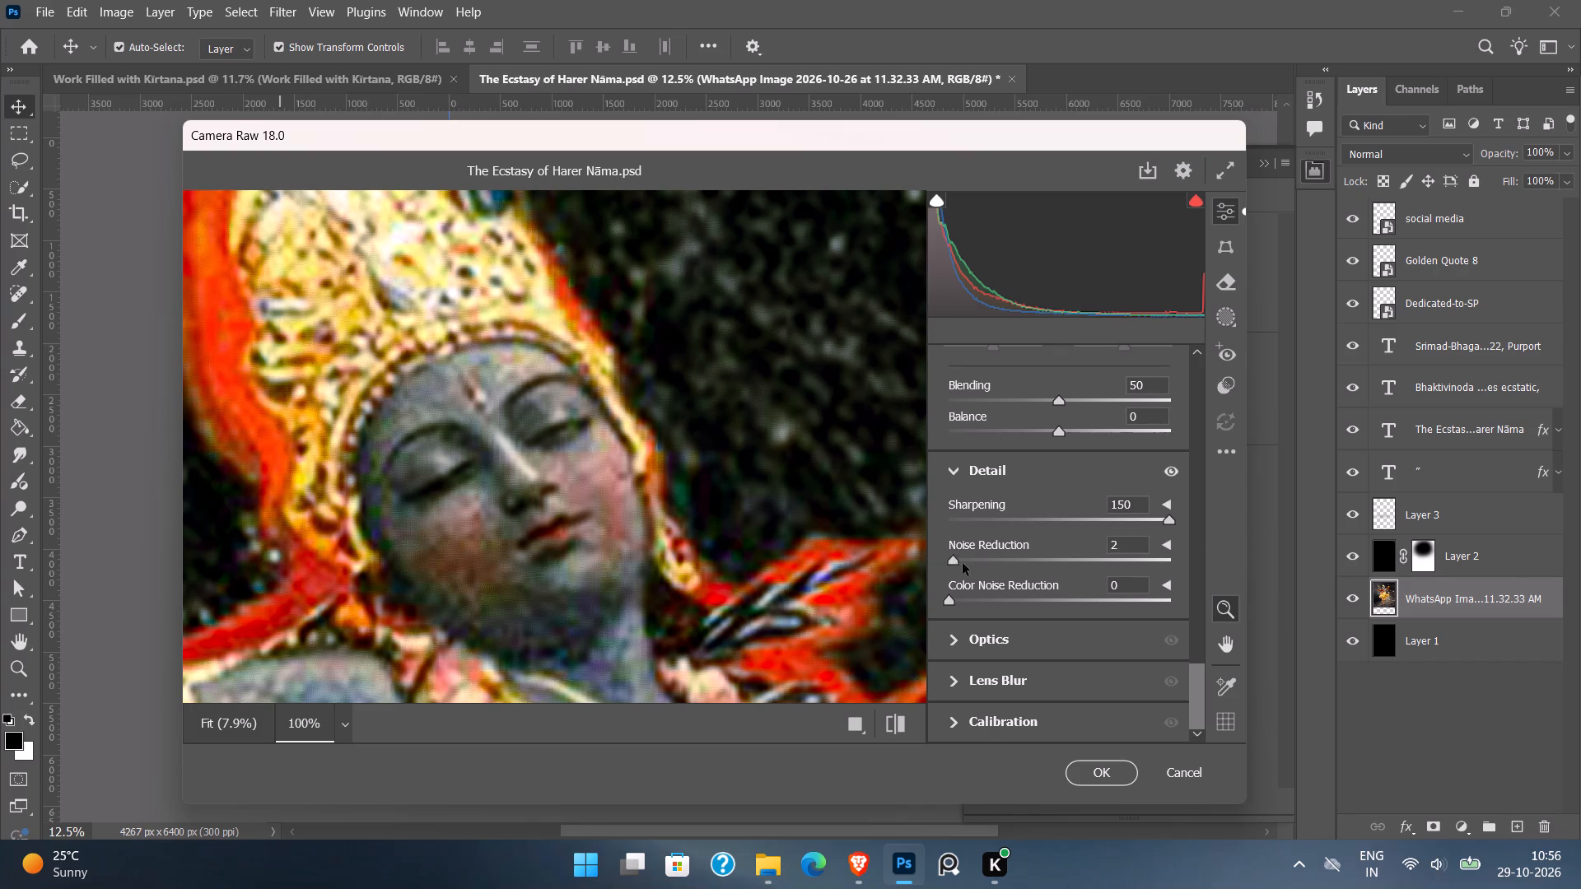
left_click_drag(963, 563, 1175, 563)
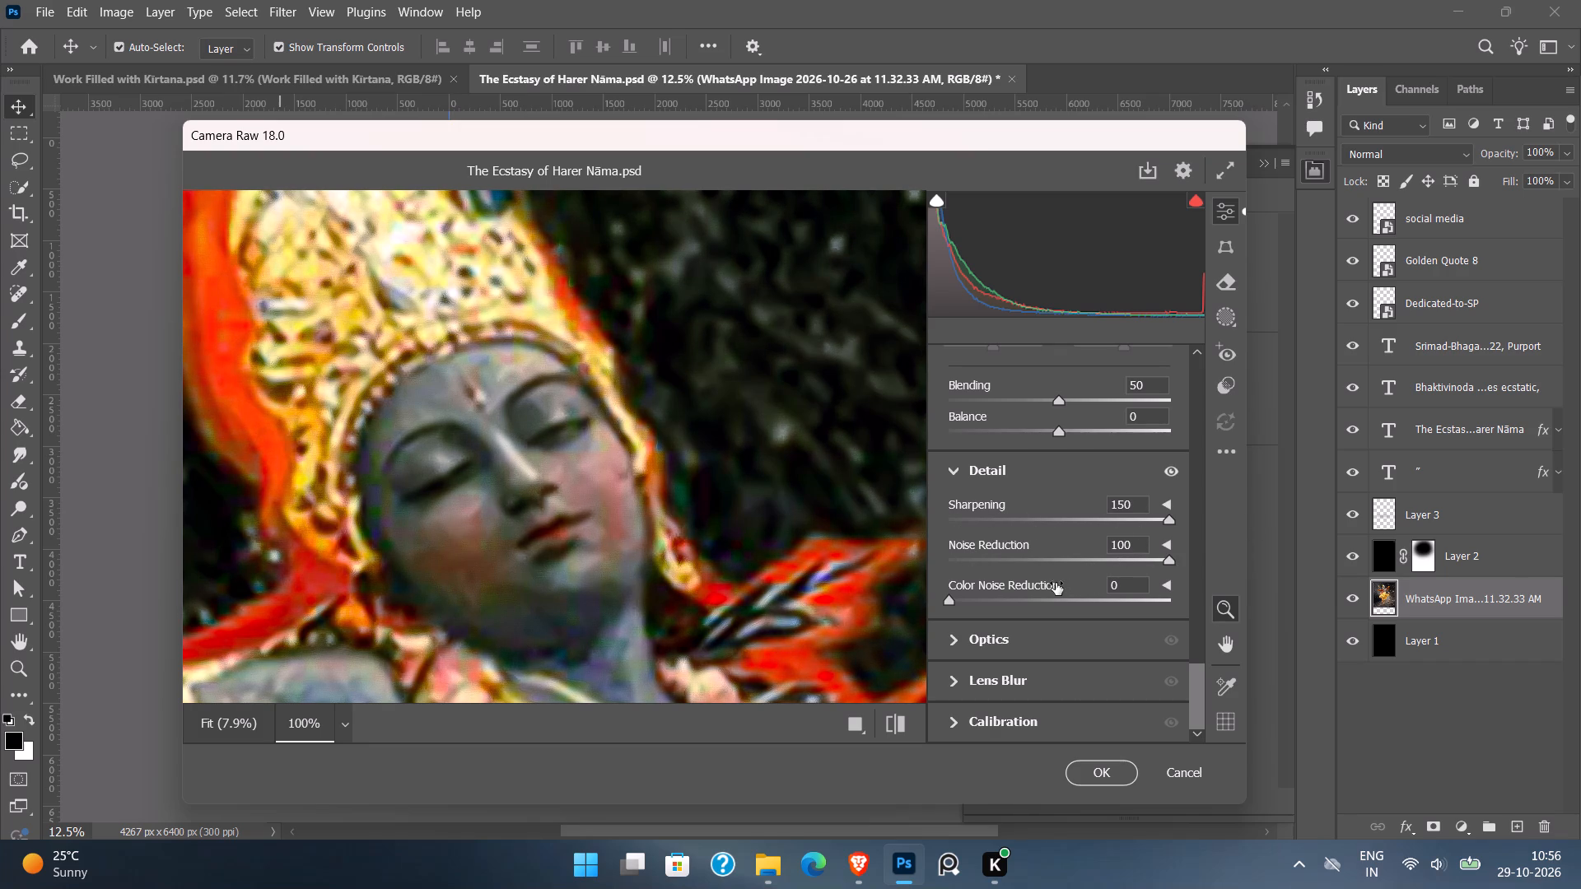
left_click_drag(949, 600, 1200, 603)
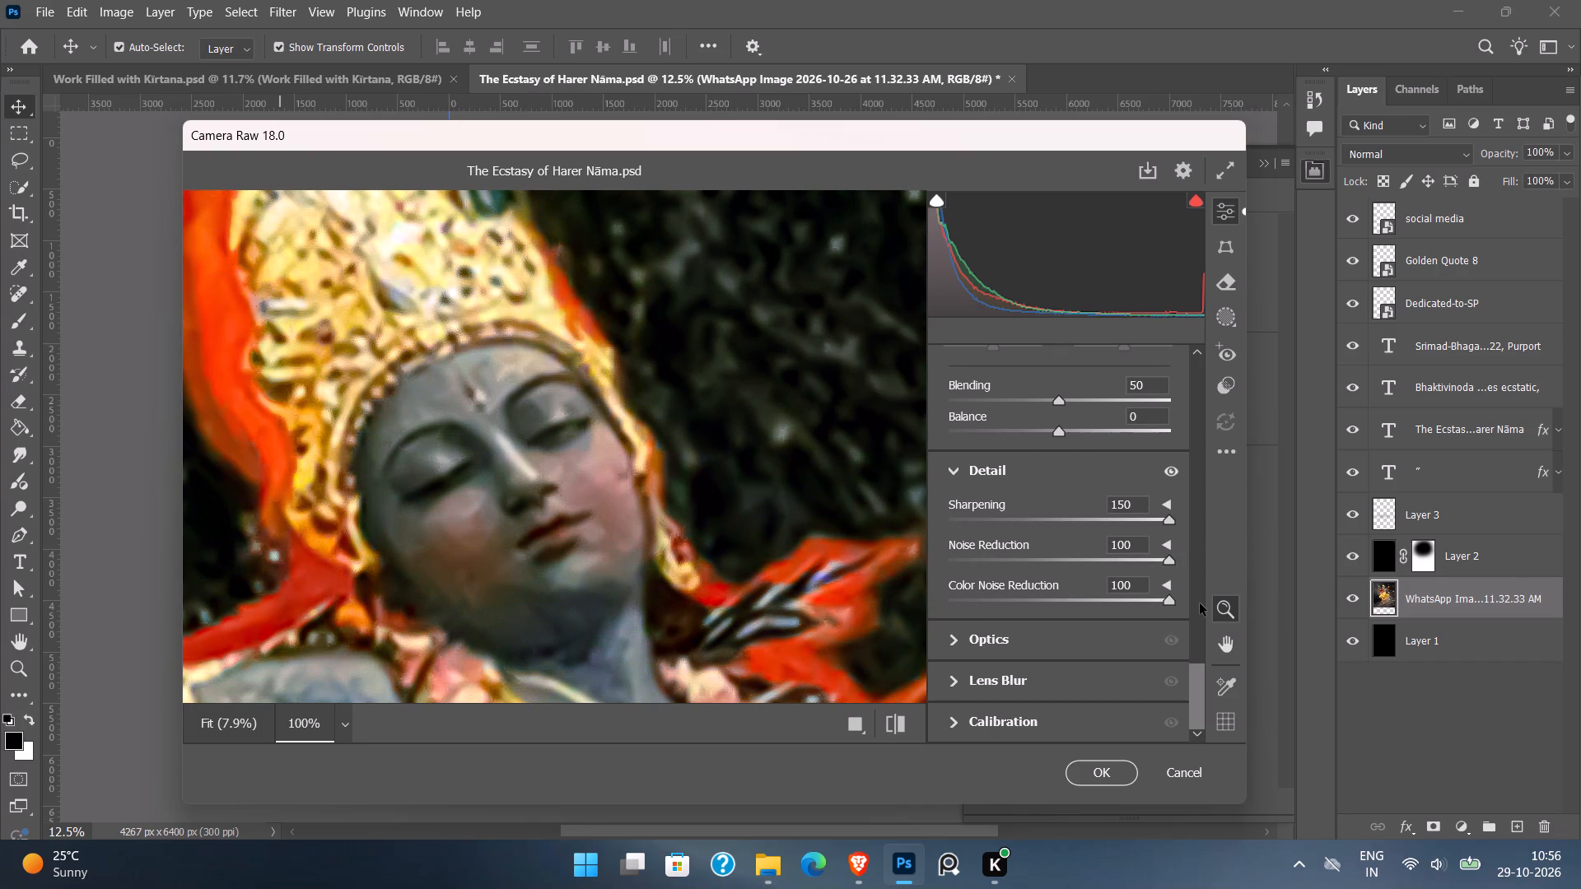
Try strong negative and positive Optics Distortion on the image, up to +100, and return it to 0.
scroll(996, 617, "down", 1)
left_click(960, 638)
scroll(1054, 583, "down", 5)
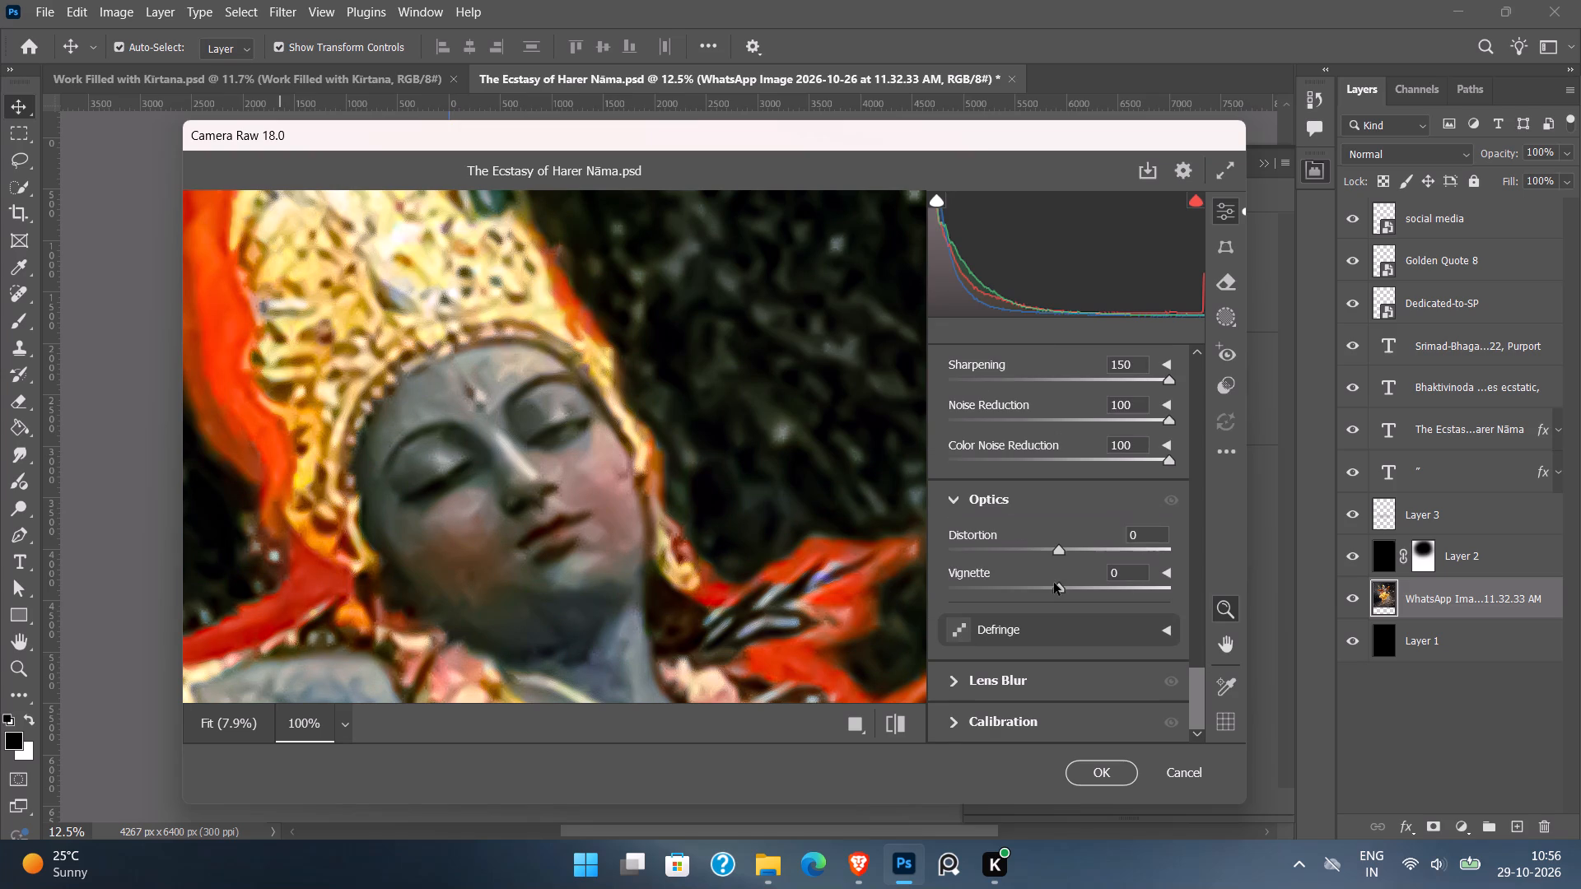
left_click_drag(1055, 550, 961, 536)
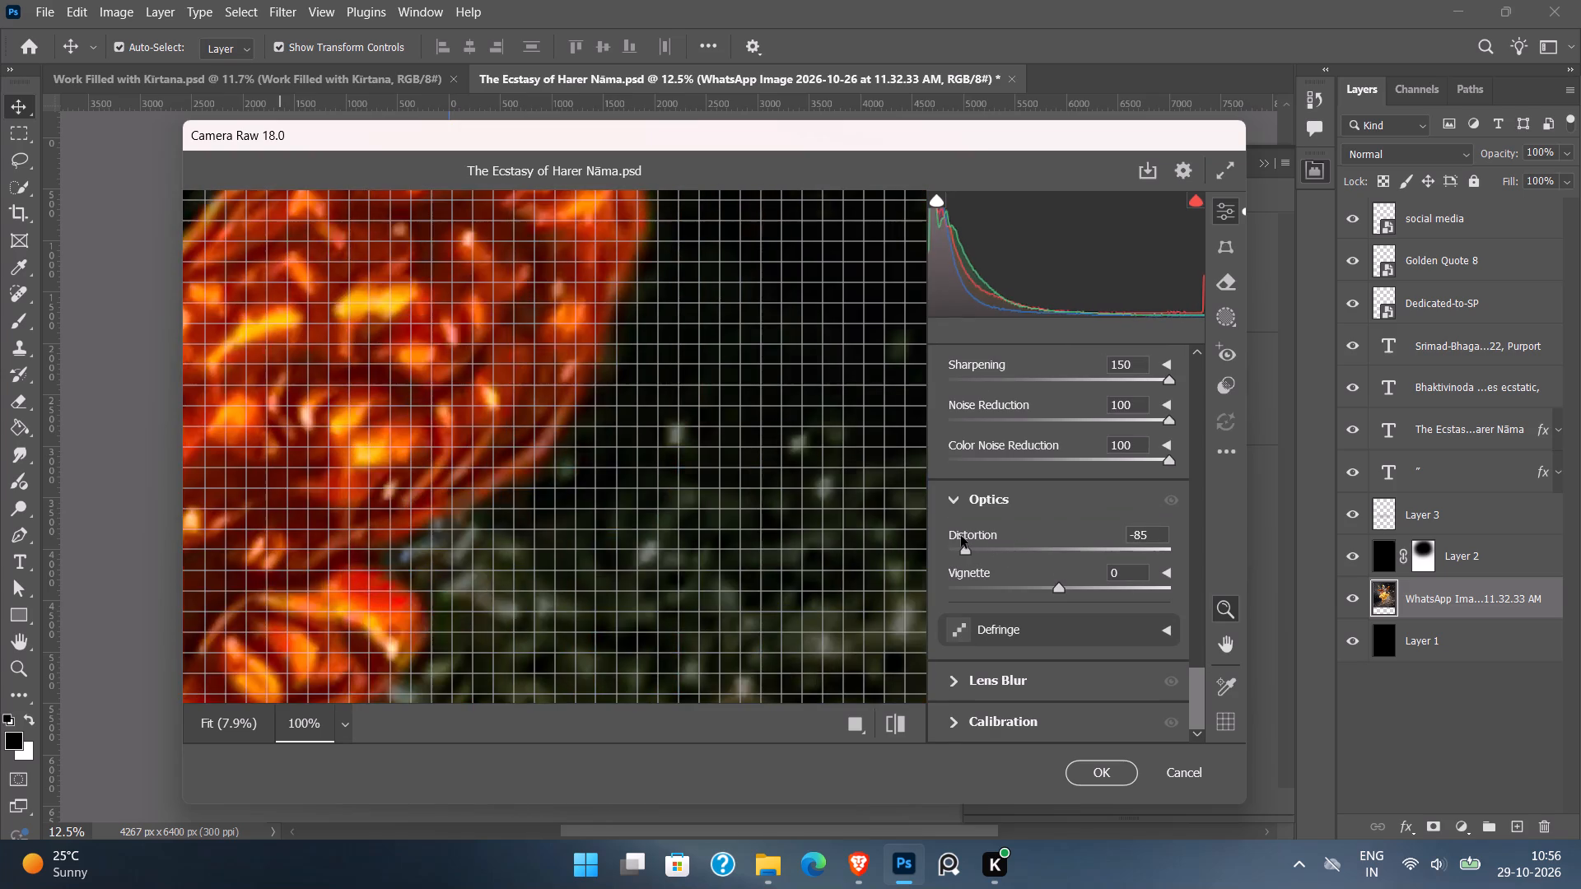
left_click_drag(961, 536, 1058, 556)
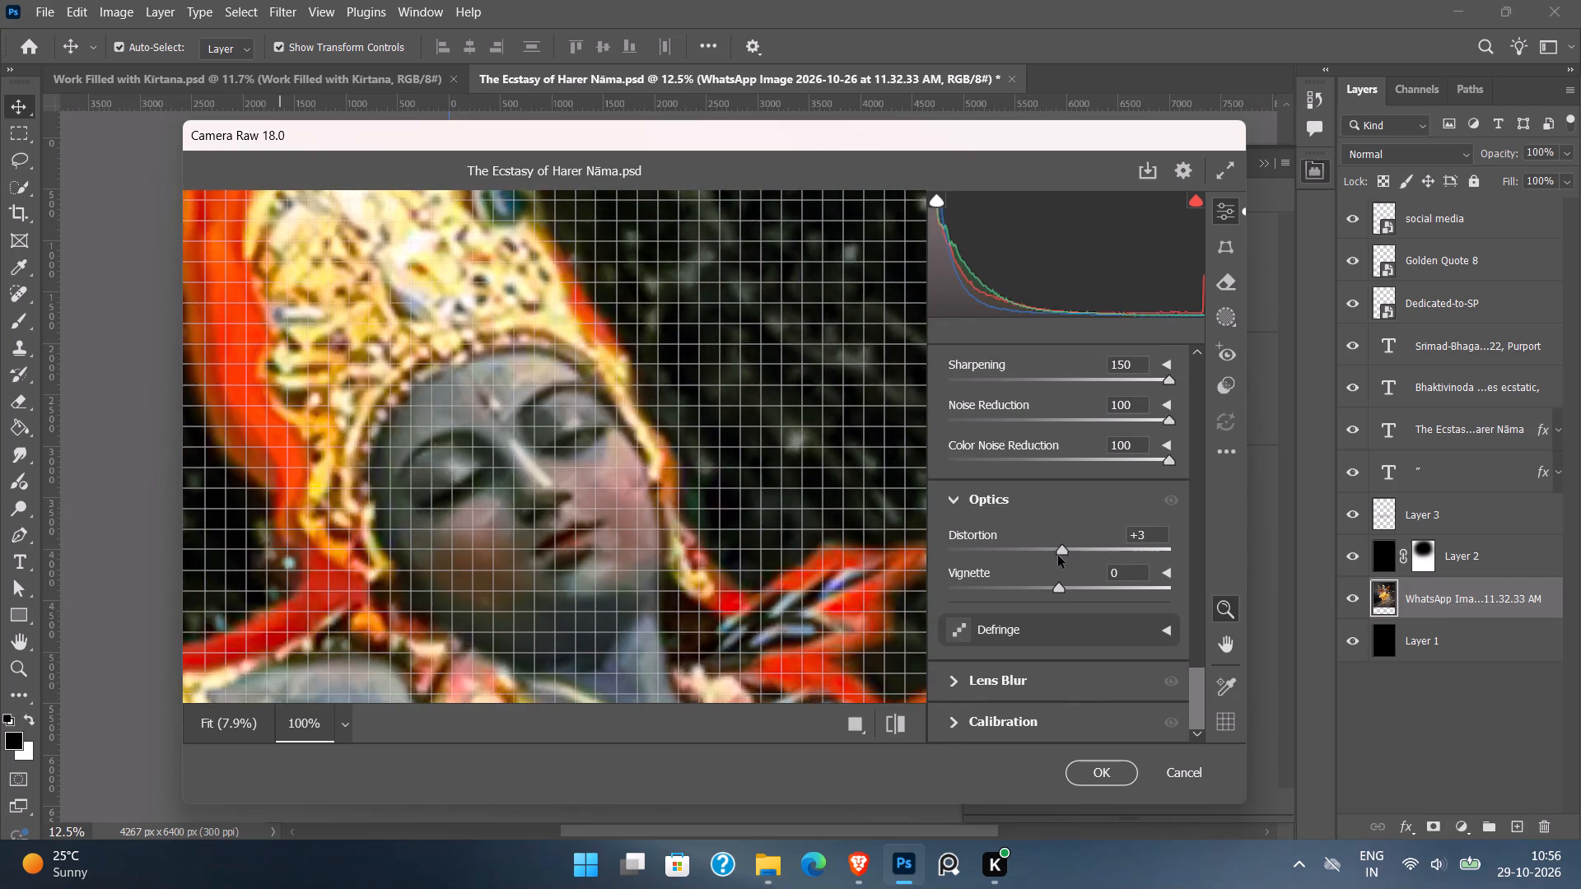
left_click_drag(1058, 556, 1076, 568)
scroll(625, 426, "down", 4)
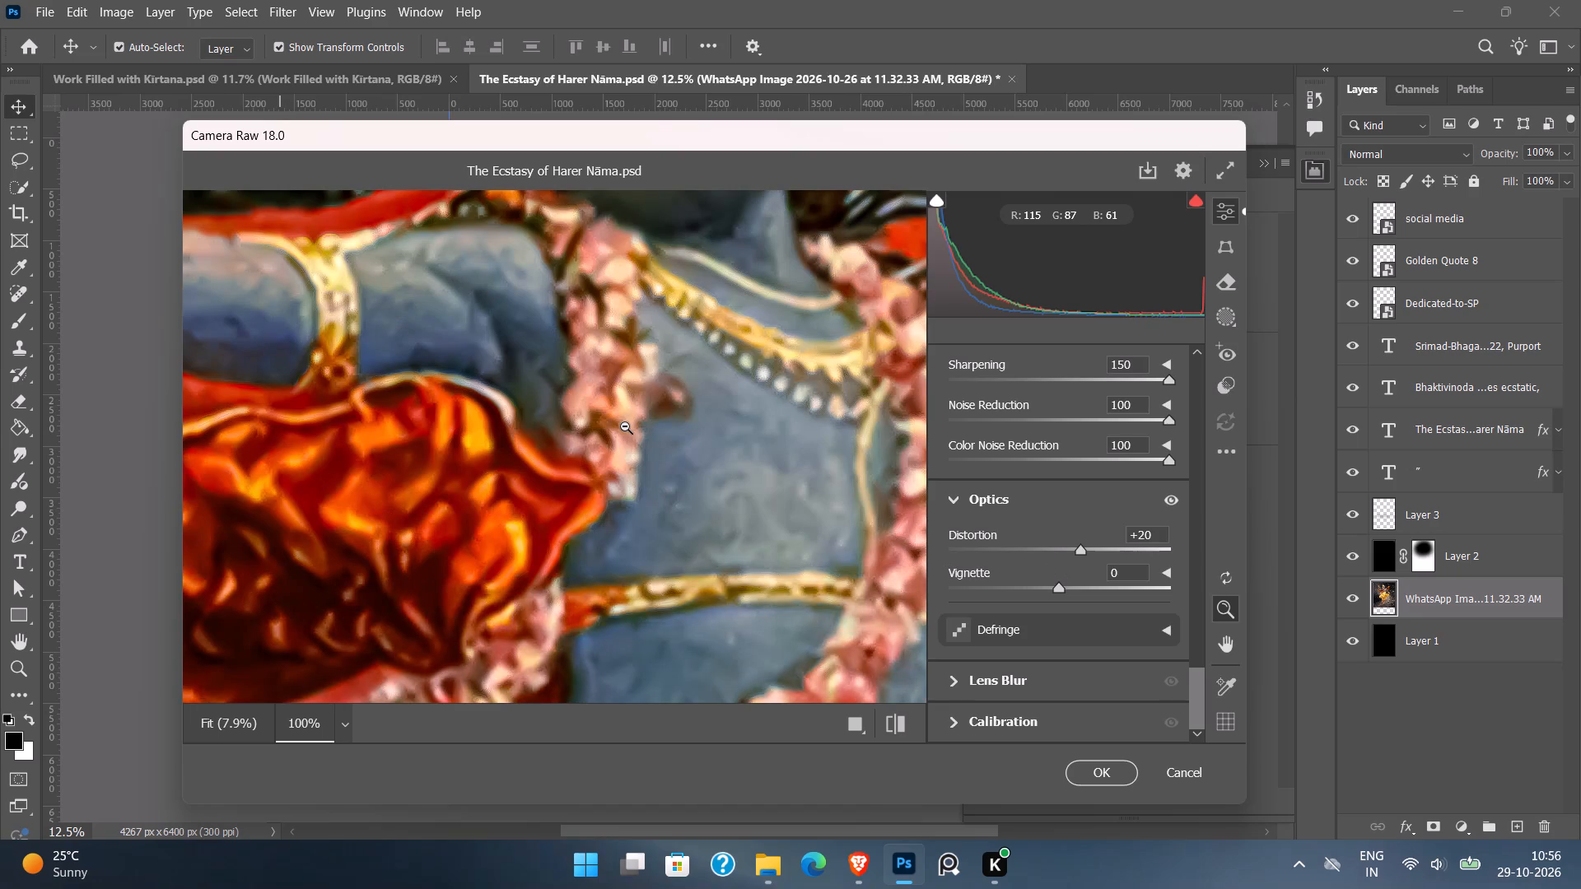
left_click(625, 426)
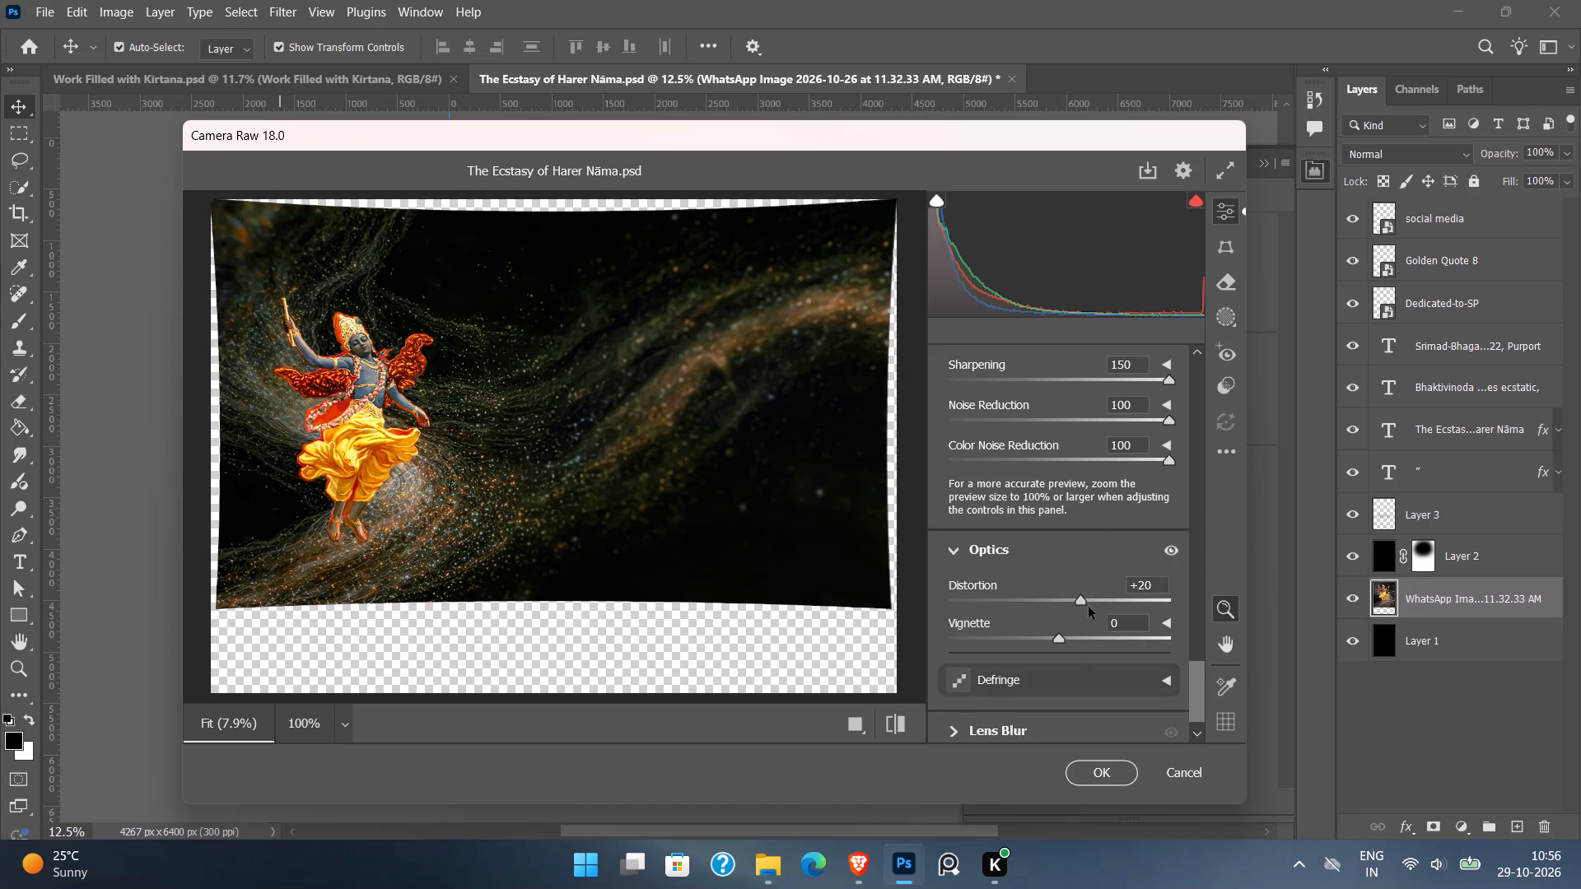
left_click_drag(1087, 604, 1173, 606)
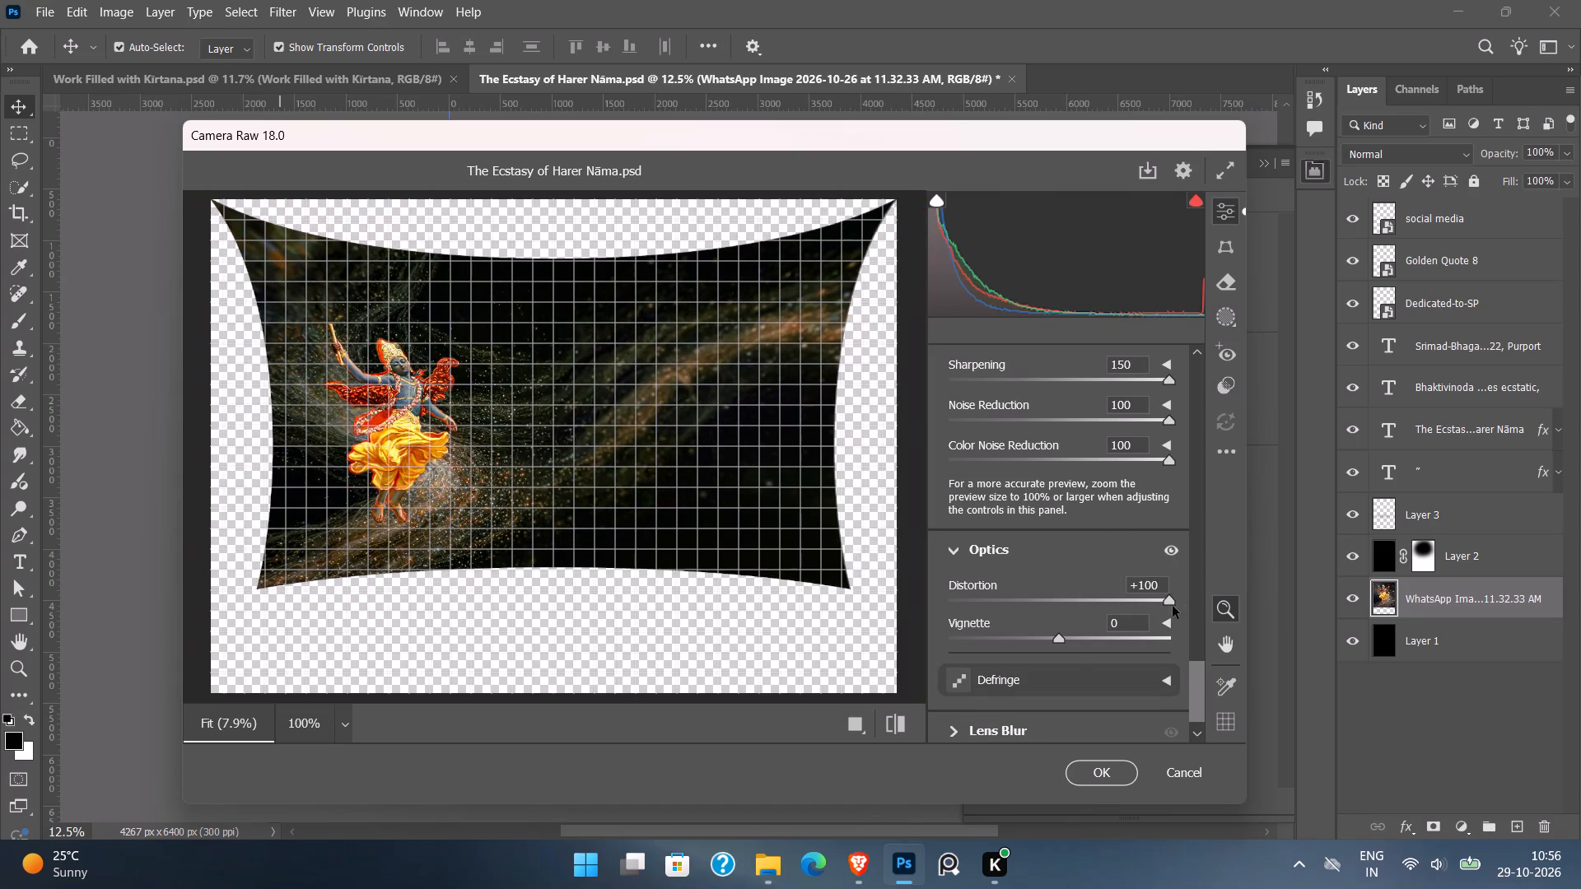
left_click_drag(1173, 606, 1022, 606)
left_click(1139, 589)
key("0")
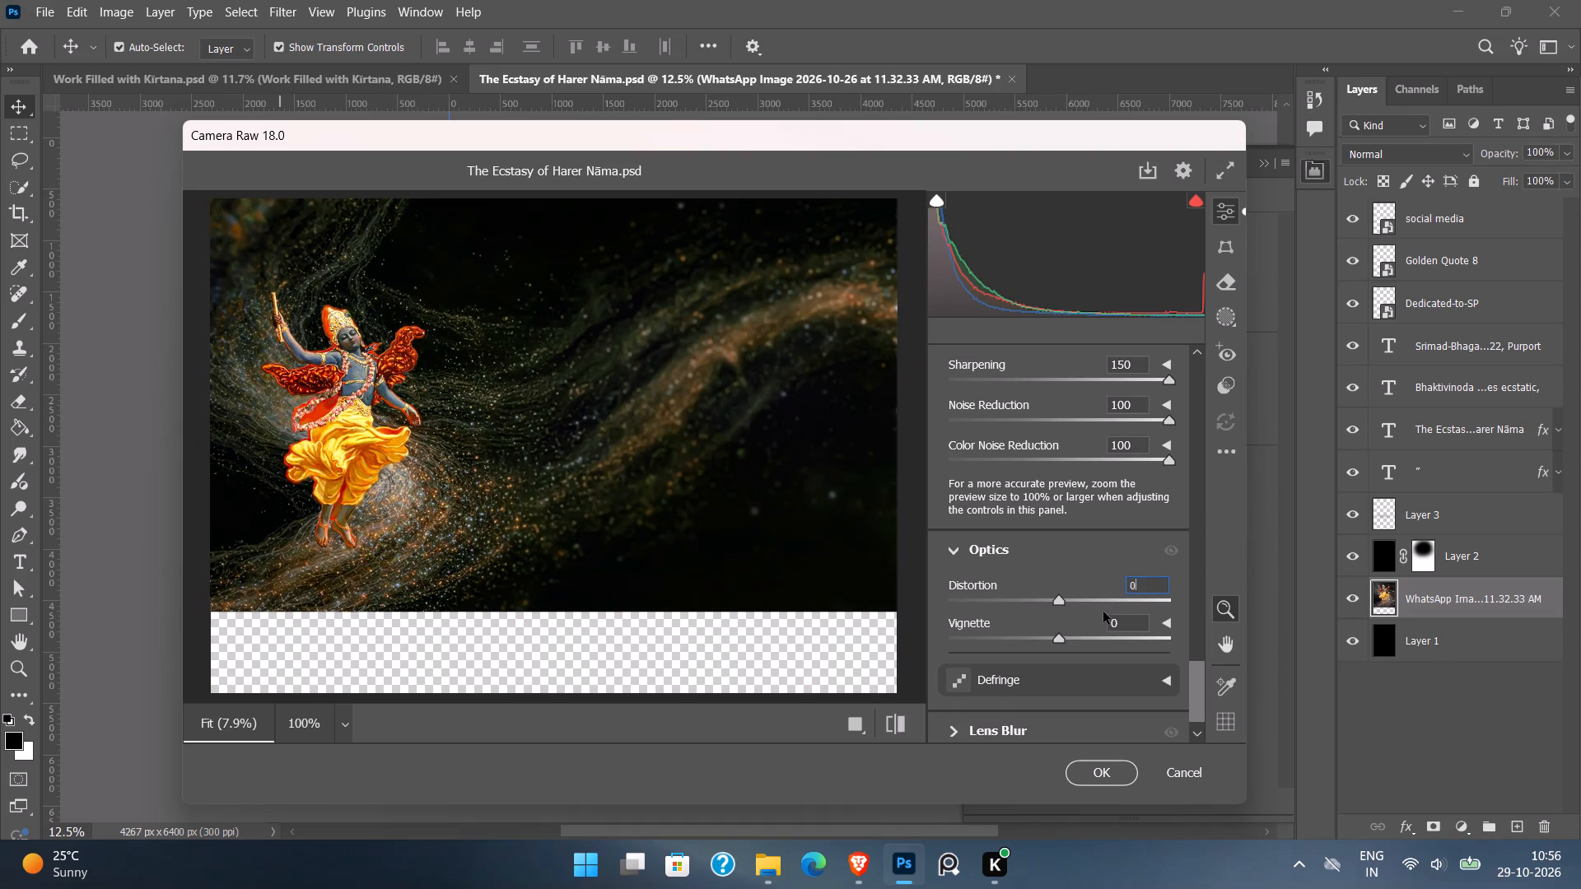
Try negative Optics Vignette values down to -100 on the image, then set the Vignette to +100.
left_click_drag(1058, 635, 1085, 635)
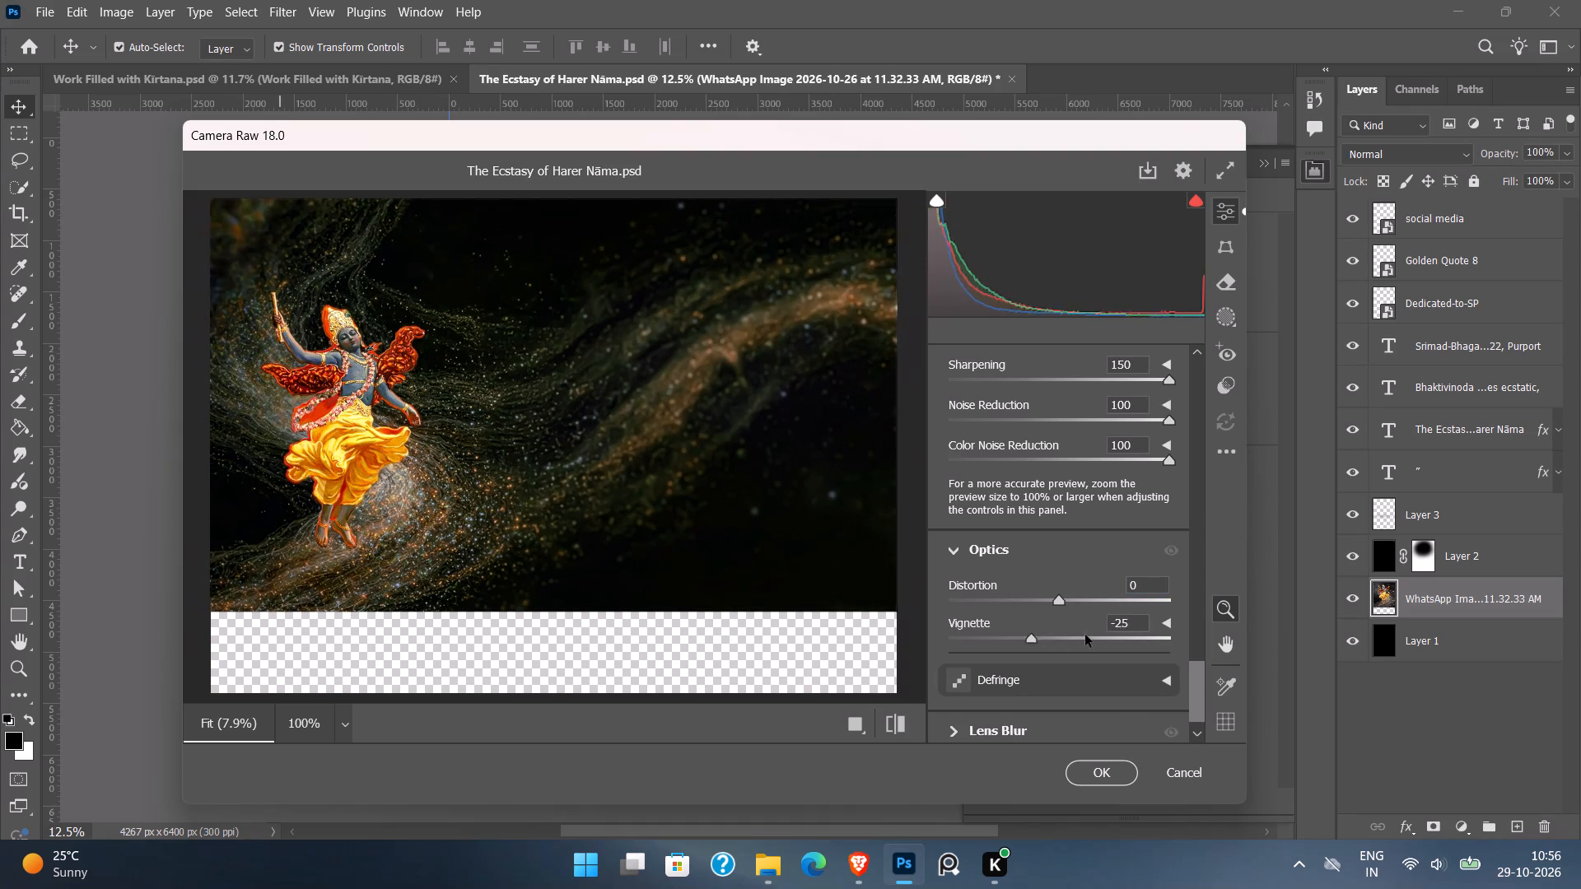
left_click_drag(1085, 635, 919, 631)
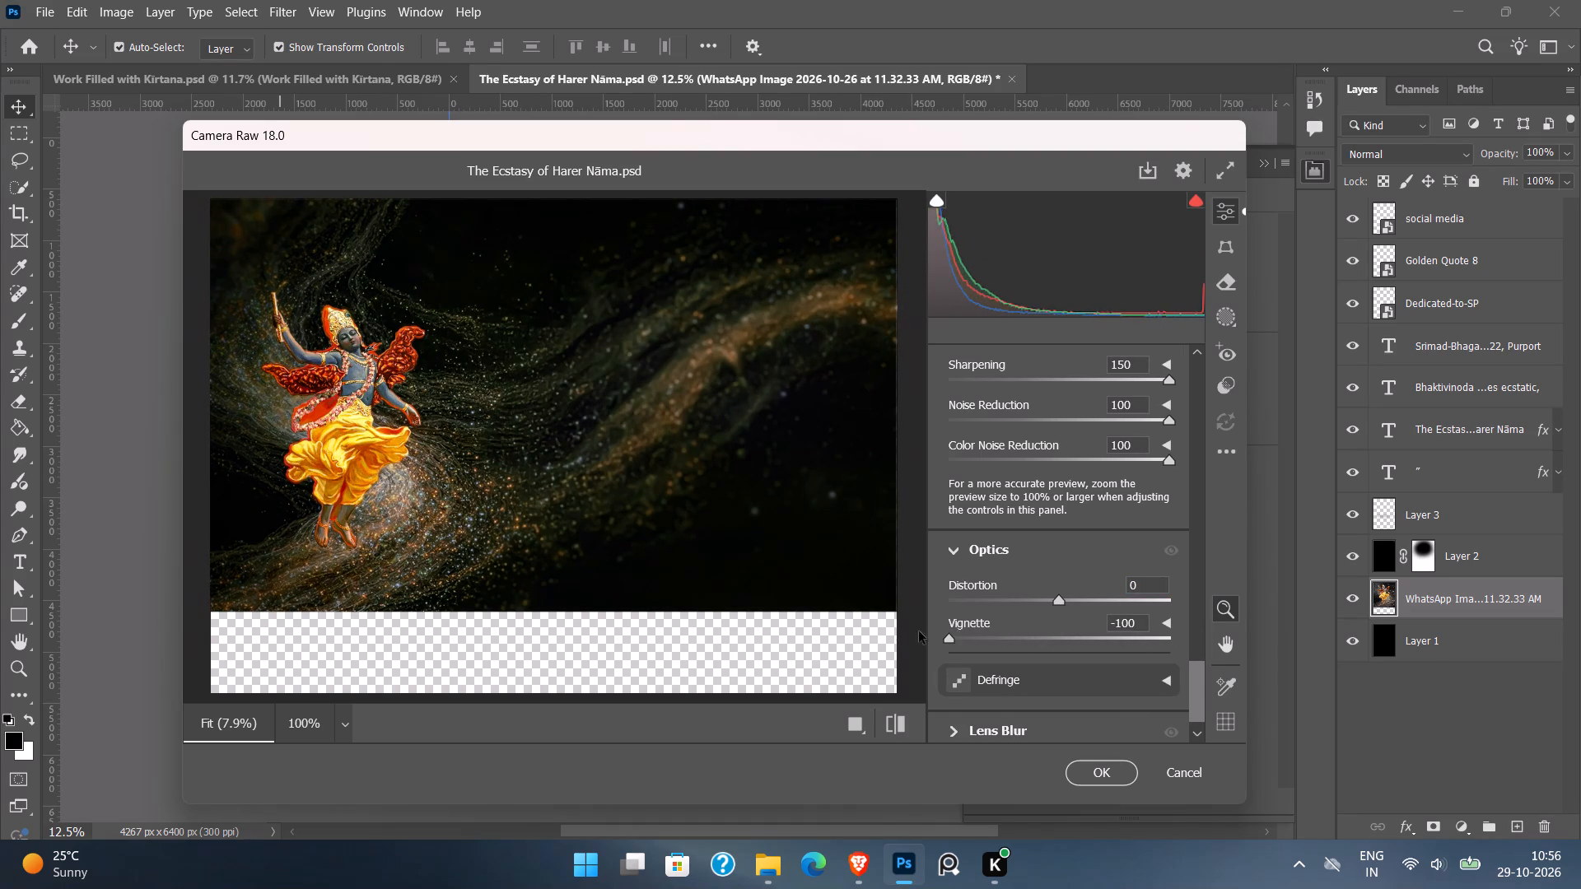
left_click_drag(919, 631, 1293, 638)
Look through the Lens Blur and Calibration settings without changing them, then apply the Camera Raw adjustments to the image layer.
scroll(1028, 561, "down", 4)
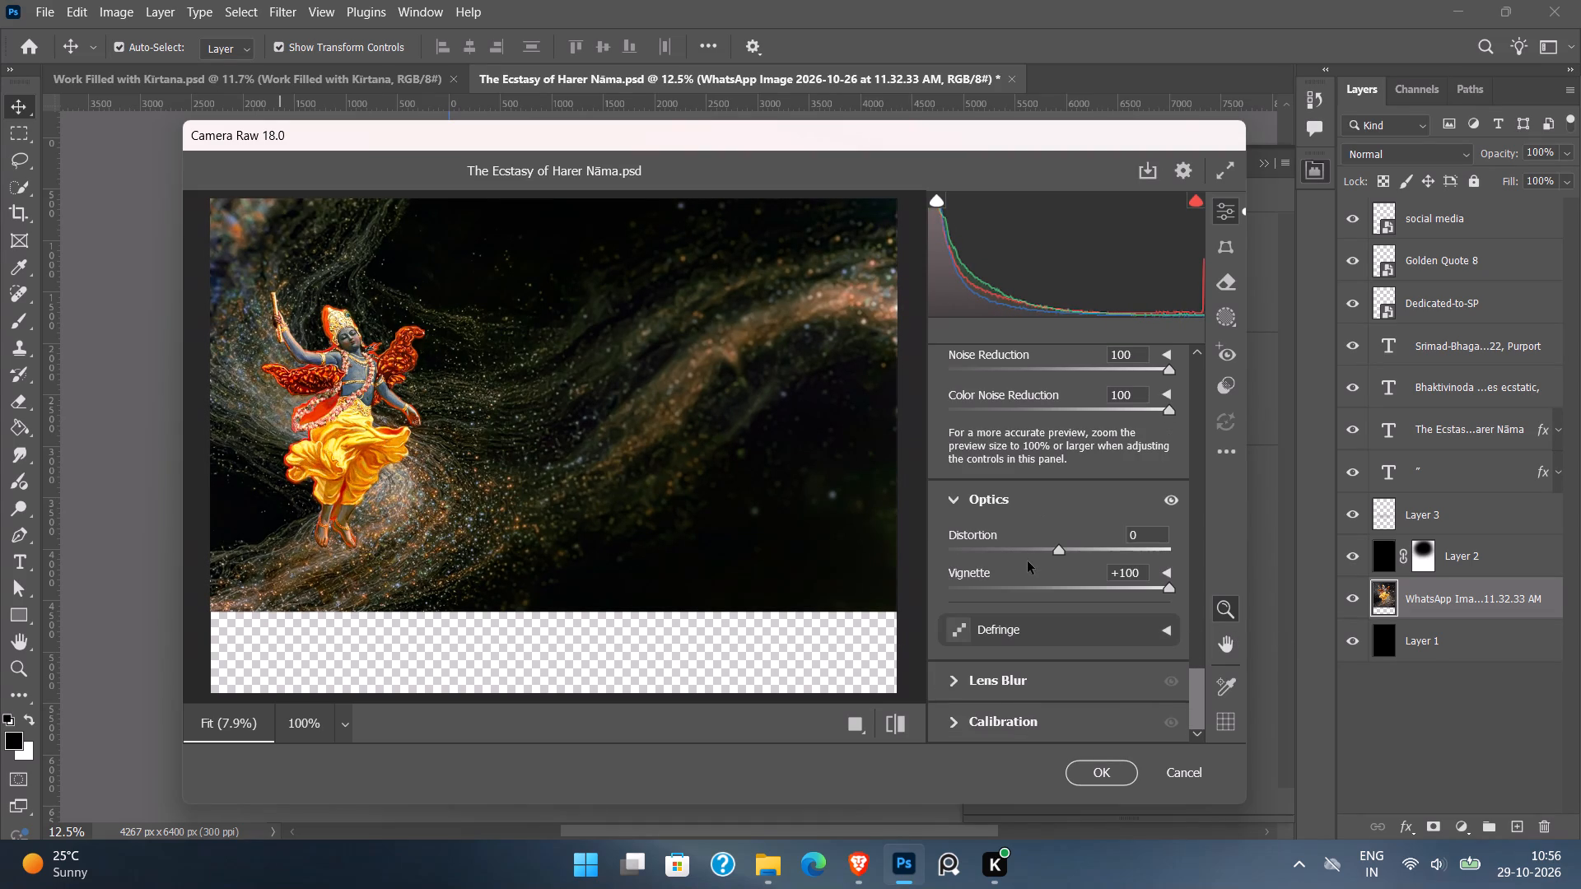
scroll(1028, 561, "down", 2)
left_click(945, 680)
scroll(1077, 583, "down", 3)
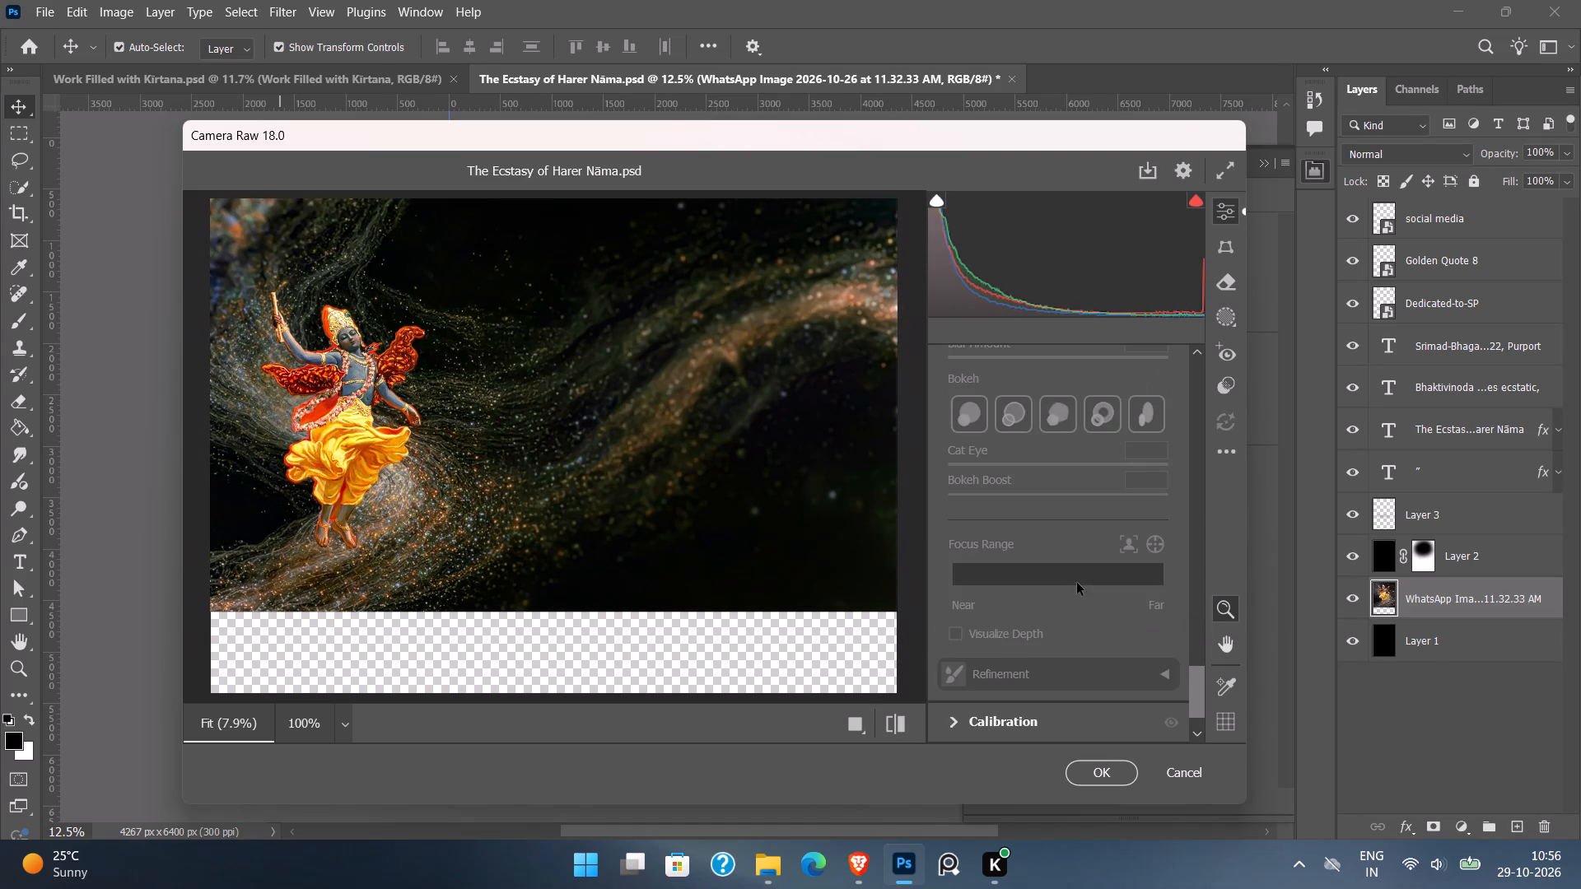
scroll(1077, 583, "down", 2)
scroll(963, 449, "down", 3)
left_click(955, 720)
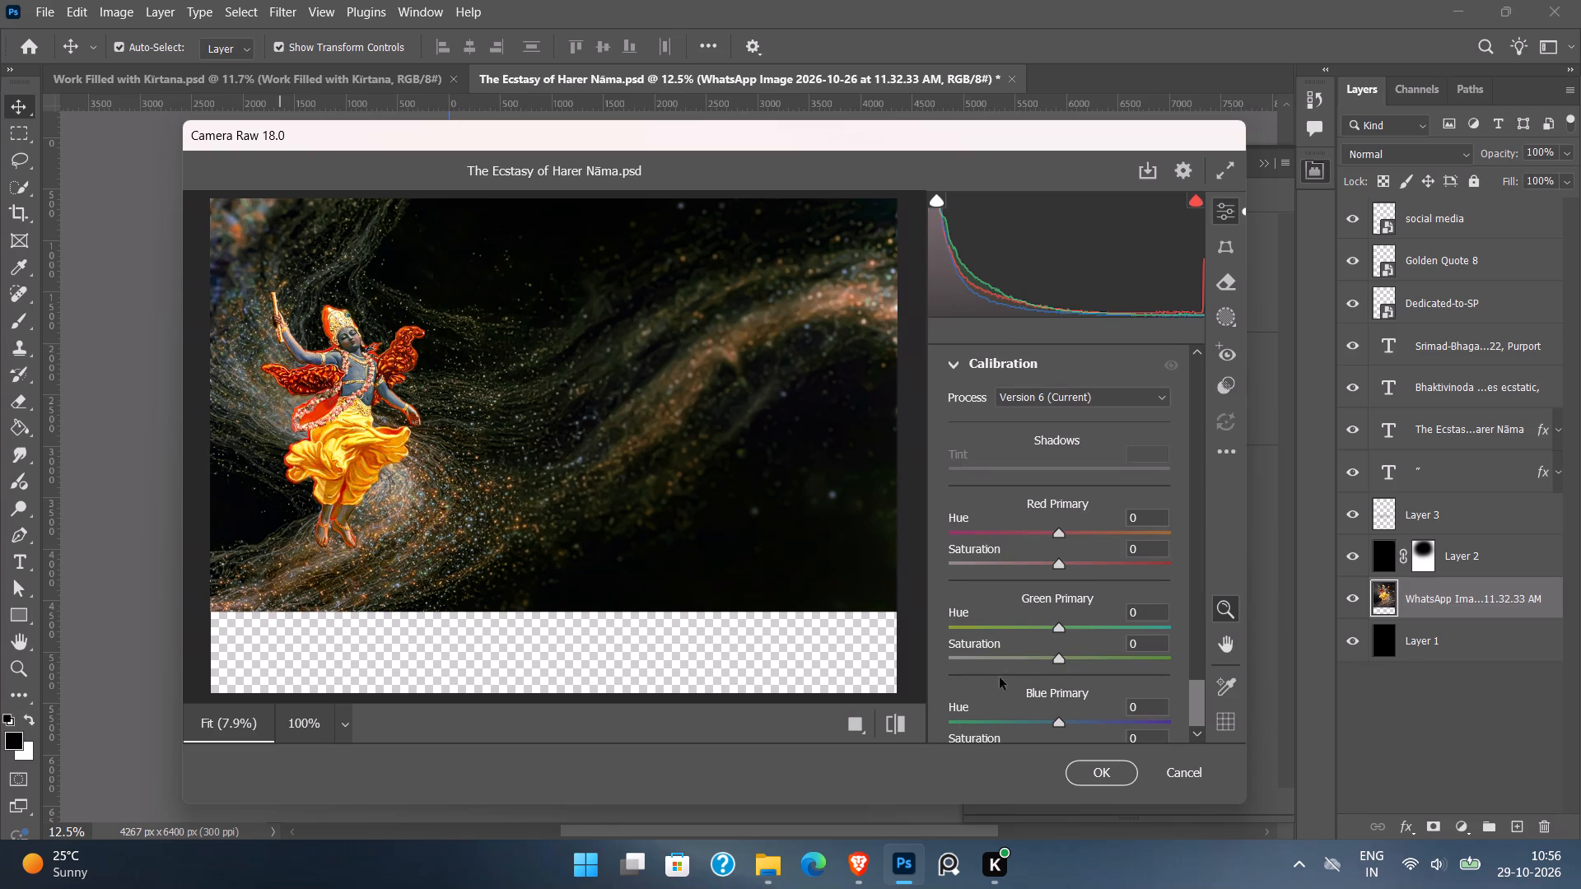
scroll(1080, 604, "down", 4)
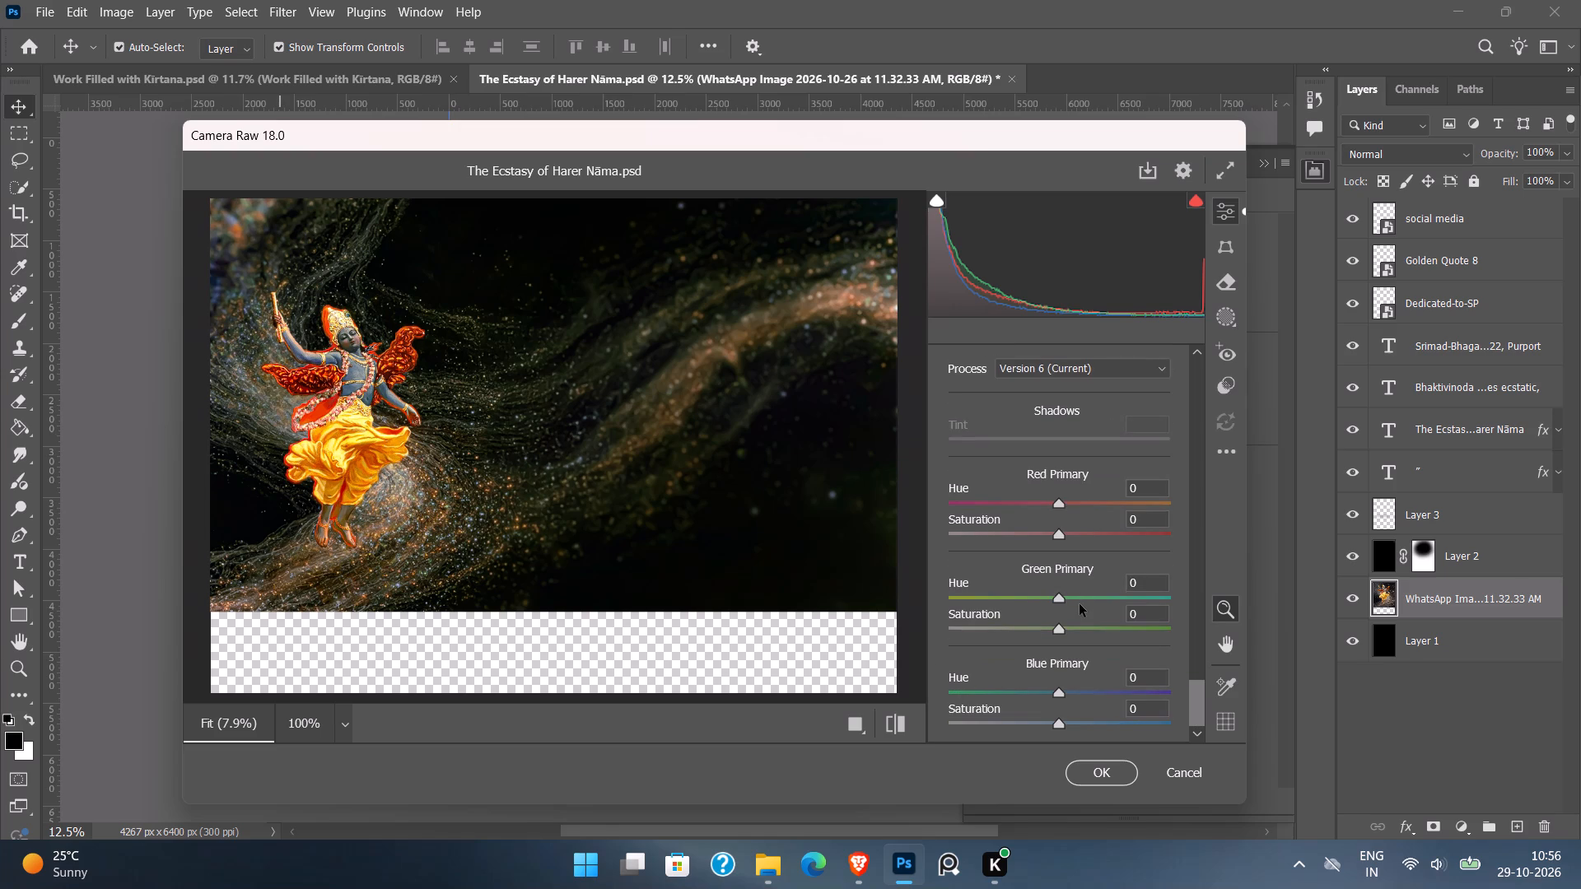
left_click(1115, 769)
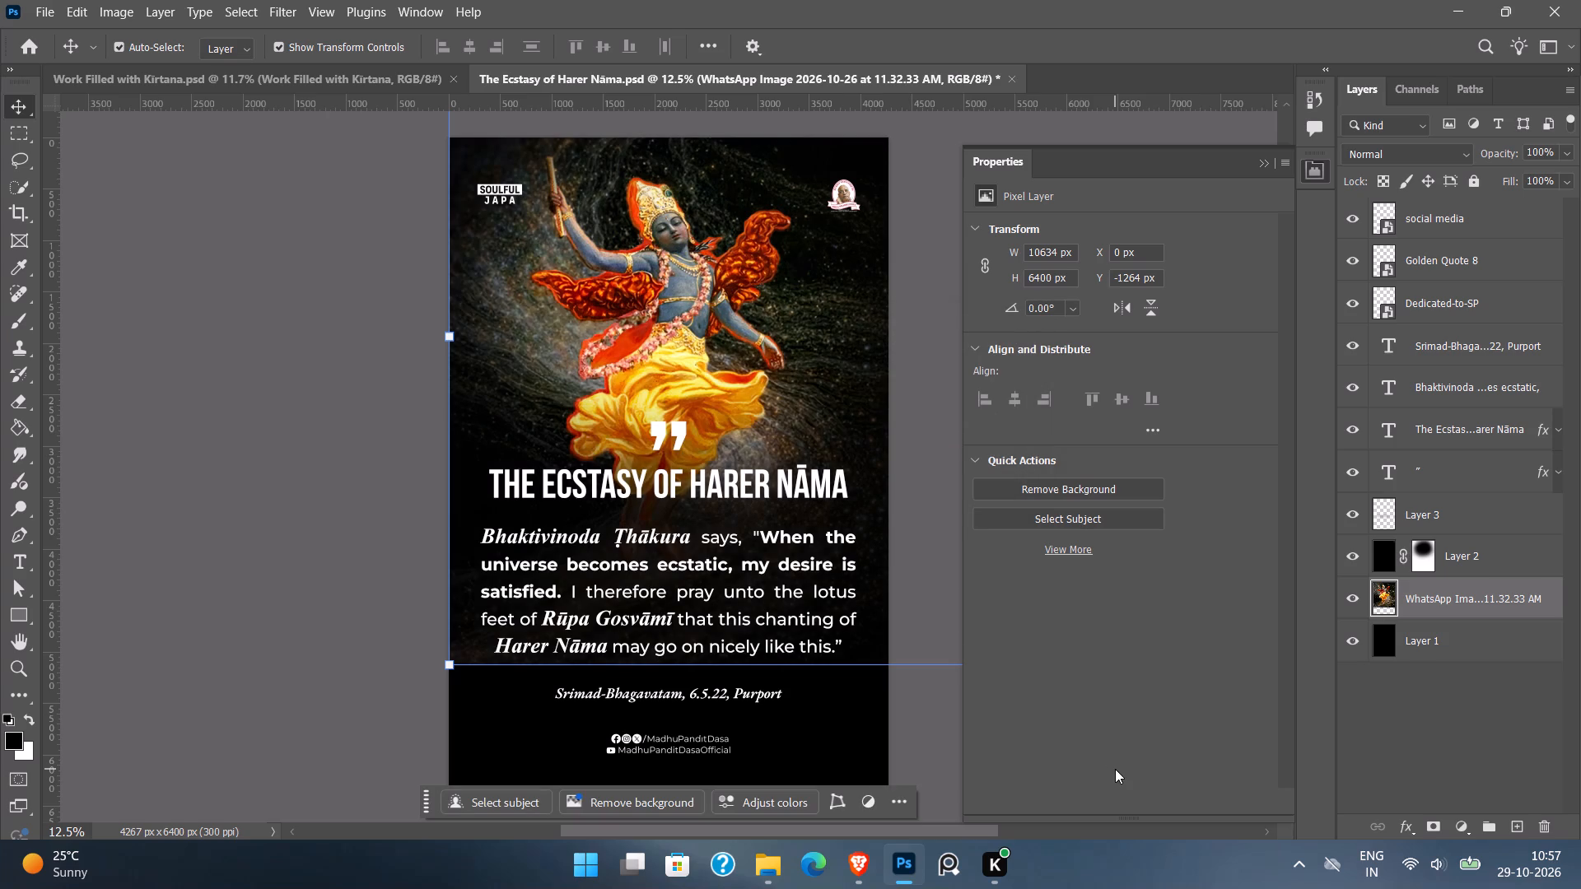
Hide the dancing figure's image layer and show it again to check its effect on the poster.
left_click(1353, 601)
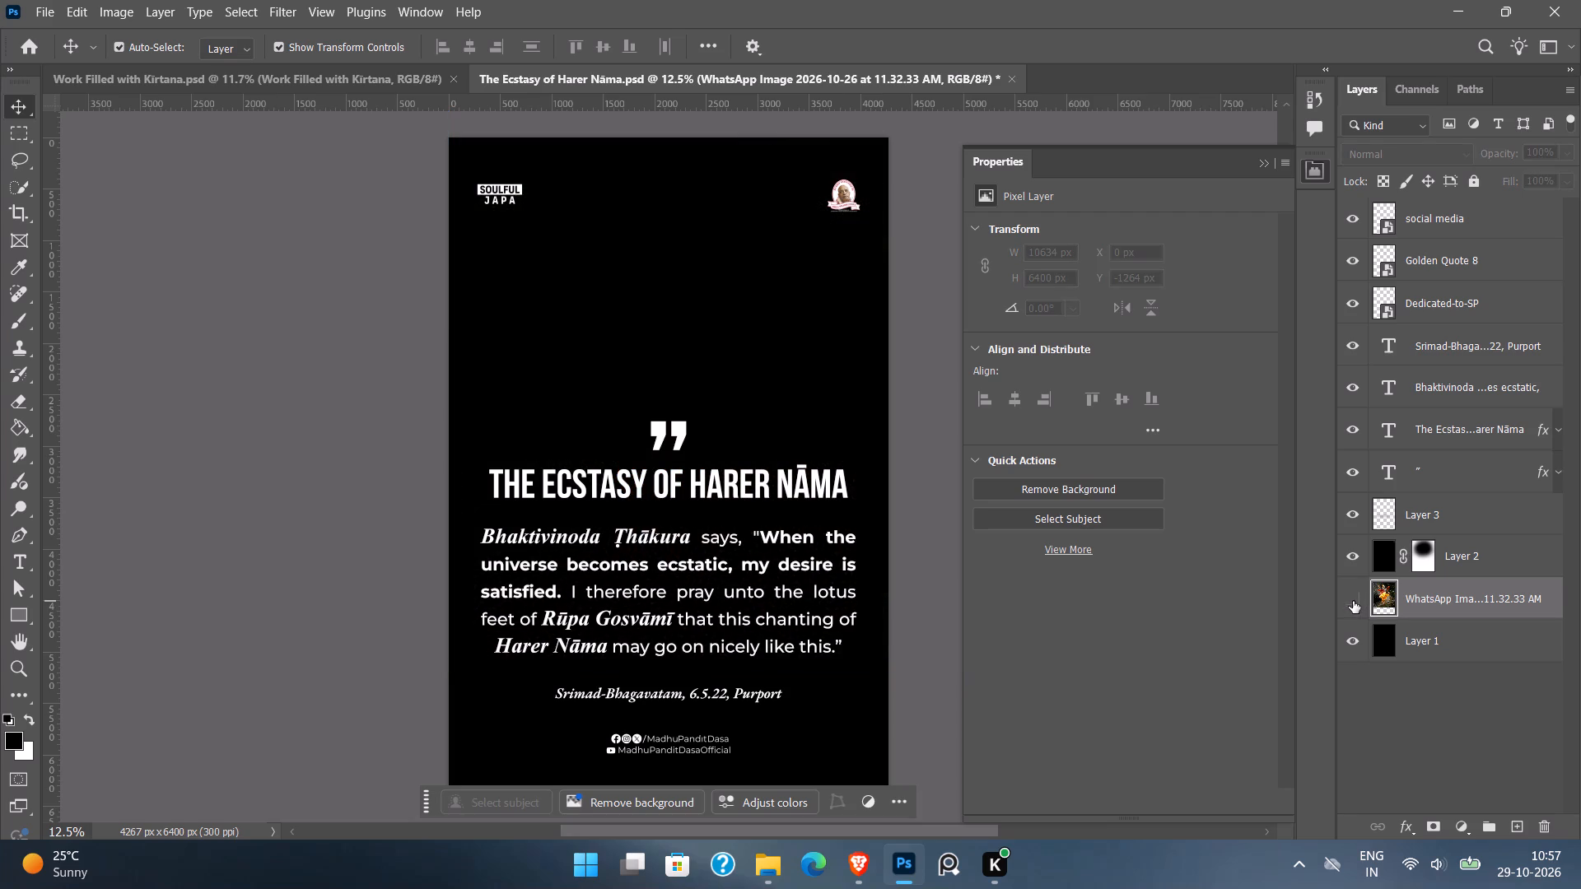
left_click(1353, 601)
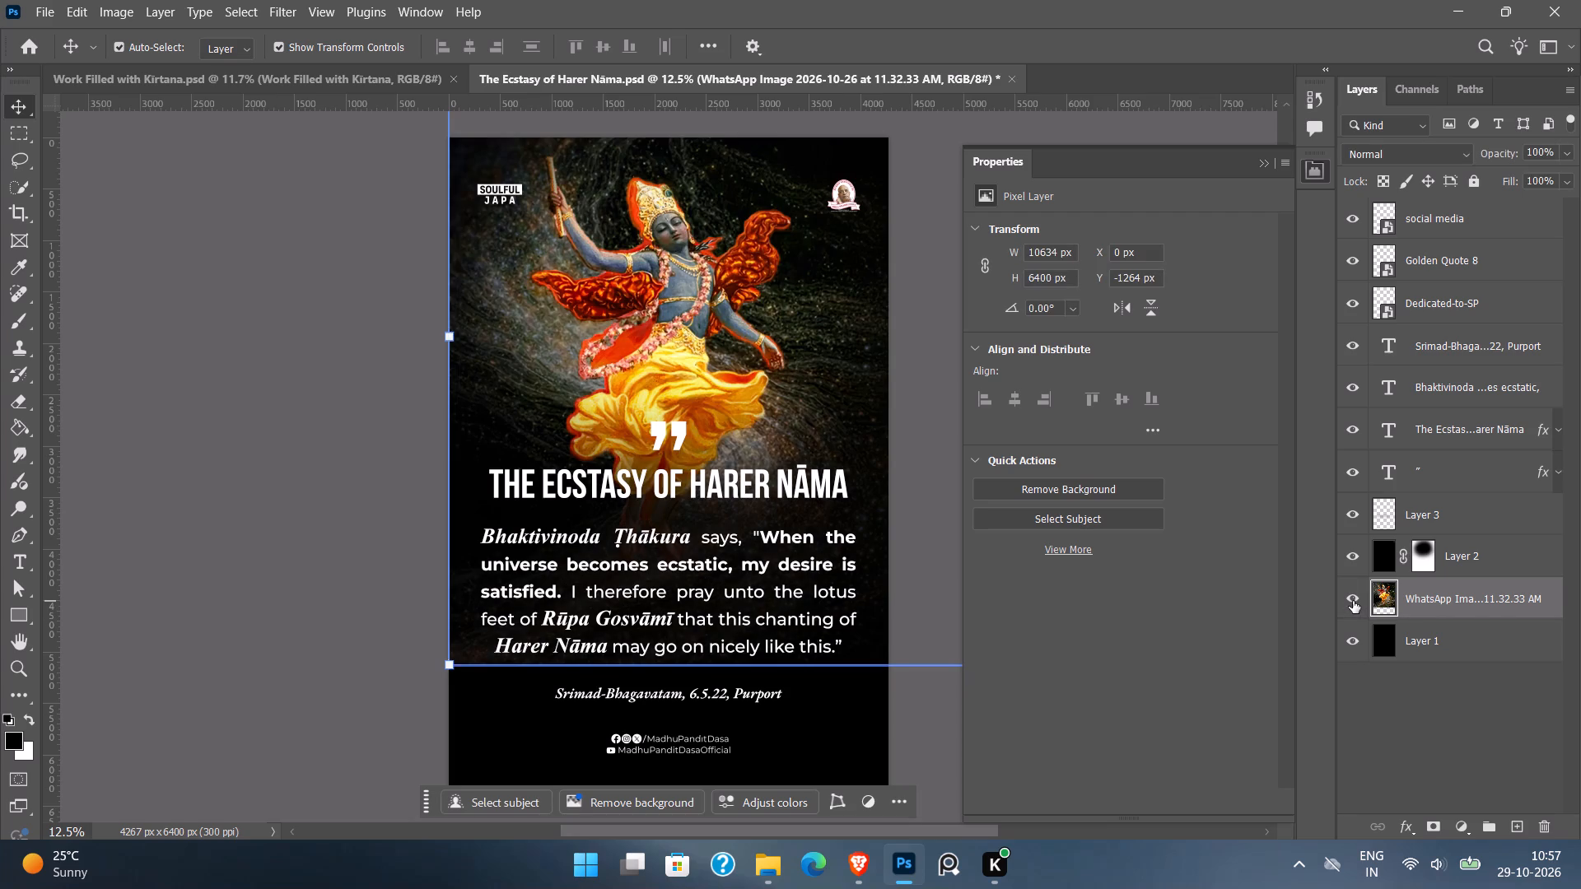
In the Work Filled with Kirtana document, add a Curves adjustment layer directly above the crowd painting layer.
left_click(331, 72)
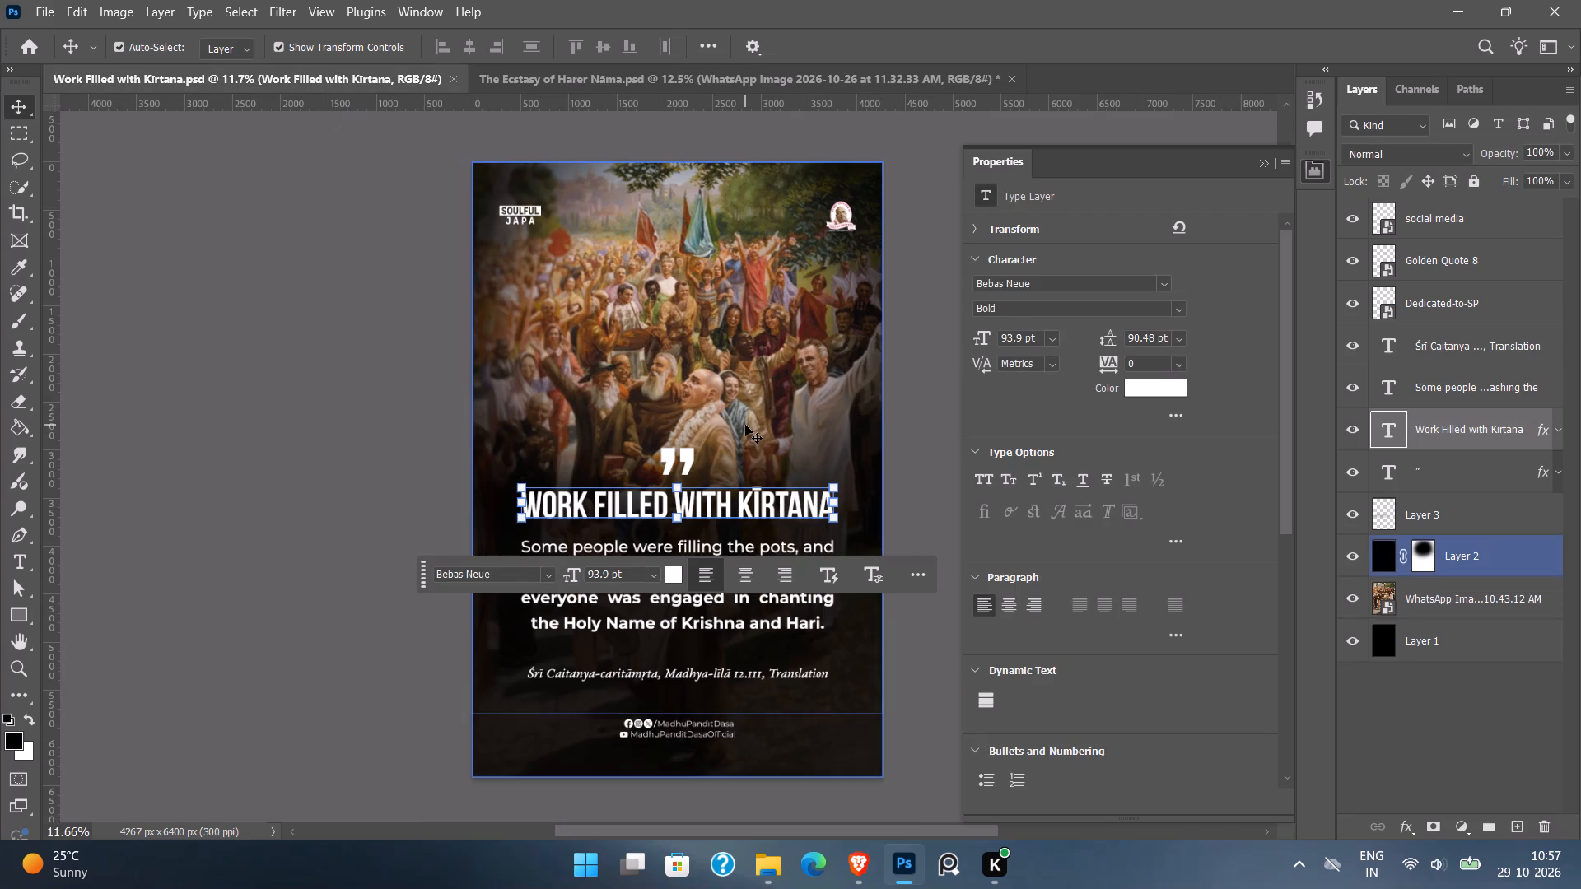
left_click(745, 356)
left_click(1457, 838)
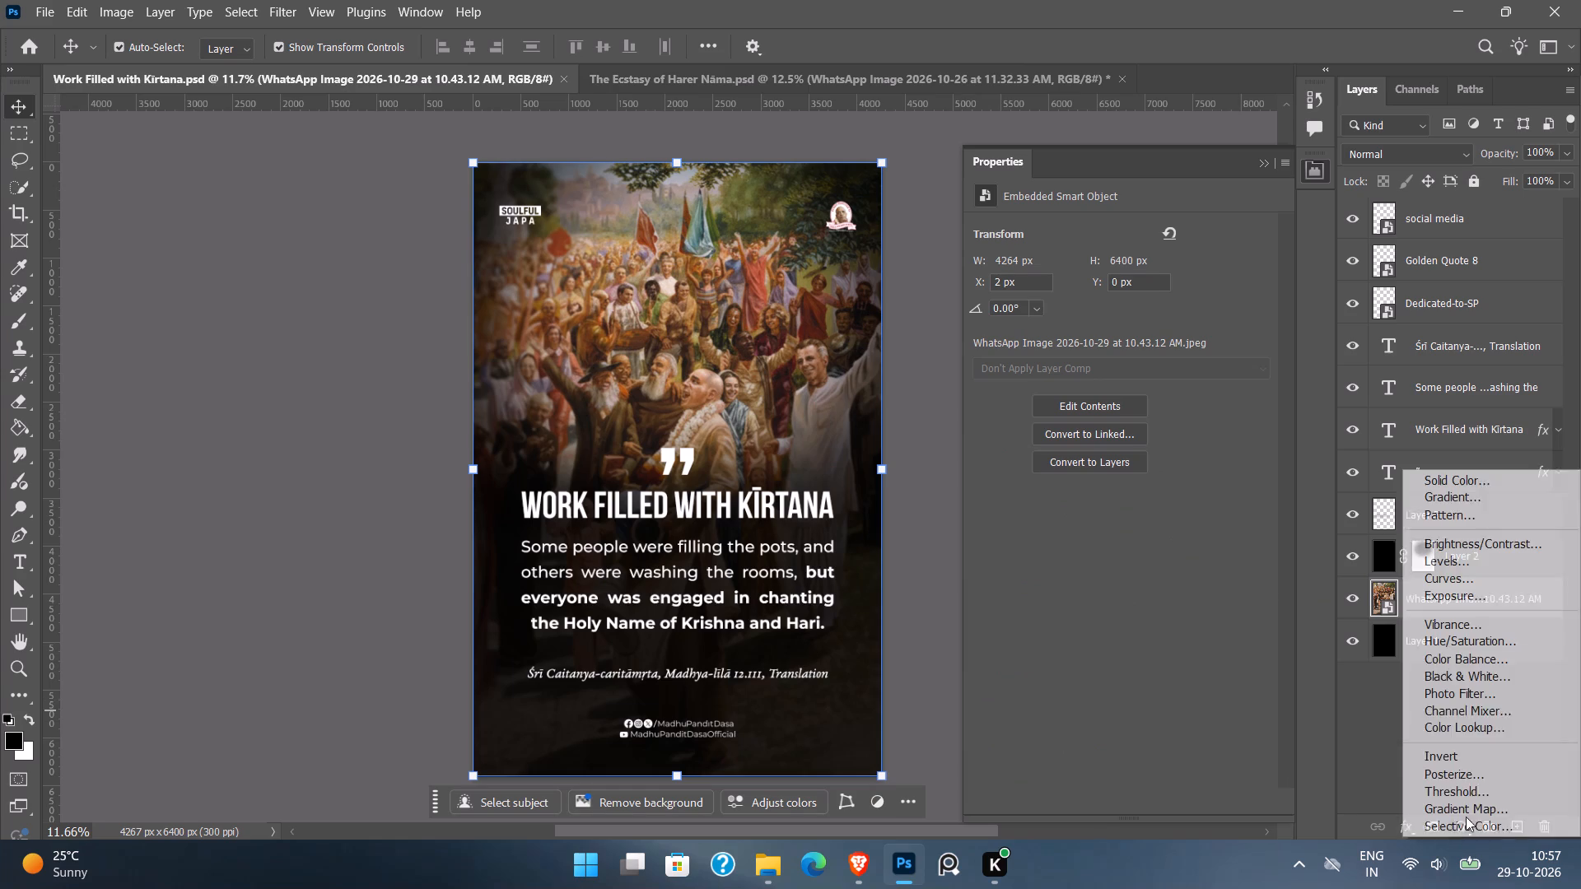
left_click(1467, 575)
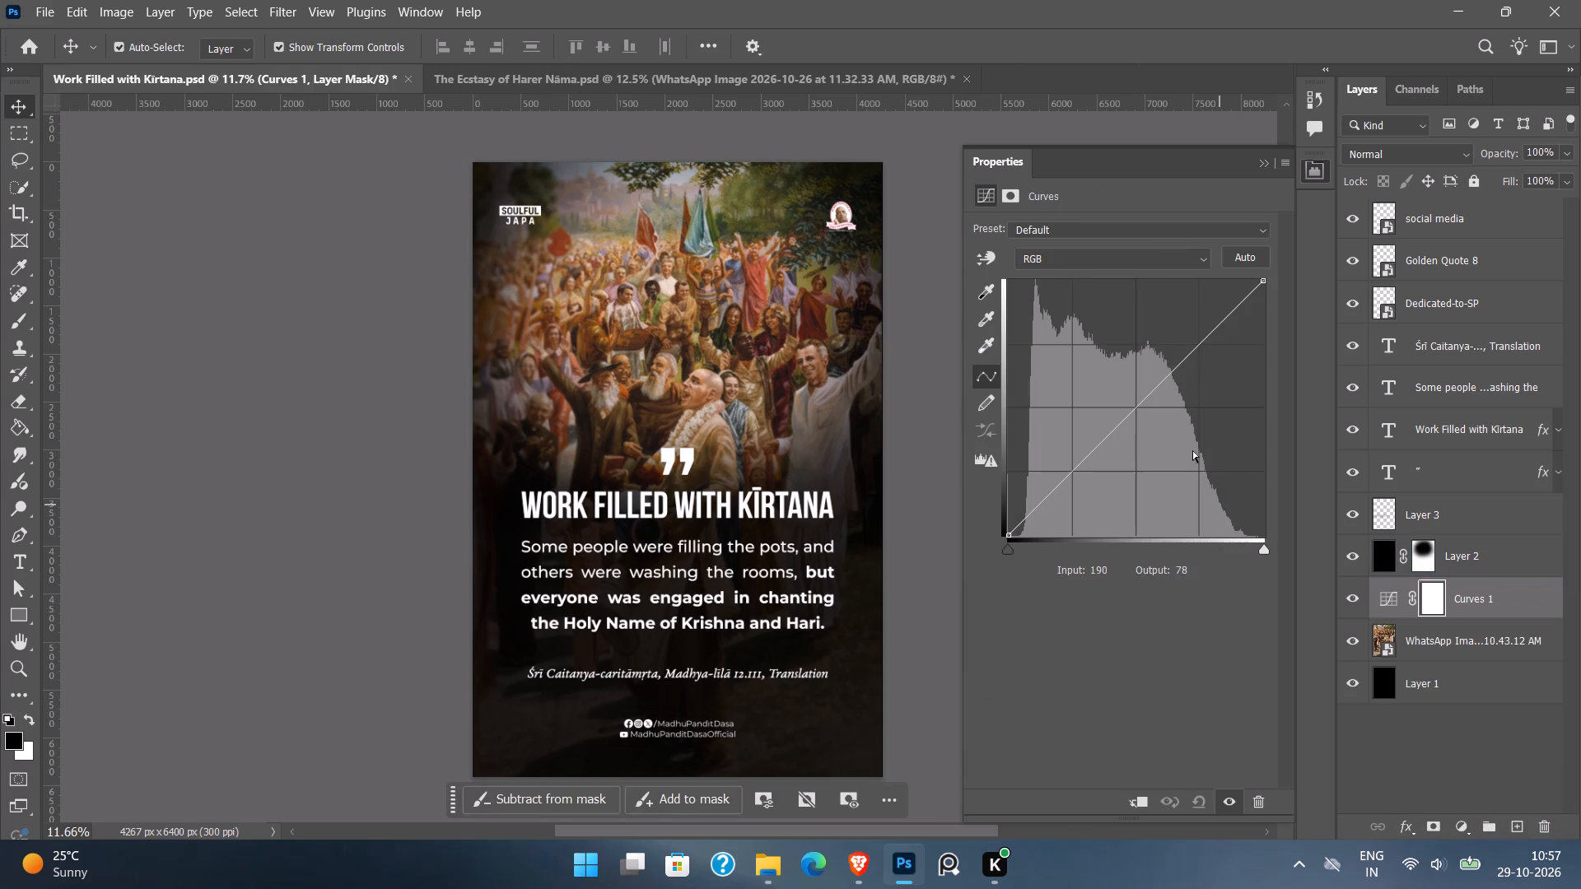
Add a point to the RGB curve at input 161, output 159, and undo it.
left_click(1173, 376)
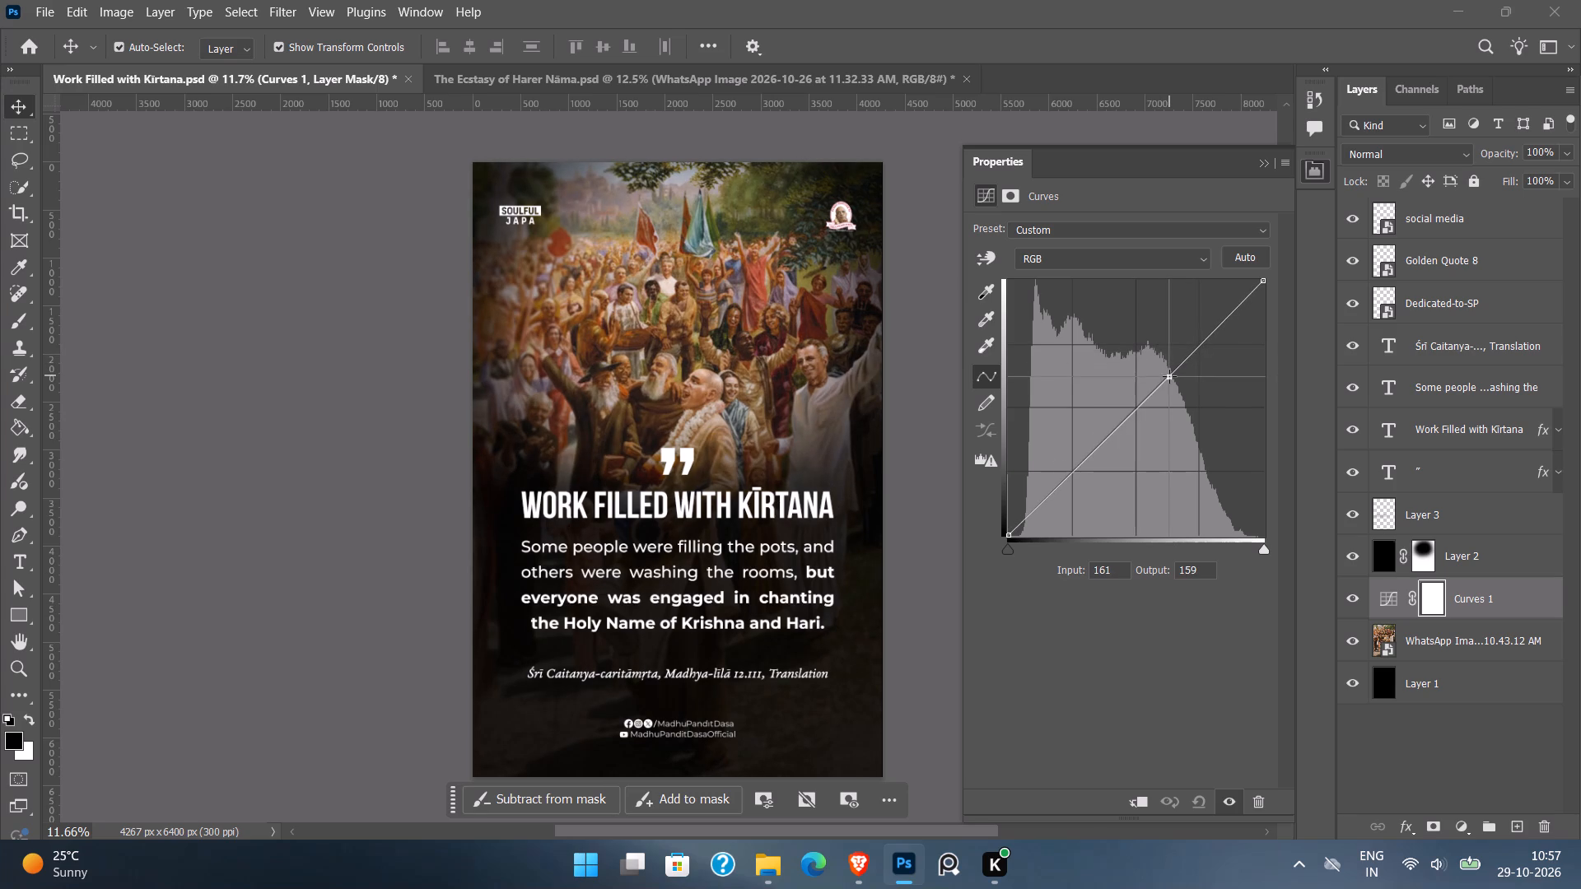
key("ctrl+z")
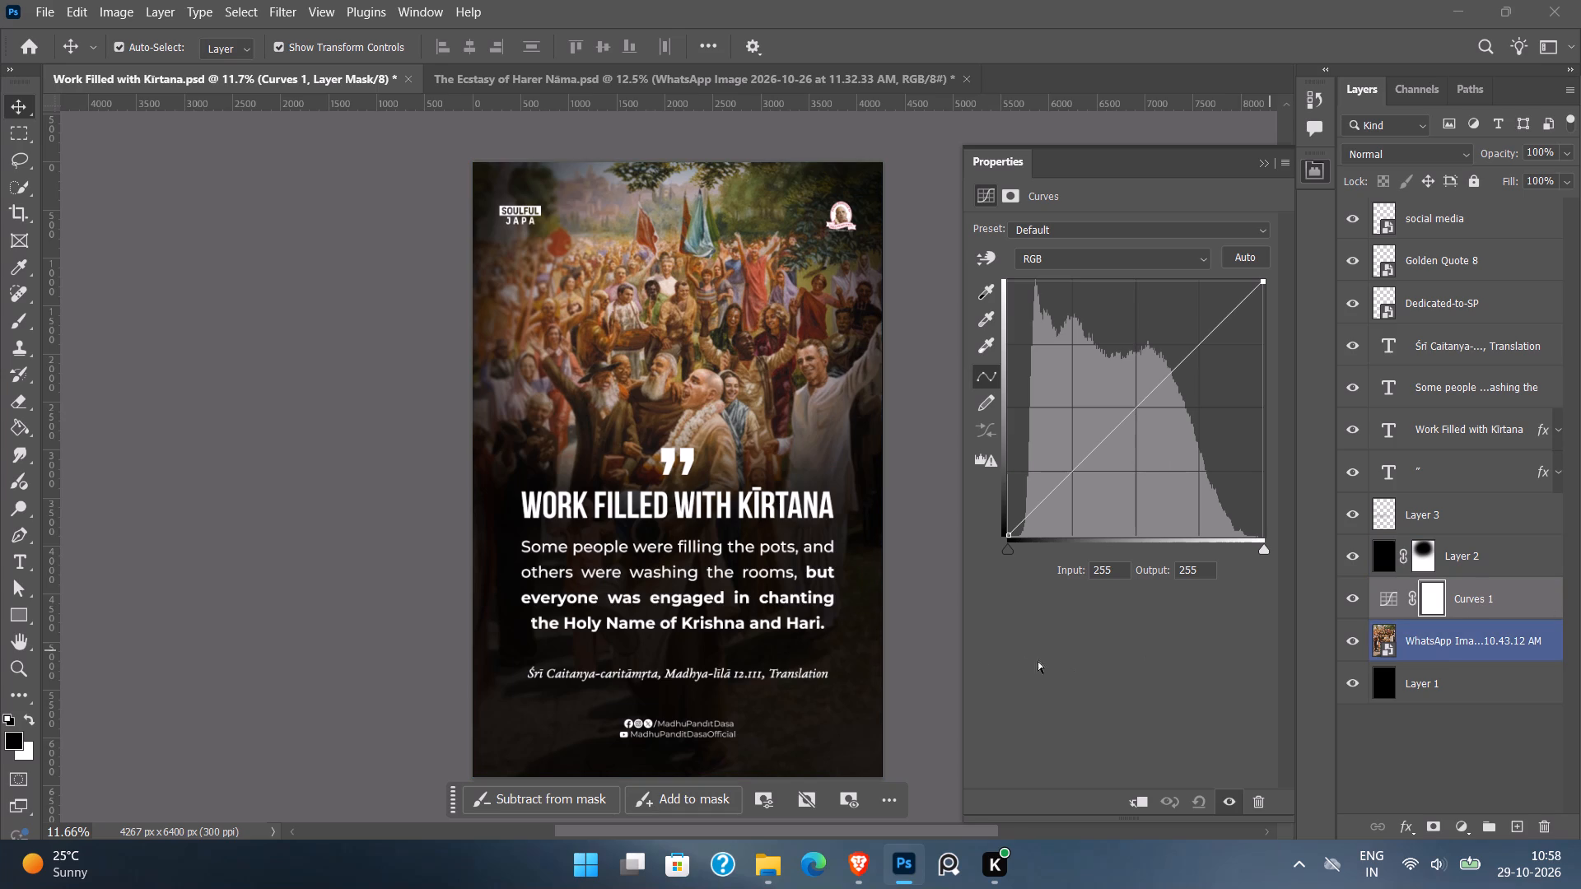
Try darker midtones with a central point on the RGB curve, settling at input 130, output 131.
left_click_drag(1128, 417, 1152, 407)
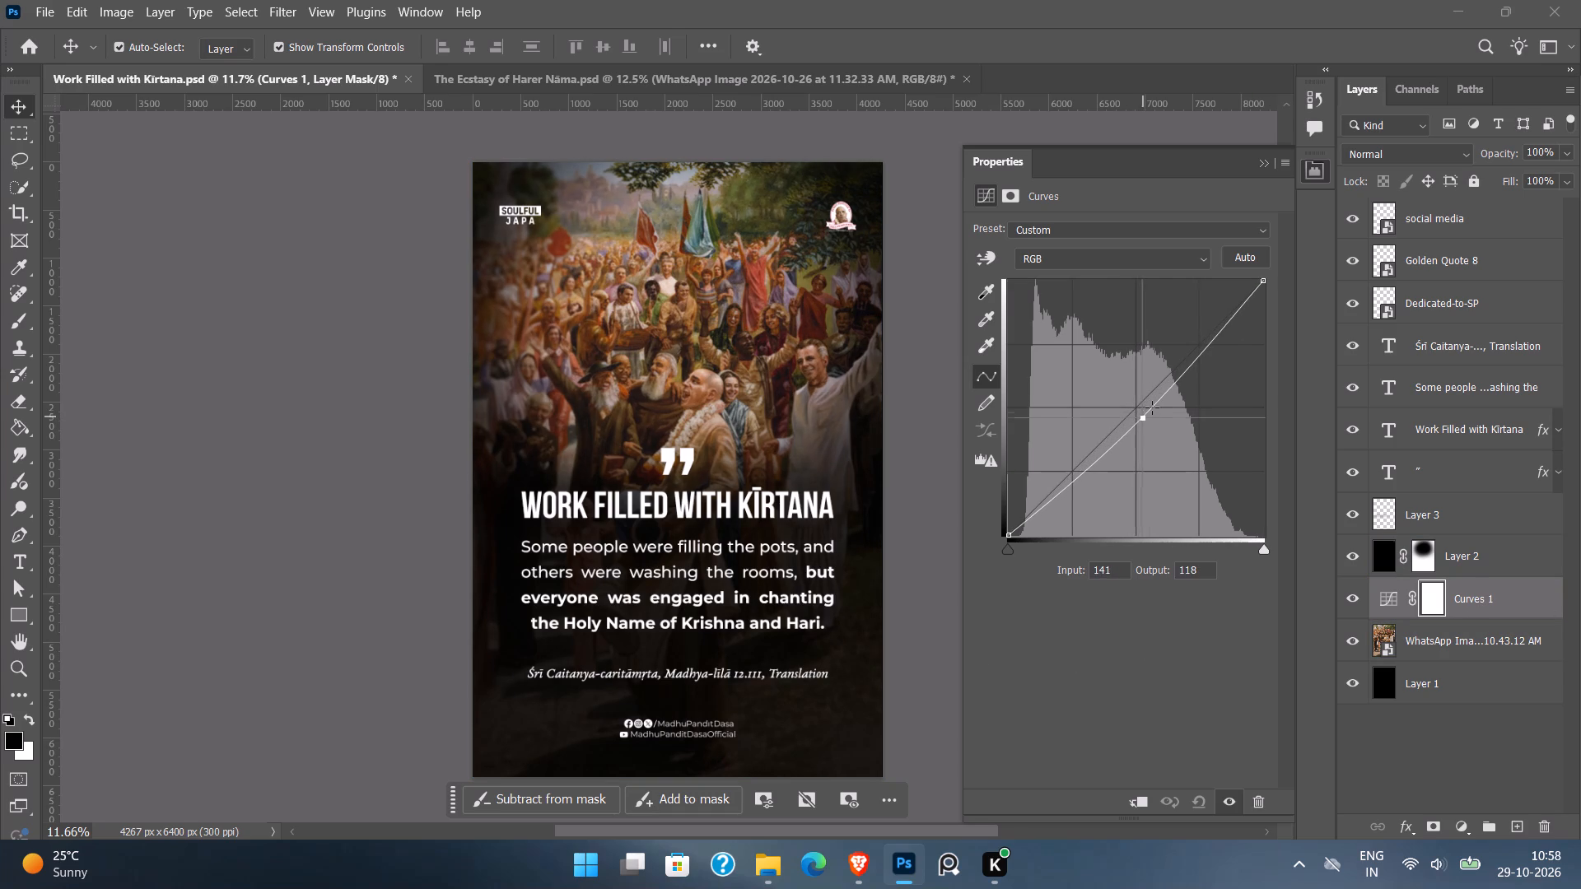
left_click_drag(1152, 407, 1169, 417)
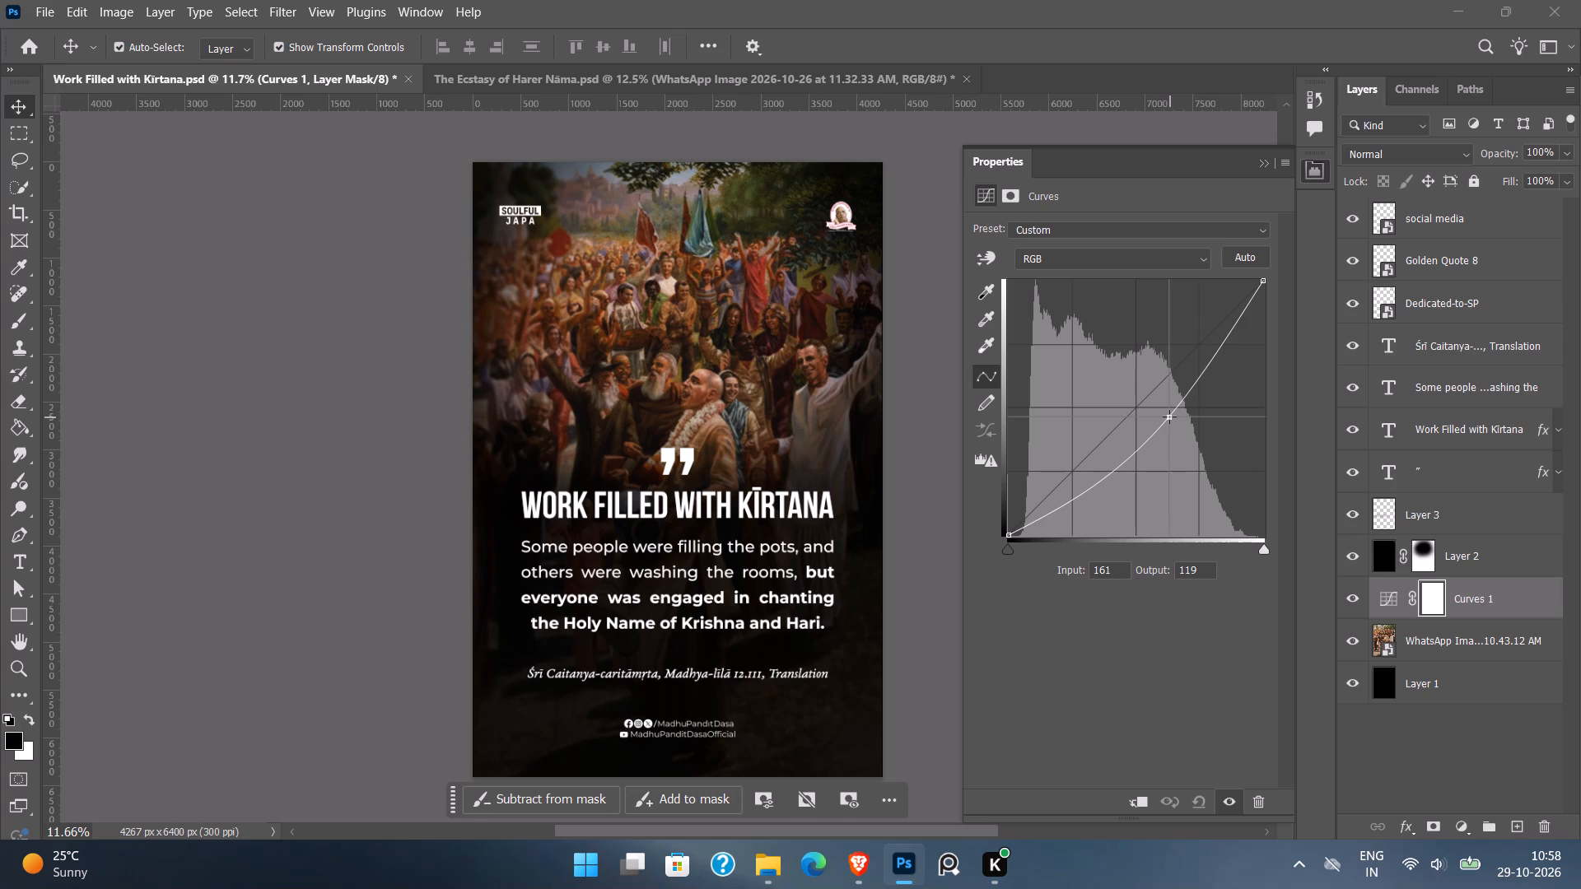
left_click_drag(1169, 417, 1155, 417)
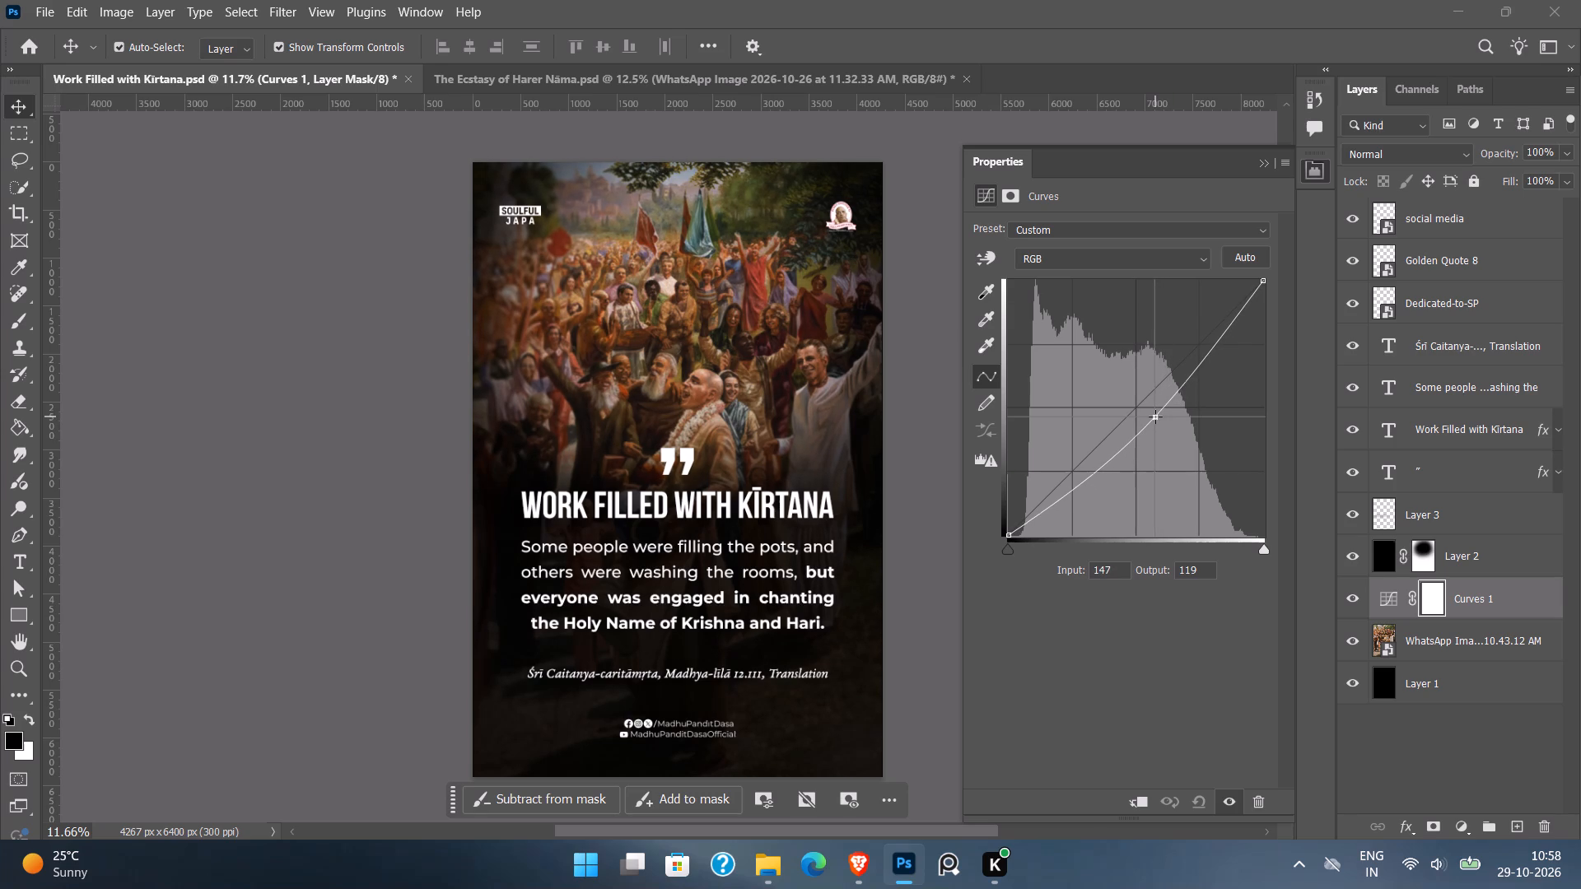
left_click_drag(1155, 417, 1151, 417)
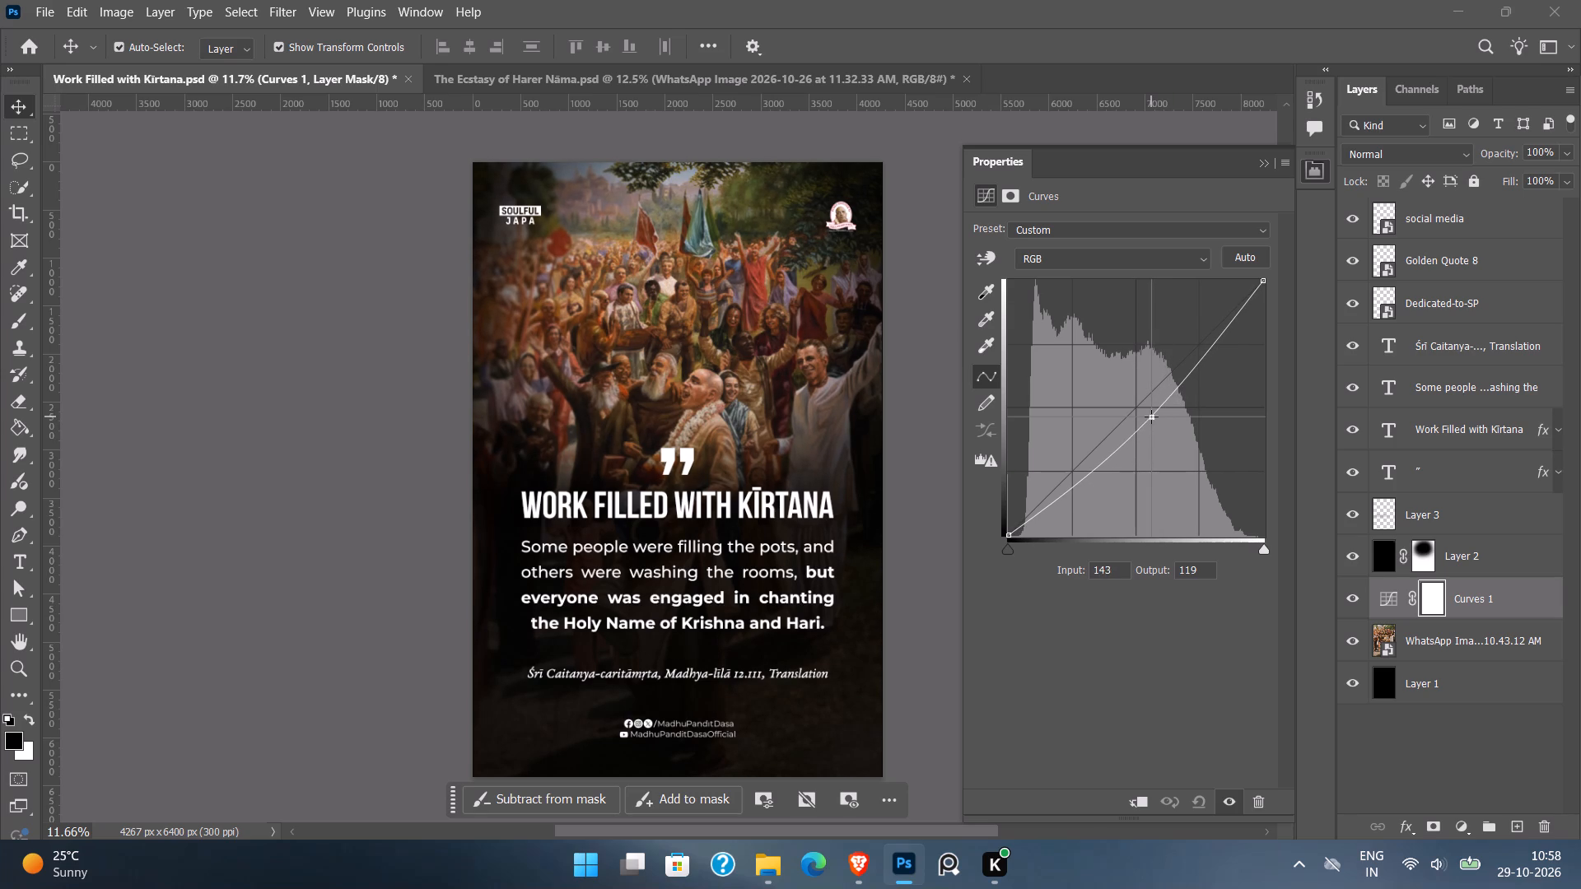
left_click_drag(1151, 417, 1157, 422)
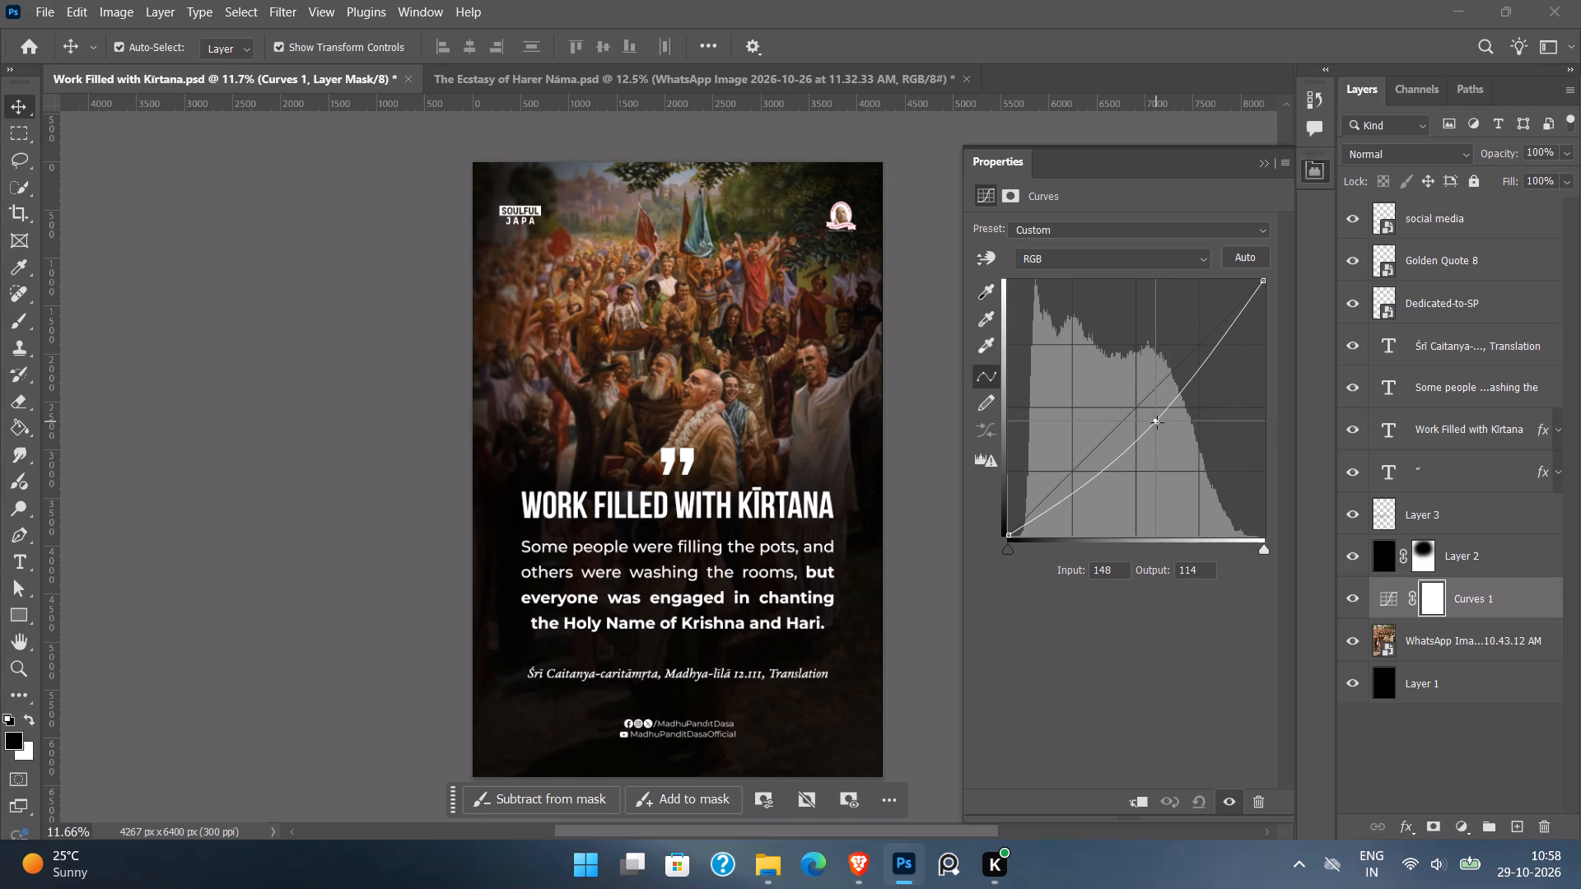
left_click_drag(1157, 422, 1162, 426)
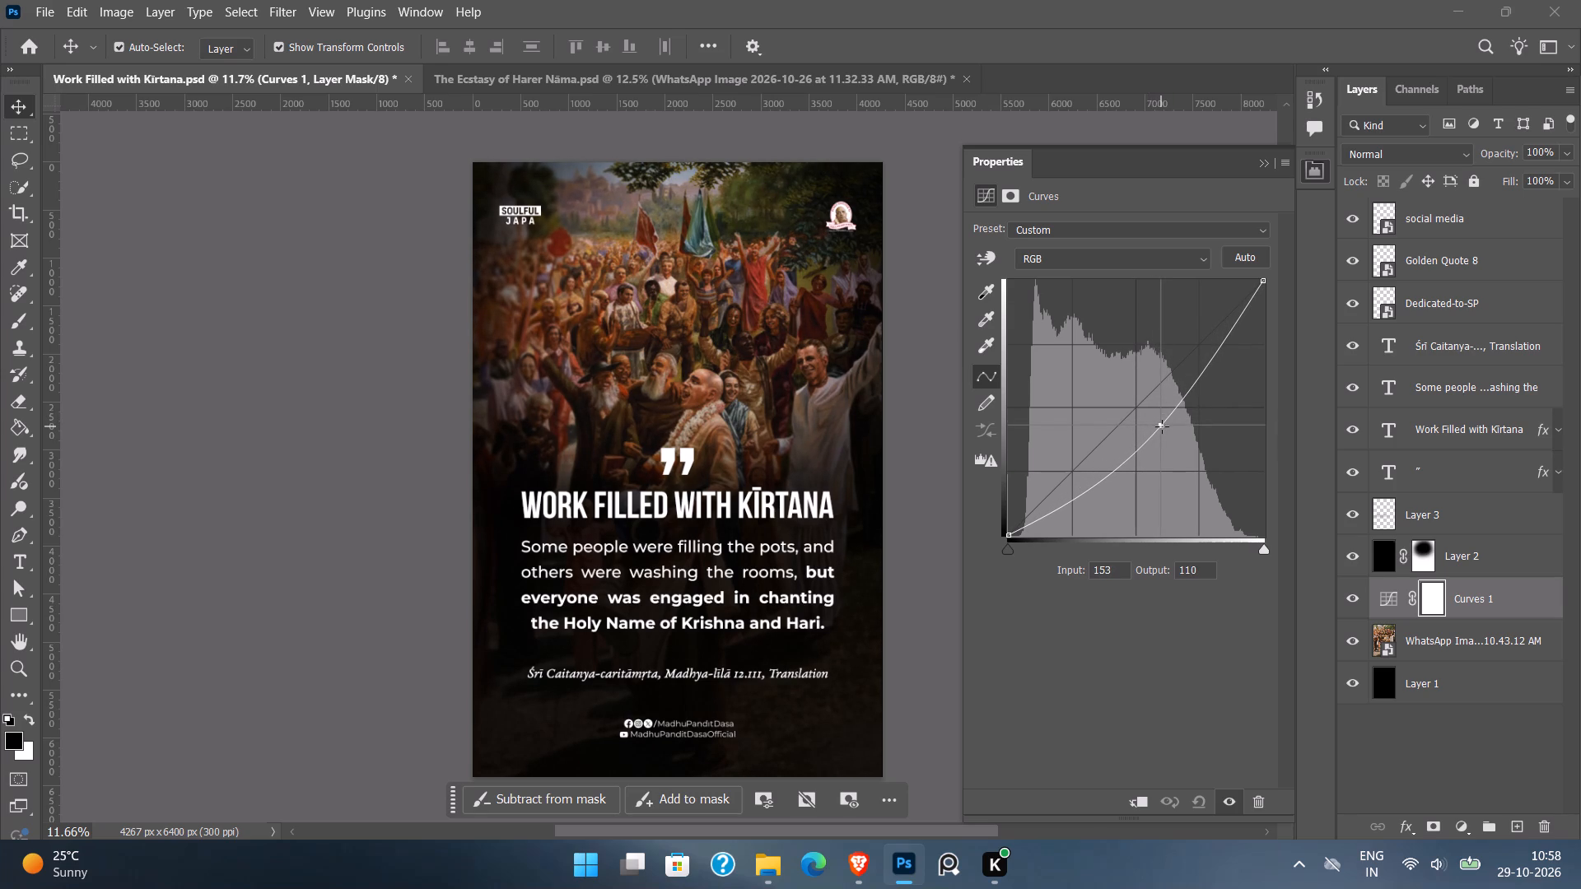
left_click_drag(1162, 426, 1164, 426)
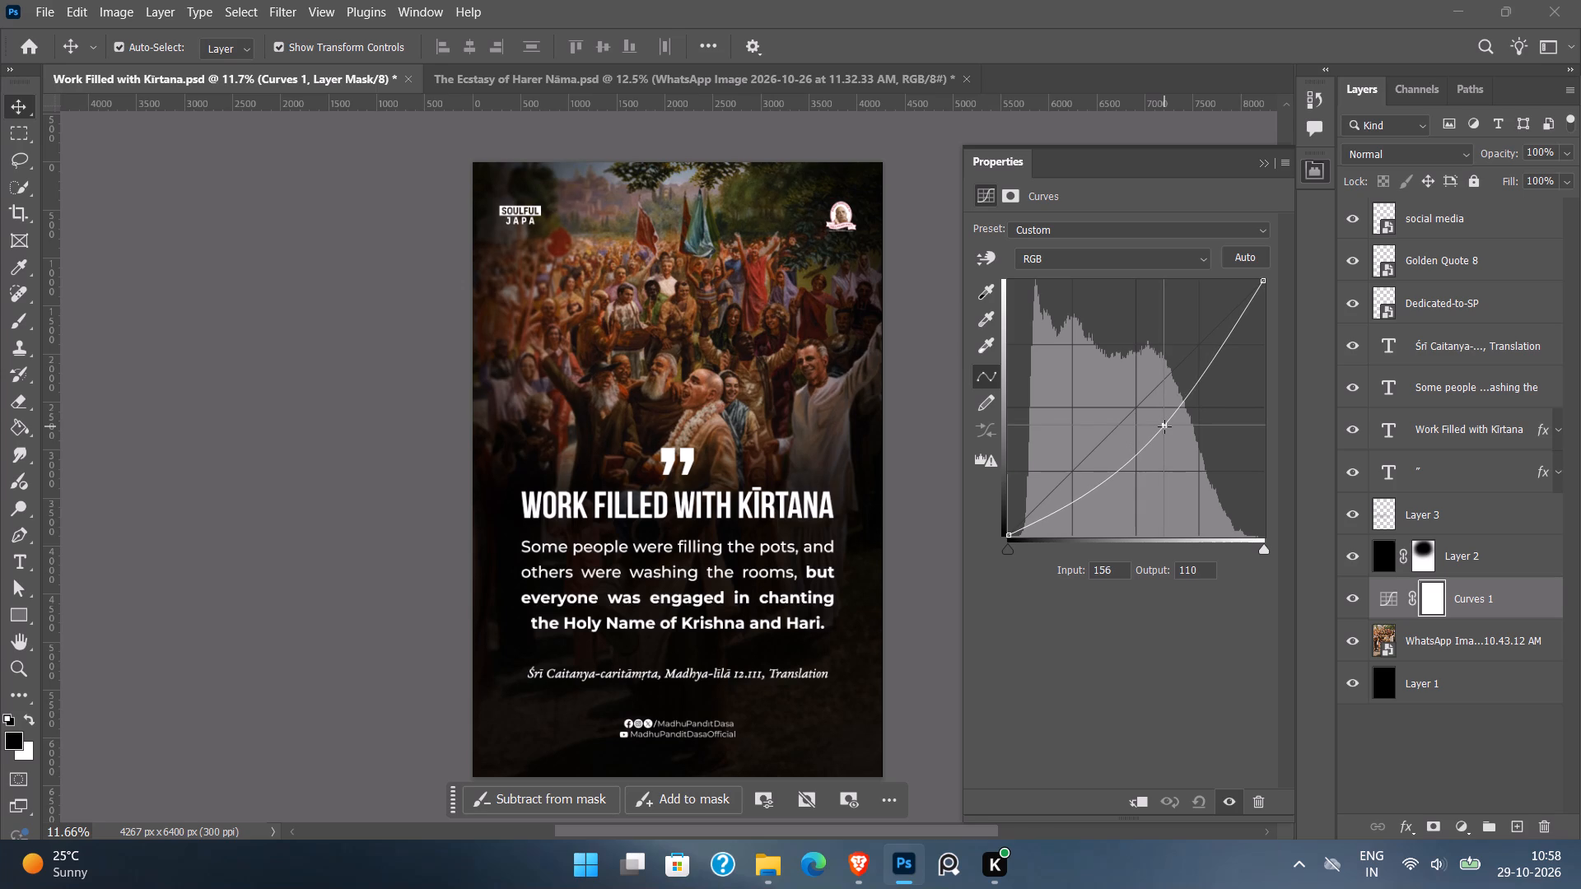
left_click_drag(1164, 426, 1158, 407)
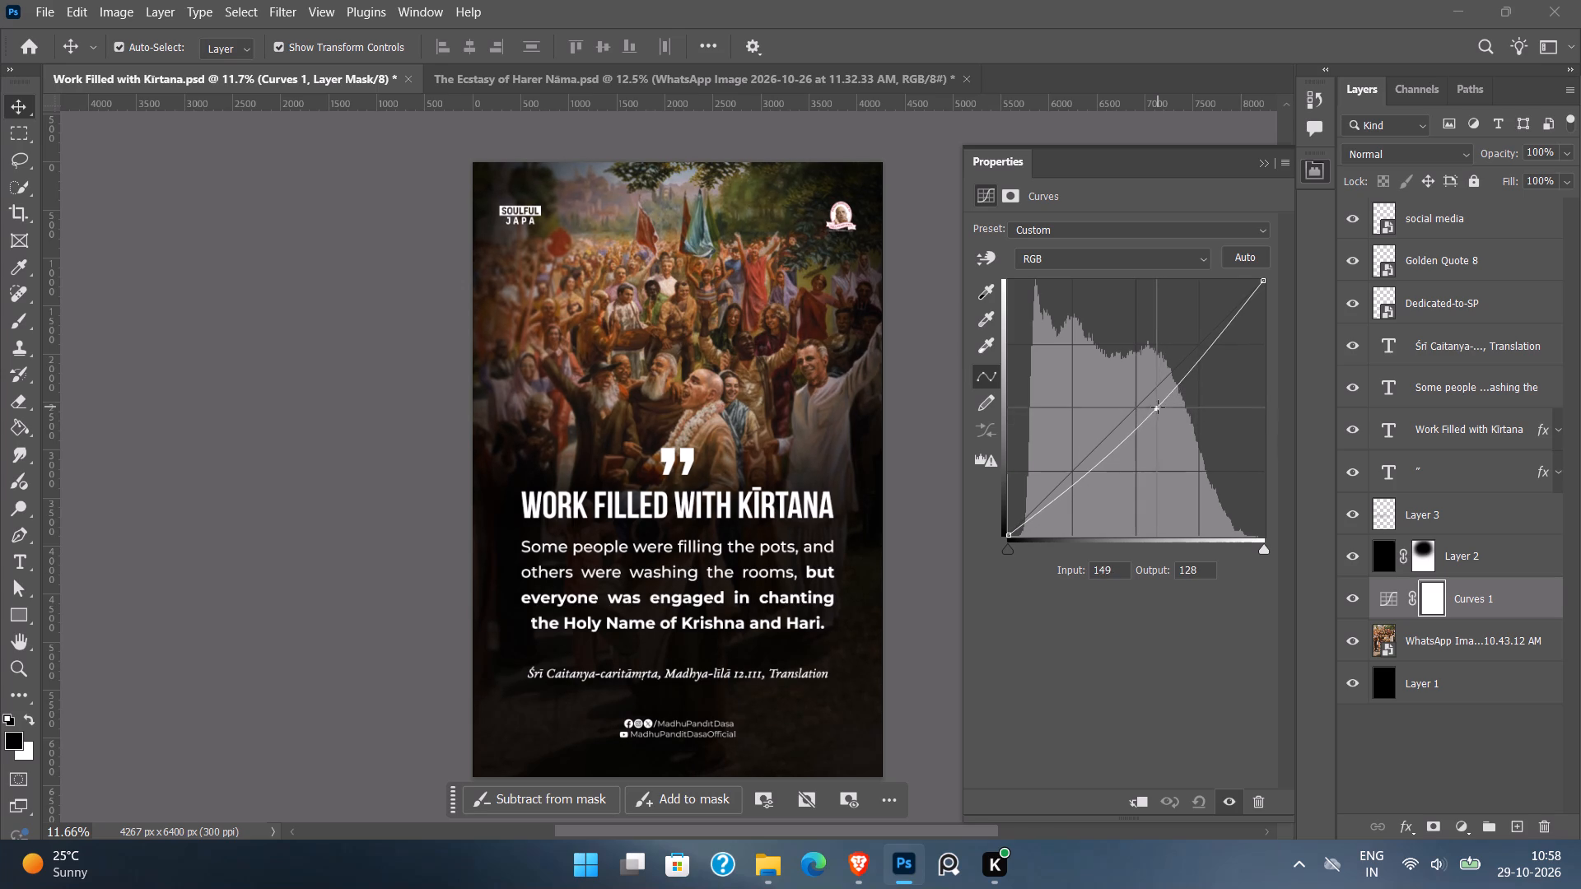
left_click_drag(1158, 407, 1148, 407)
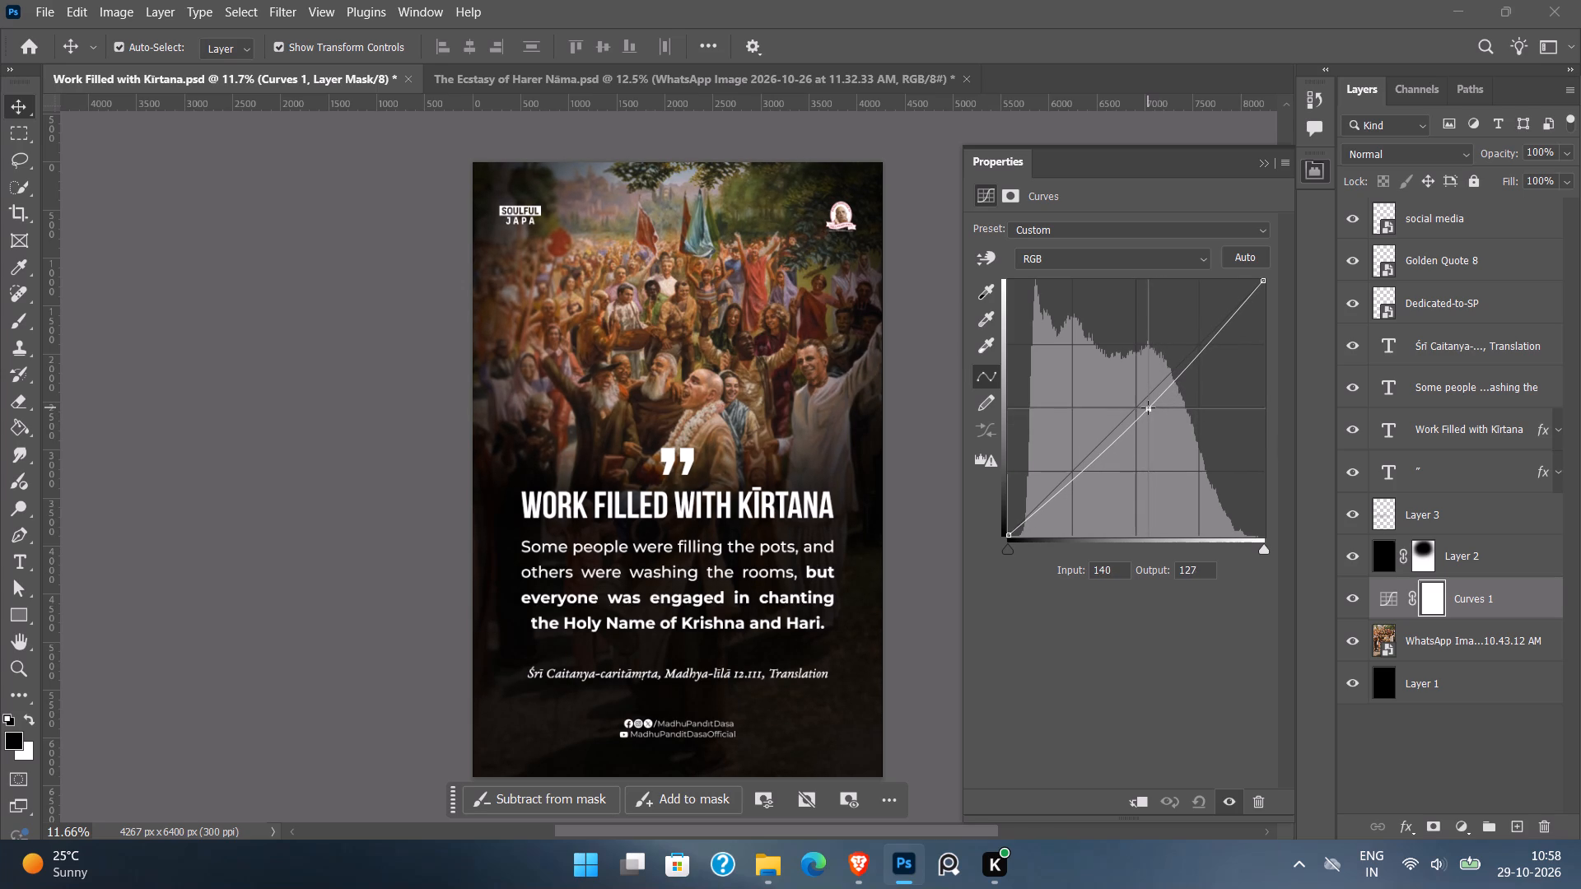
left_click_drag(1148, 407, 1152, 418)
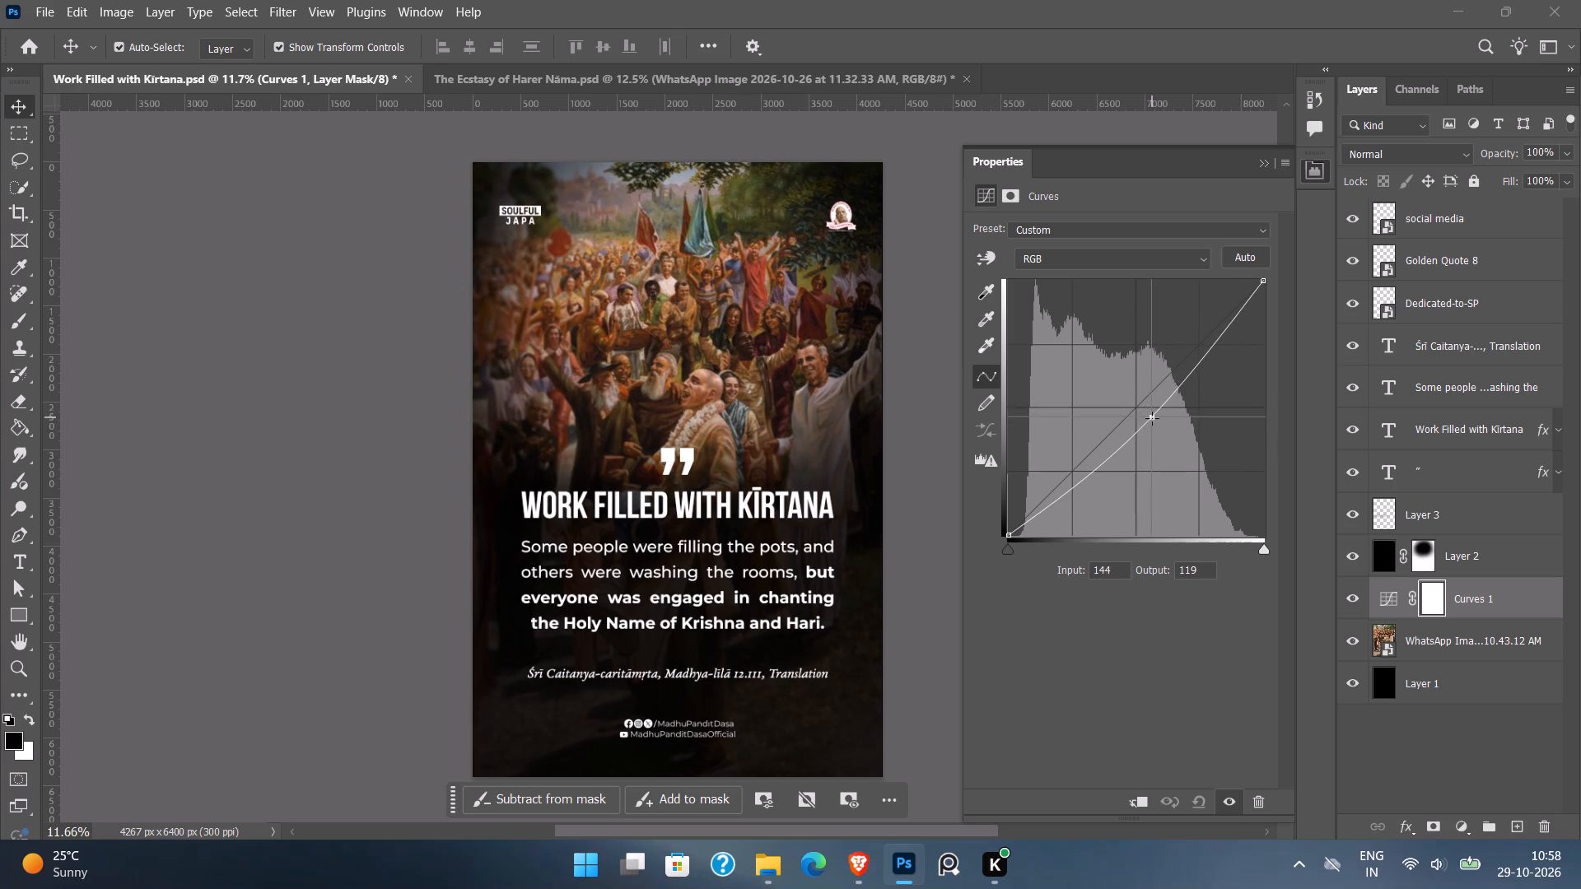
left_click_drag(1152, 418, 1154, 421)
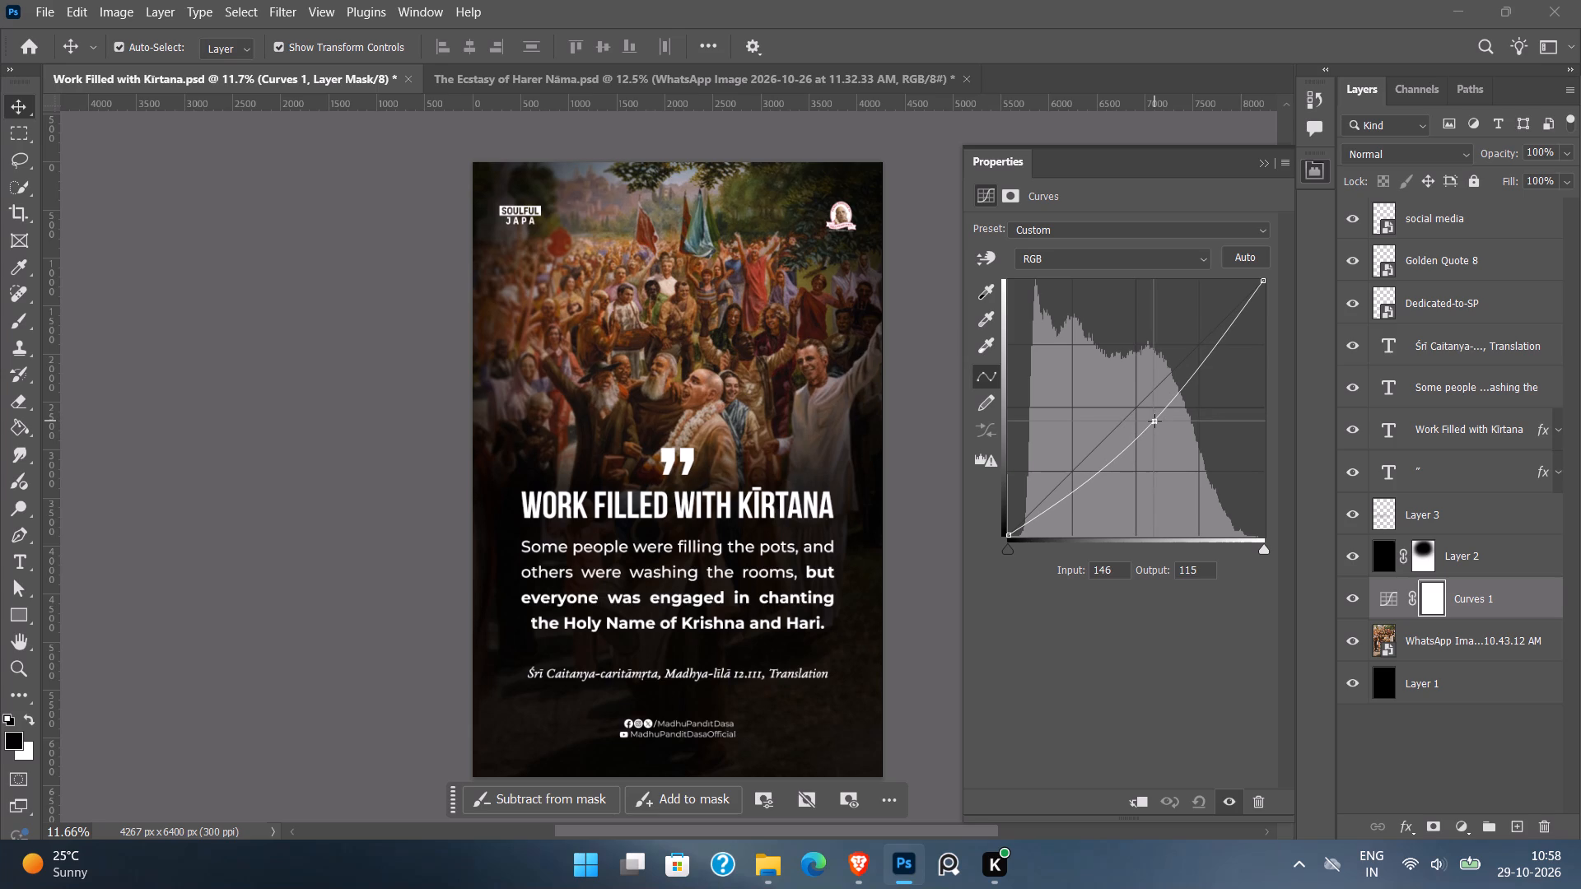
left_click_drag(1154, 421, 1159, 421)
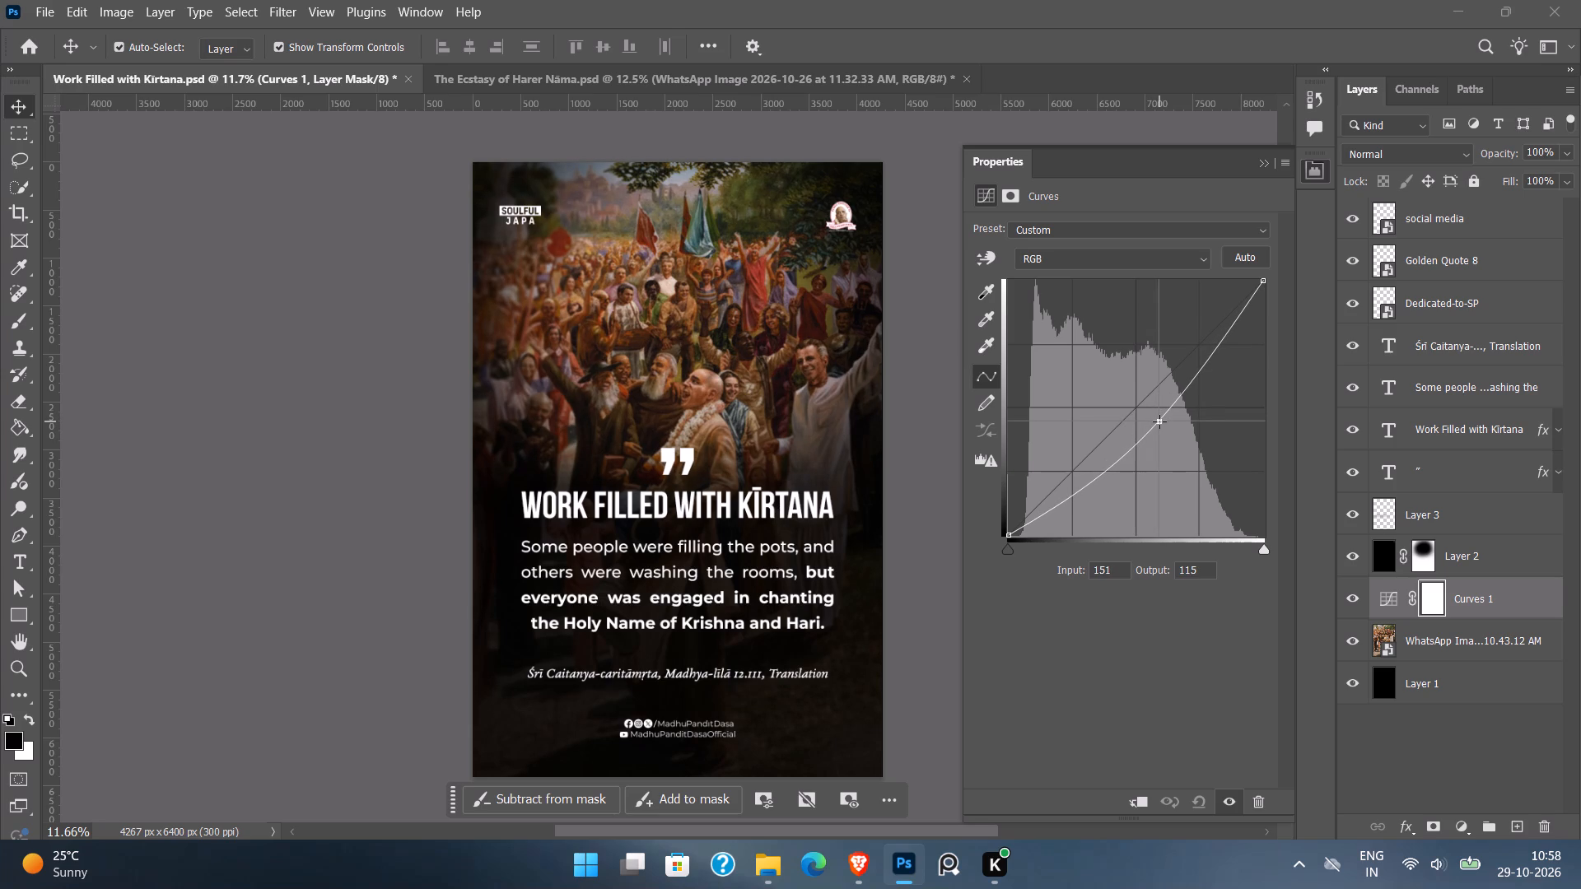
left_click_drag(1159, 421, 1174, 422)
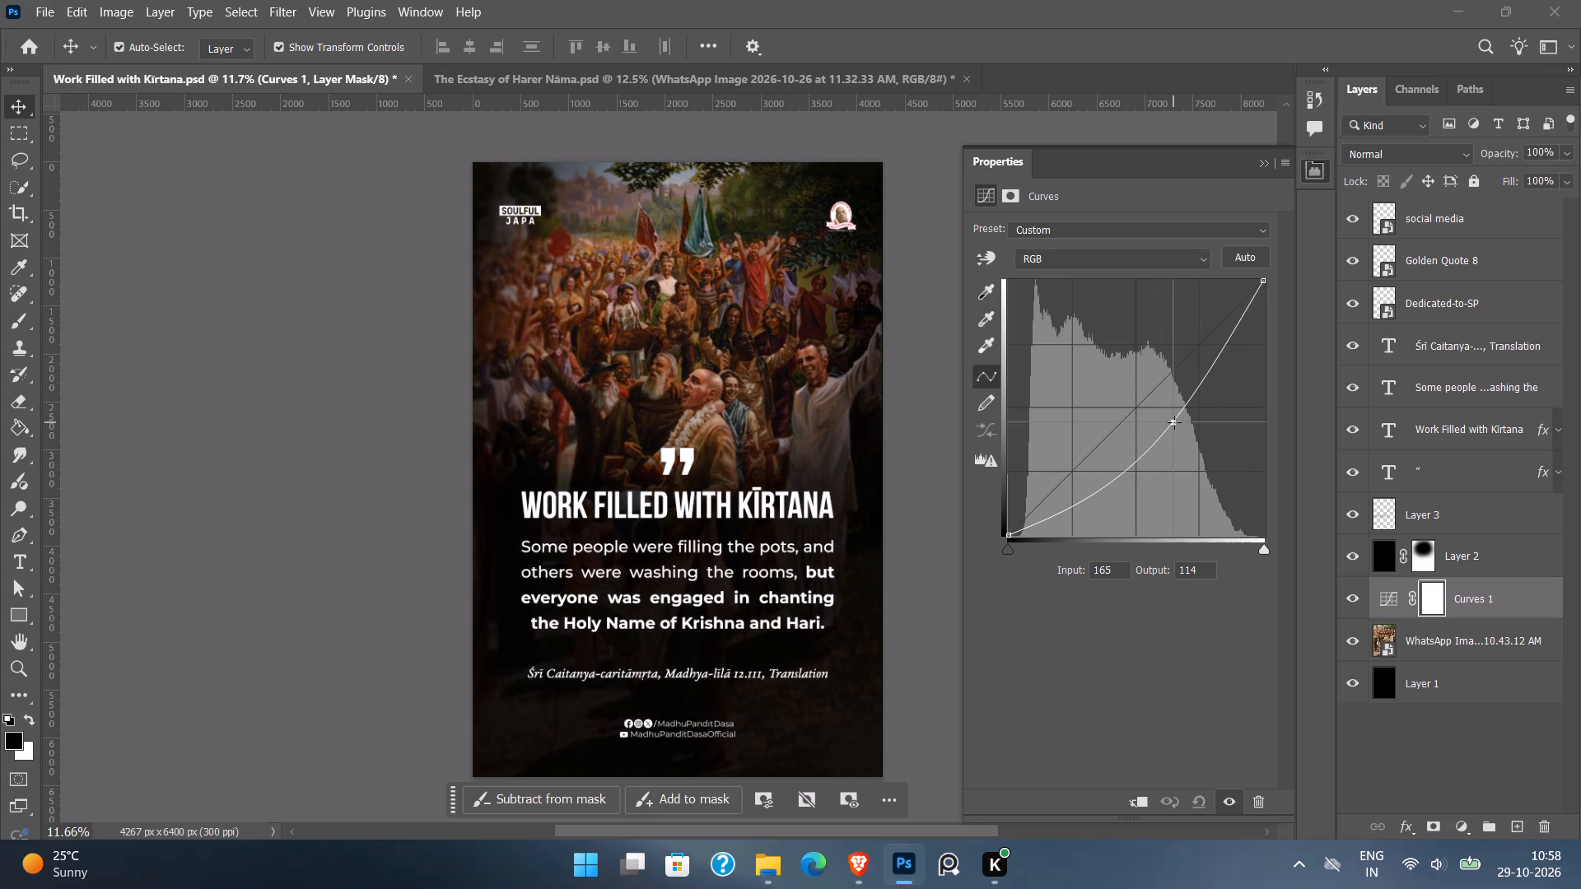
left_click_drag(1174, 422, 1173, 422)
left_click_drag(1173, 422, 1146, 402)
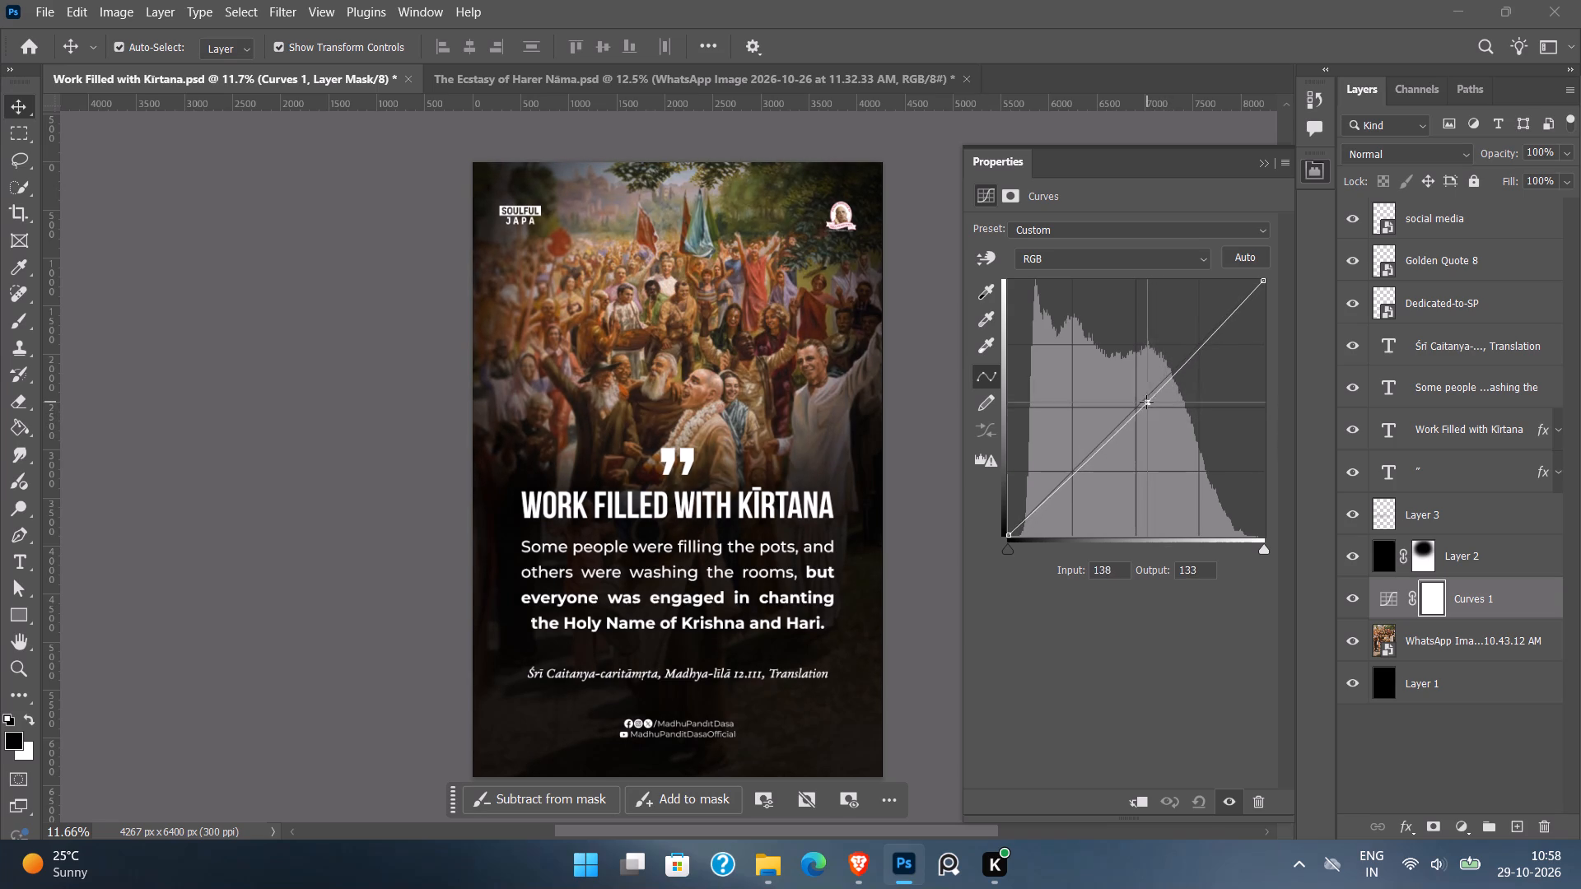
left_click_drag(1146, 402, 1139, 403)
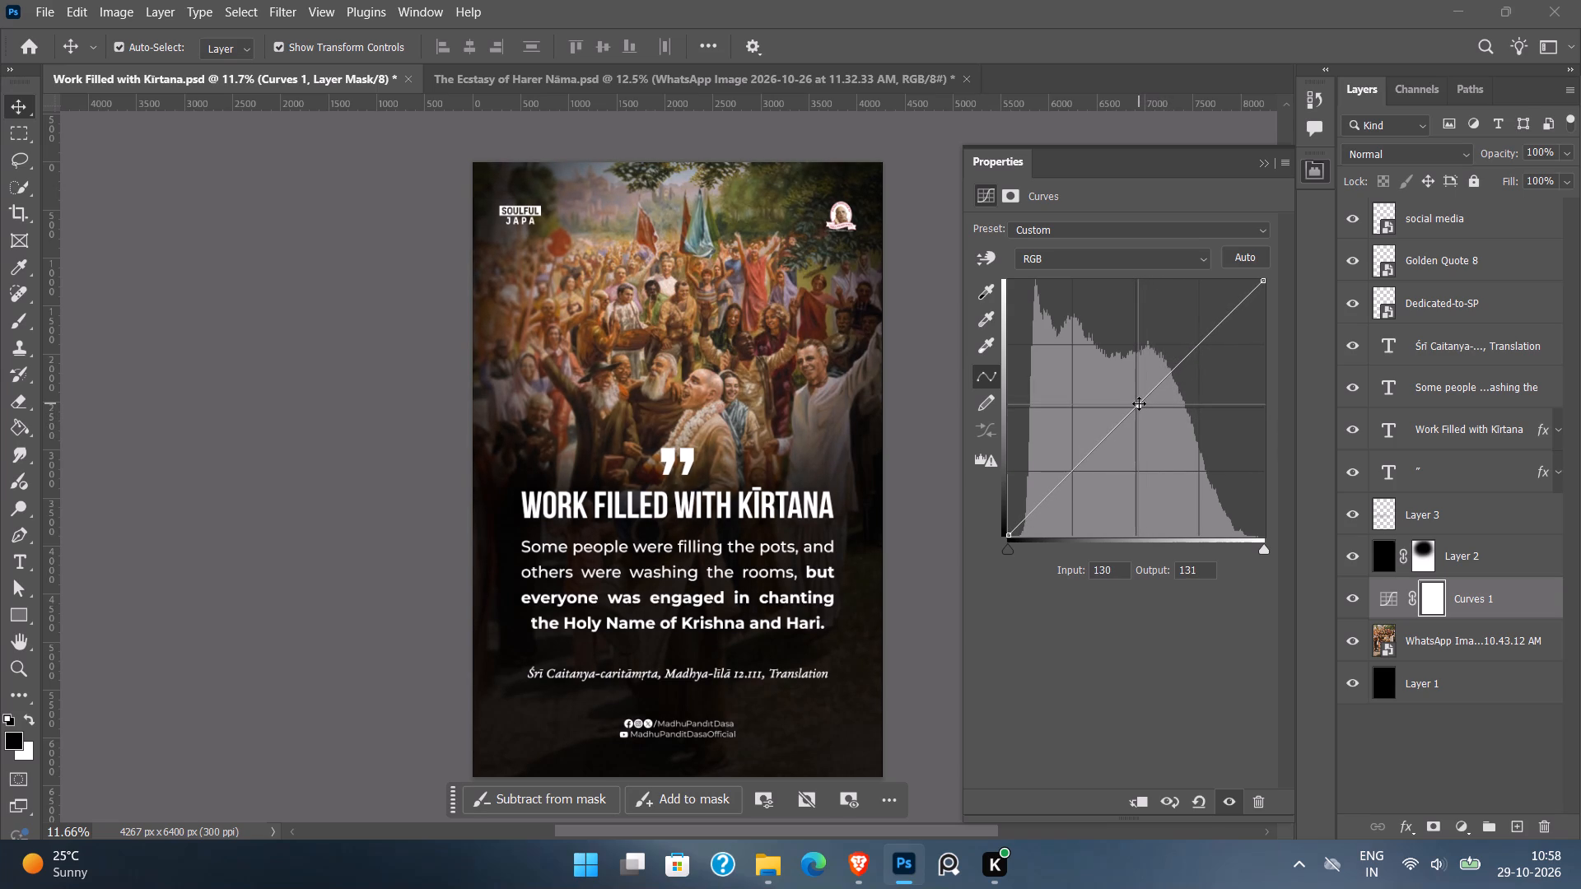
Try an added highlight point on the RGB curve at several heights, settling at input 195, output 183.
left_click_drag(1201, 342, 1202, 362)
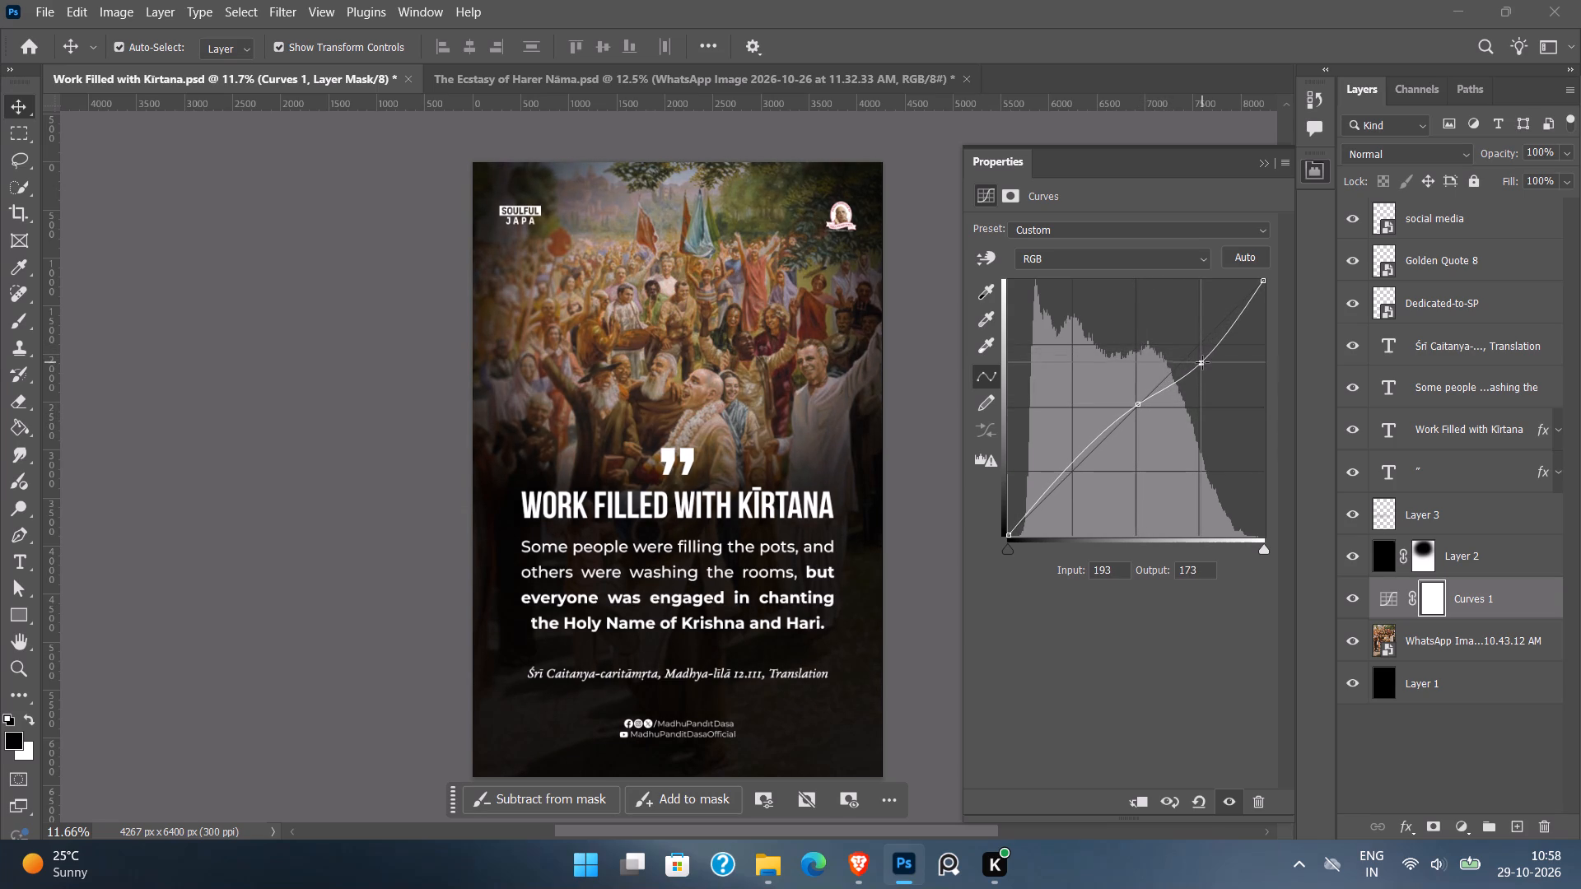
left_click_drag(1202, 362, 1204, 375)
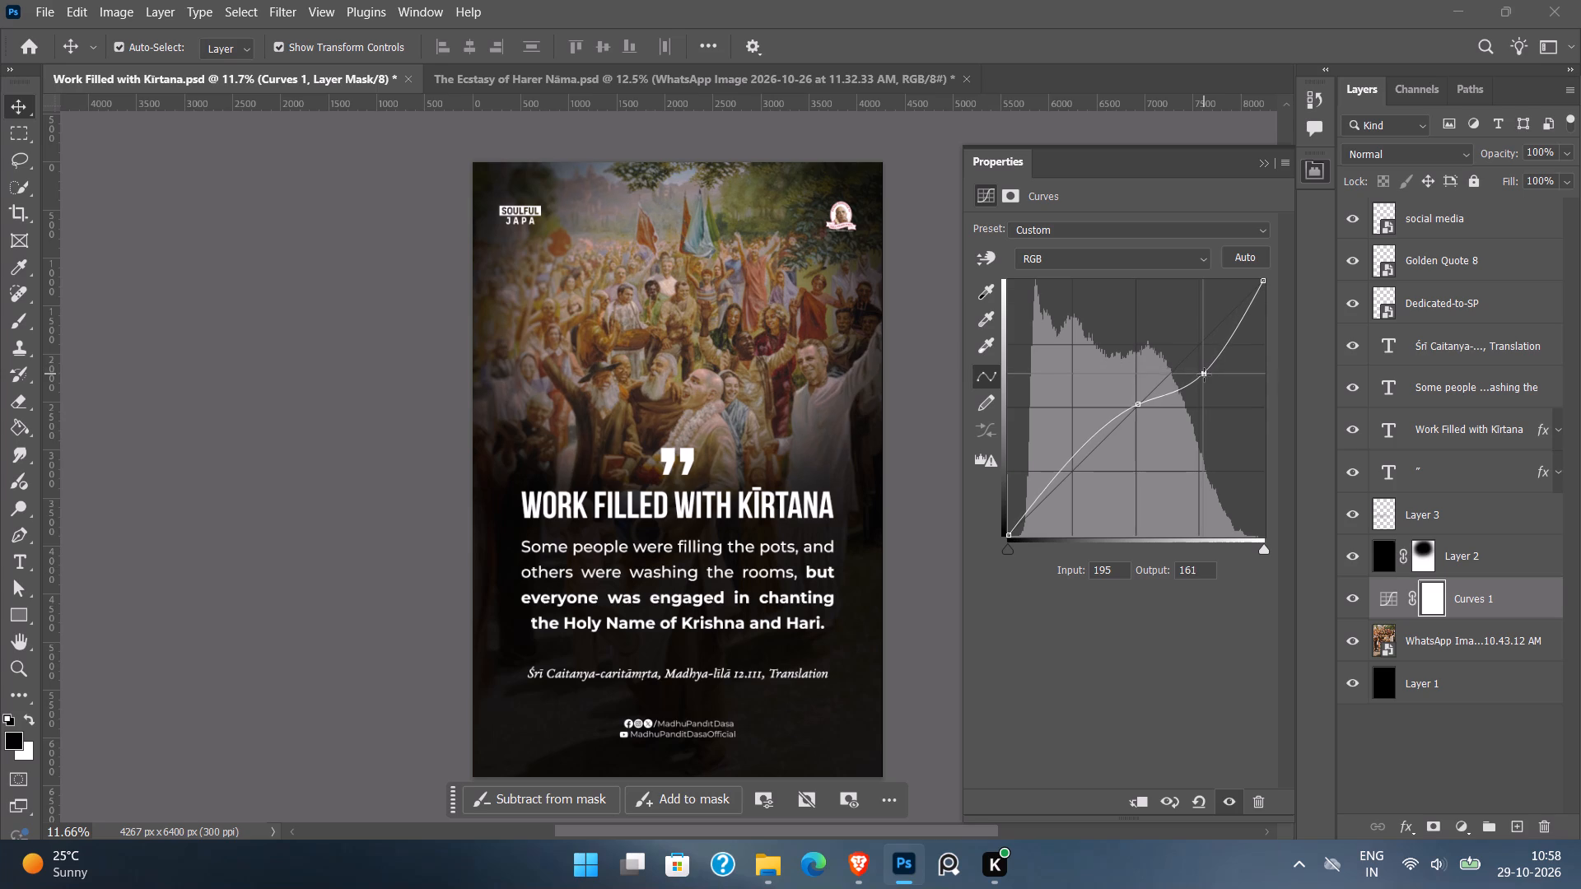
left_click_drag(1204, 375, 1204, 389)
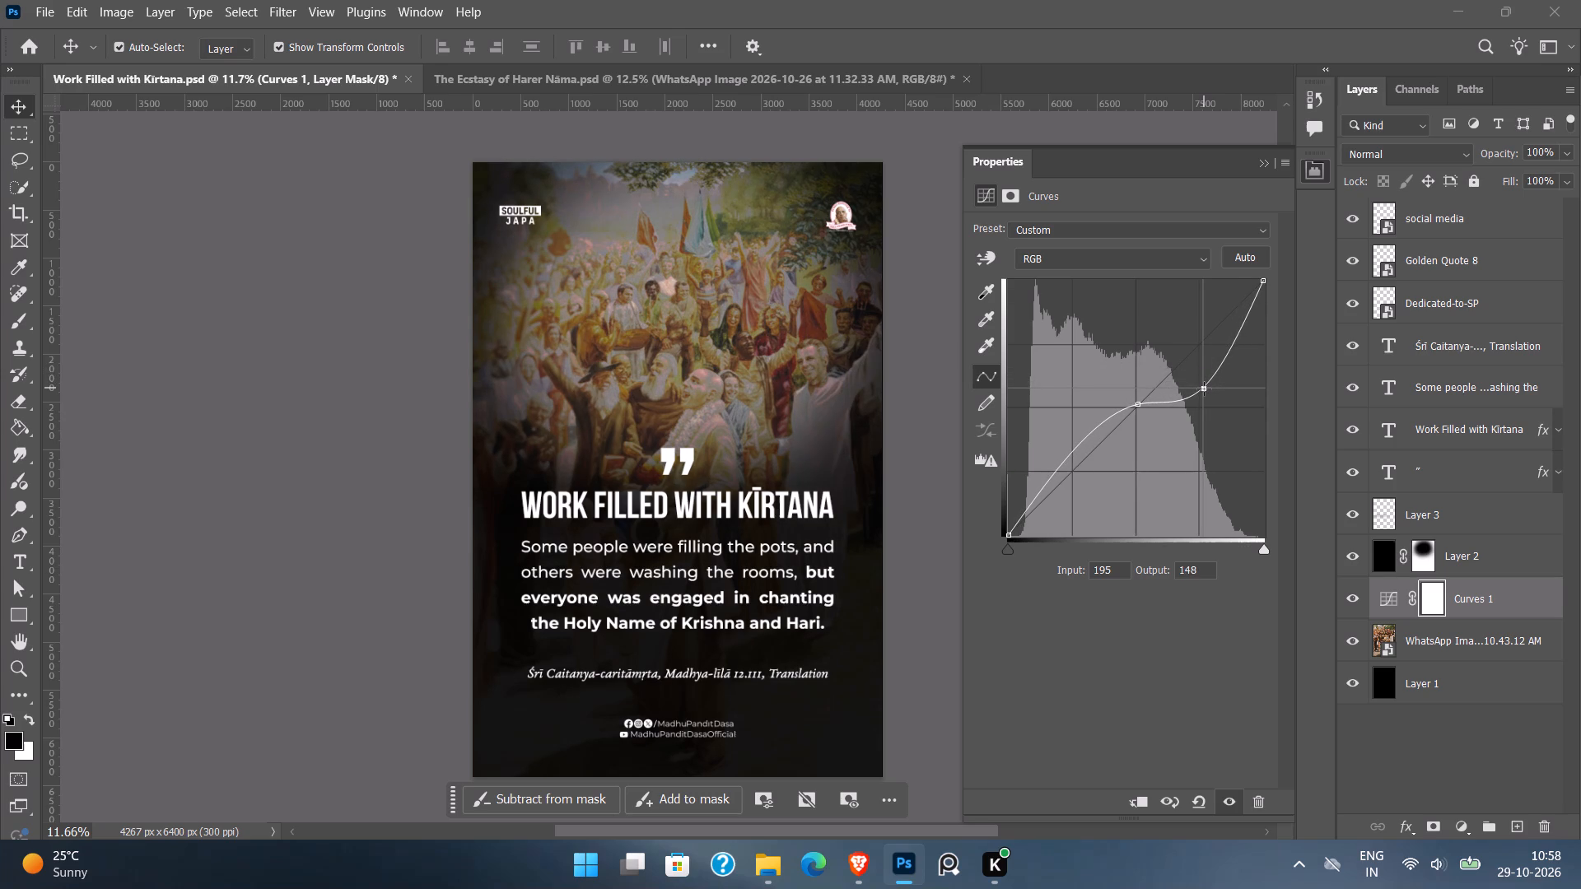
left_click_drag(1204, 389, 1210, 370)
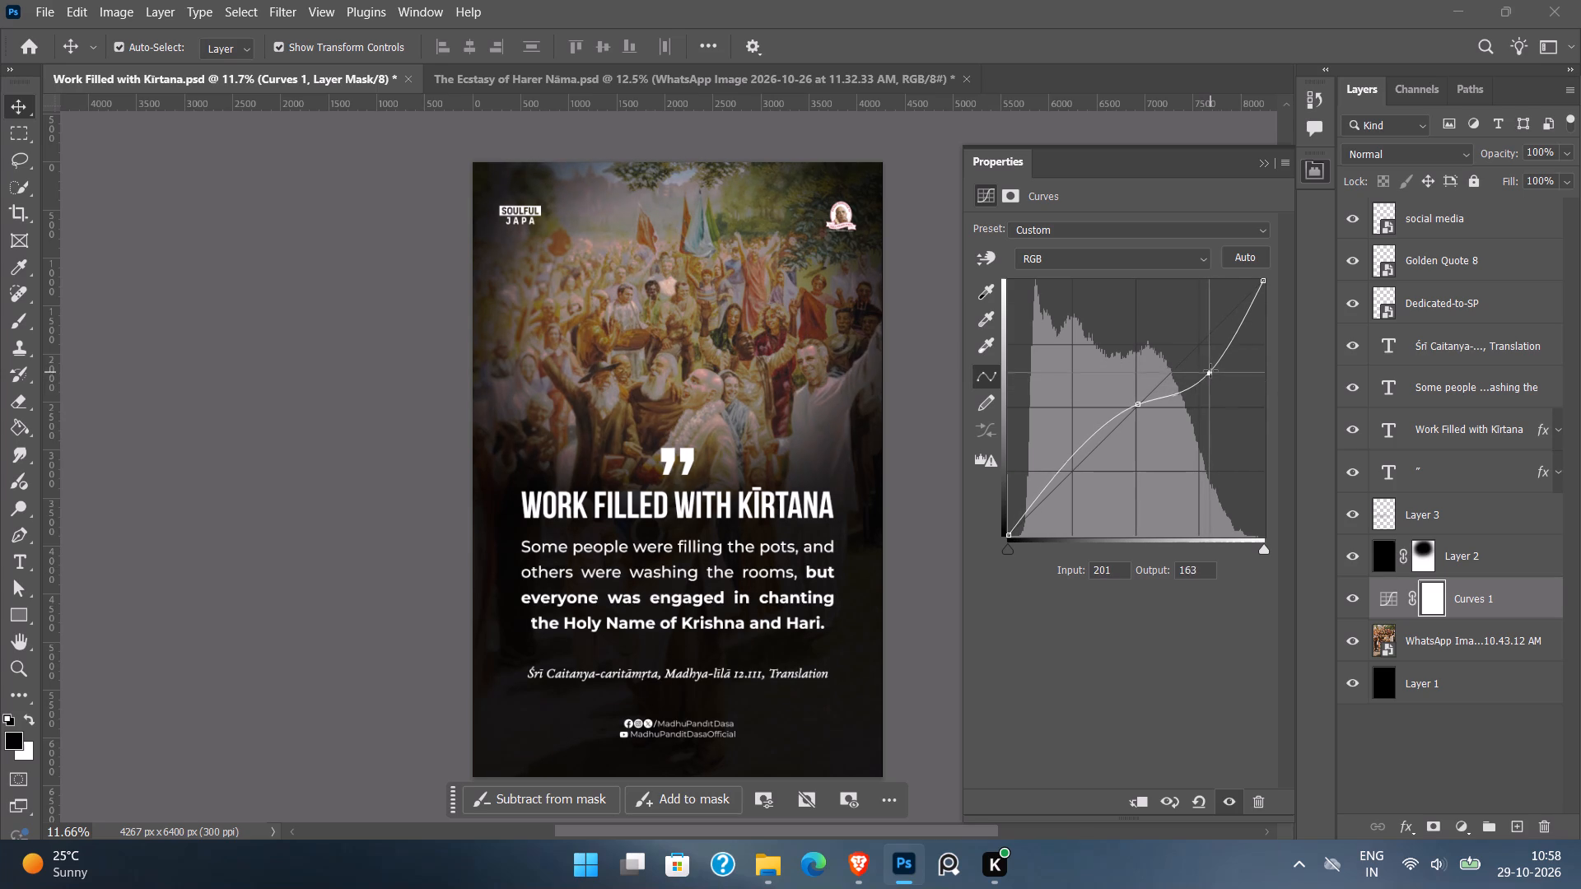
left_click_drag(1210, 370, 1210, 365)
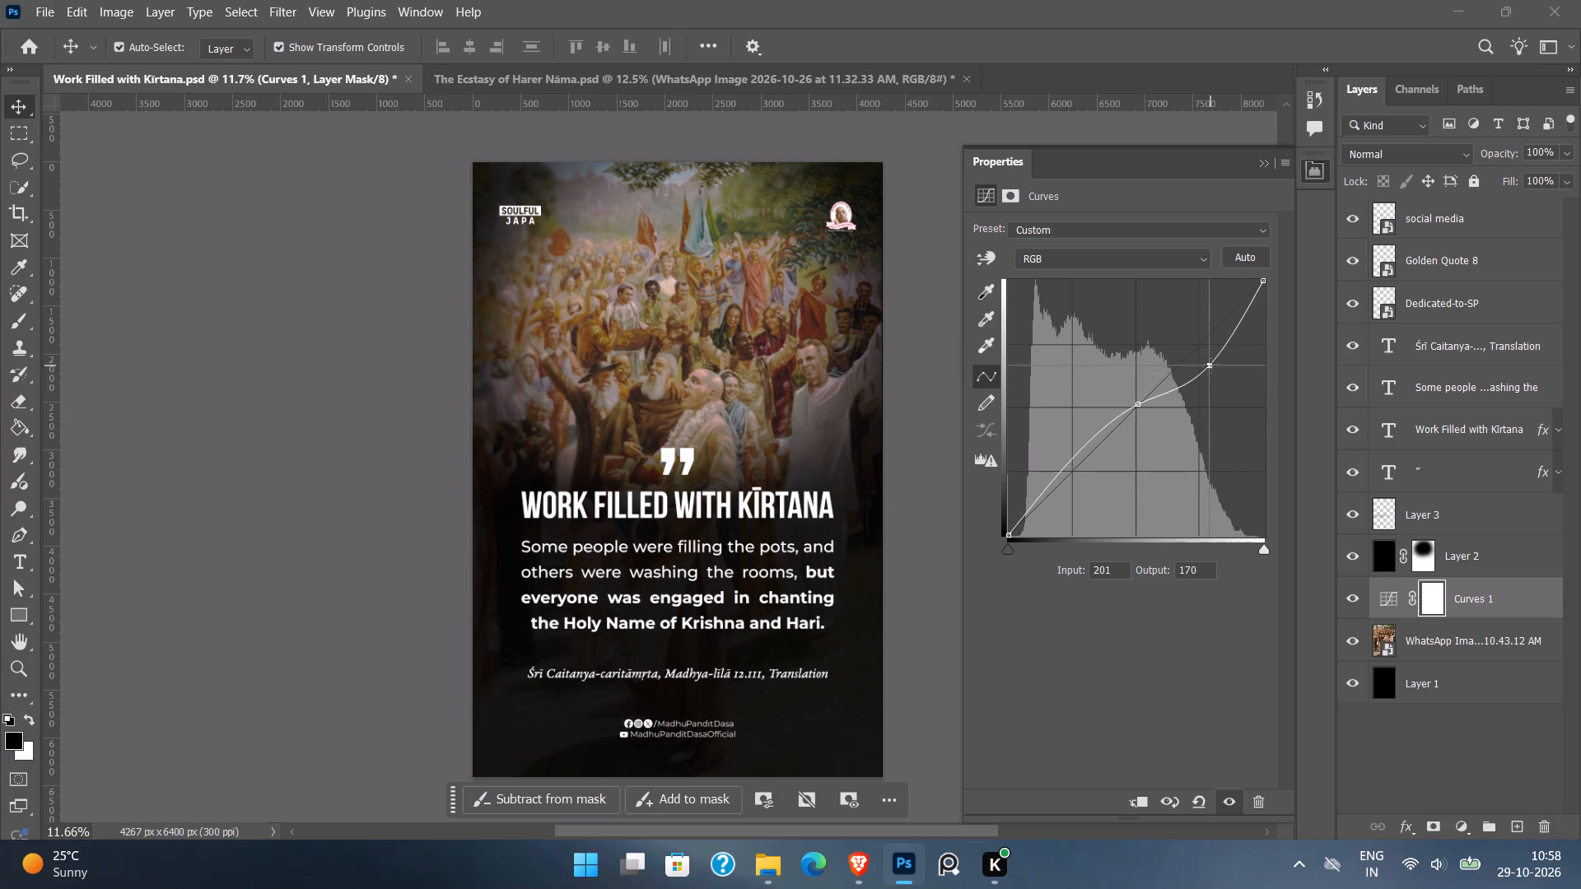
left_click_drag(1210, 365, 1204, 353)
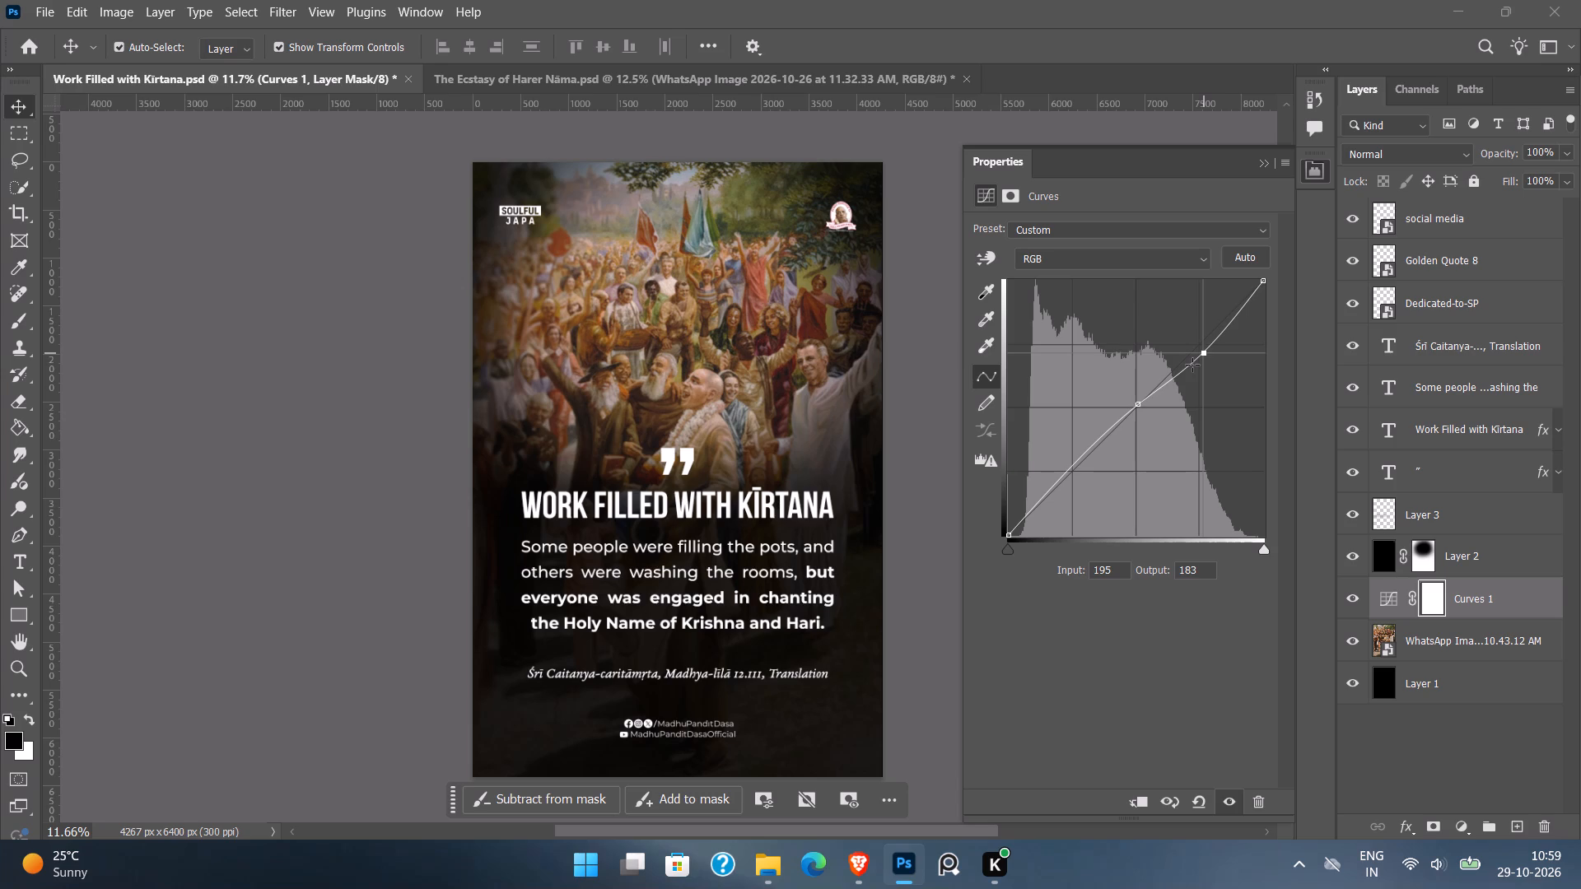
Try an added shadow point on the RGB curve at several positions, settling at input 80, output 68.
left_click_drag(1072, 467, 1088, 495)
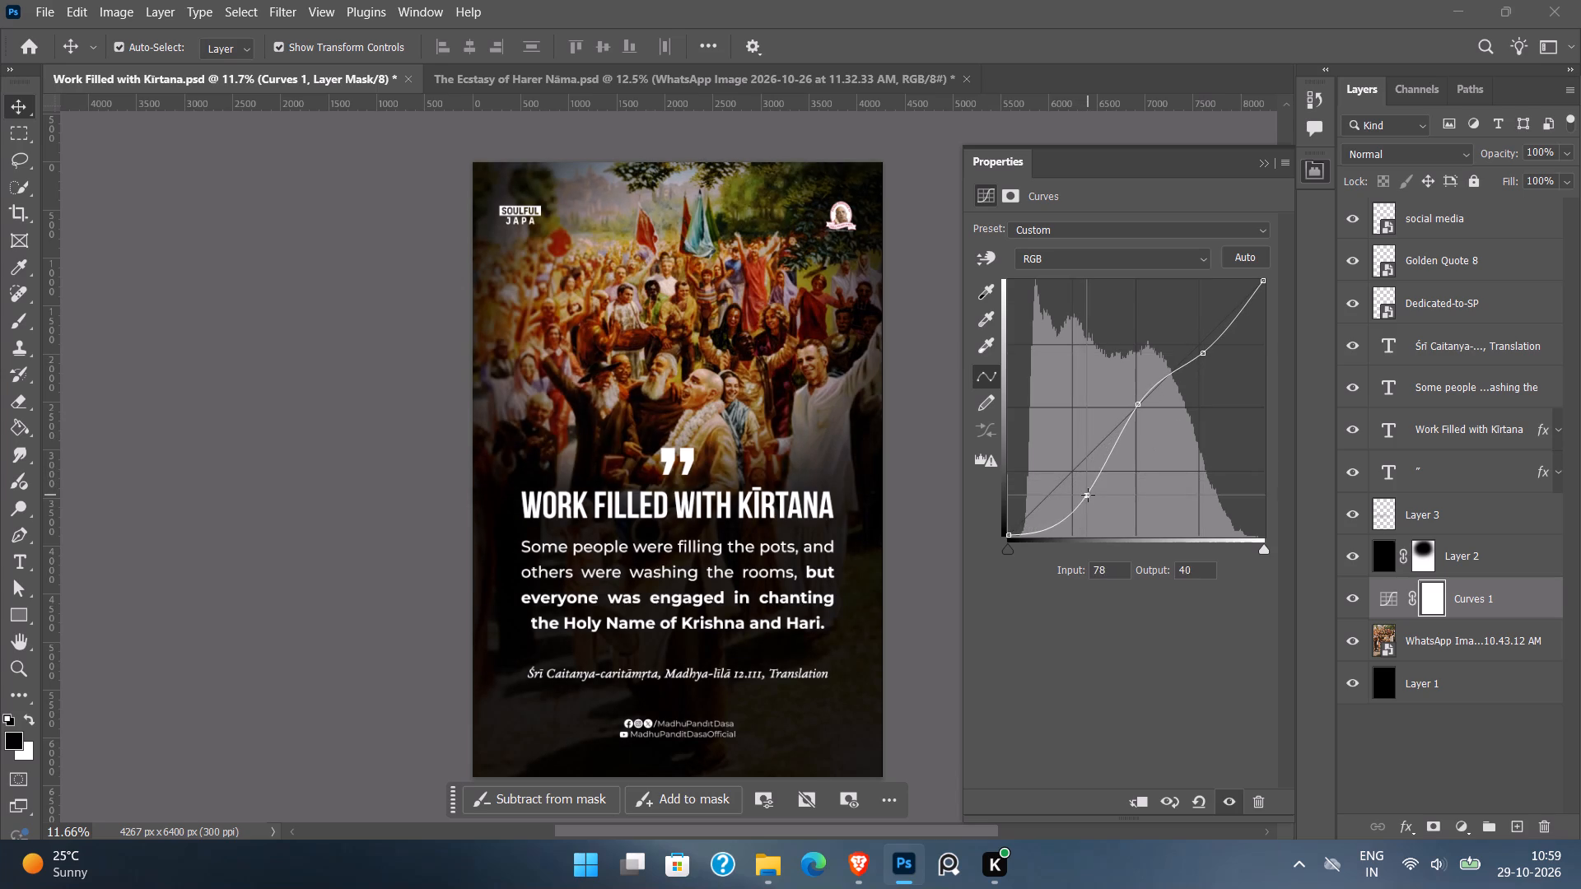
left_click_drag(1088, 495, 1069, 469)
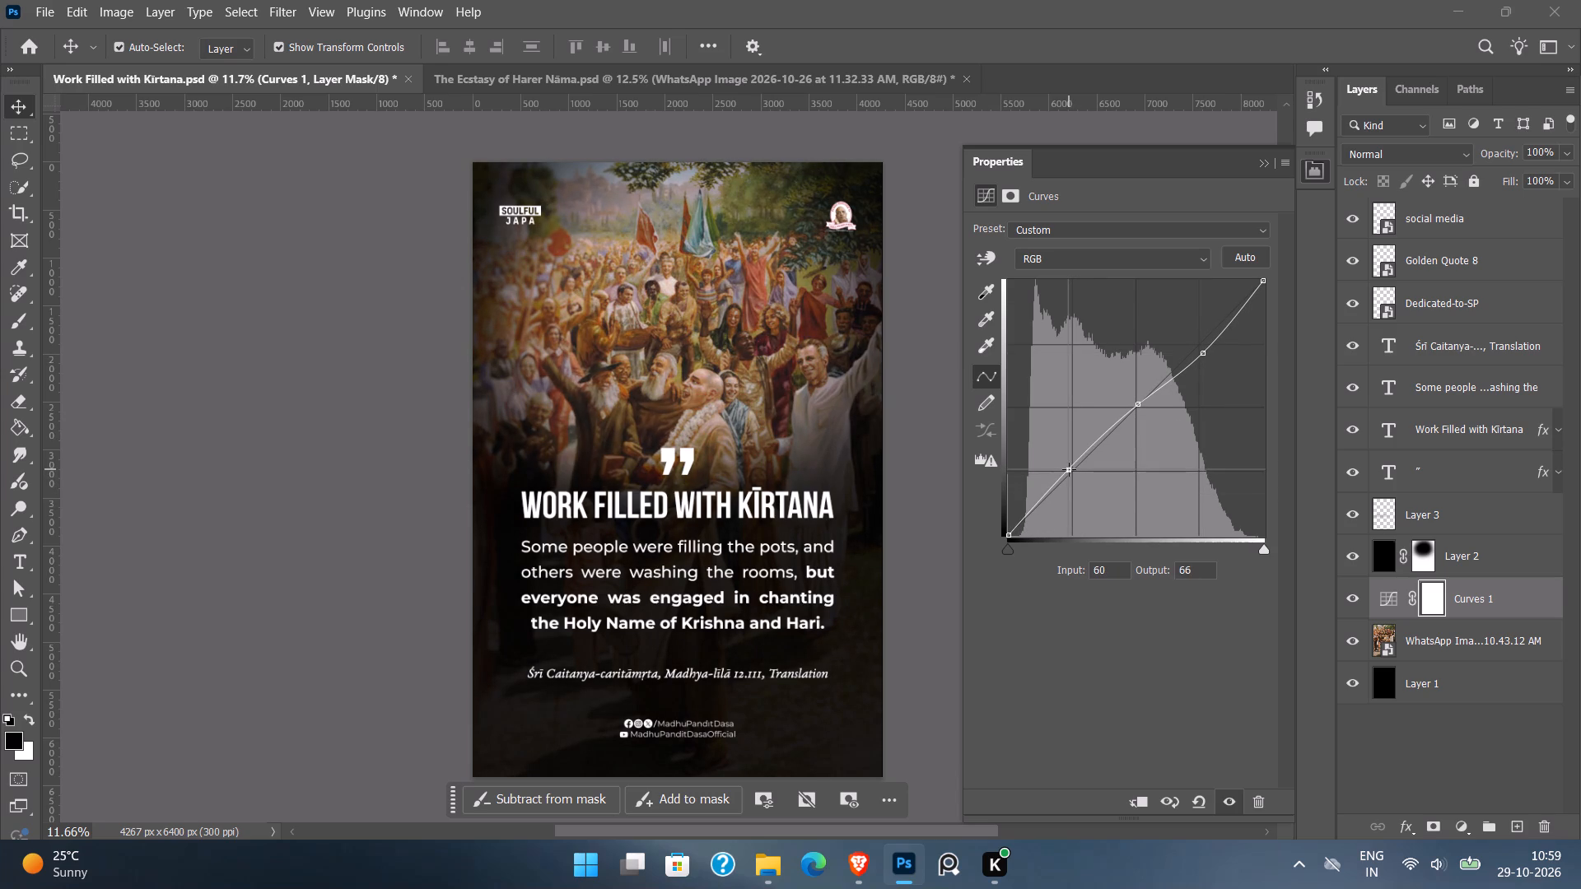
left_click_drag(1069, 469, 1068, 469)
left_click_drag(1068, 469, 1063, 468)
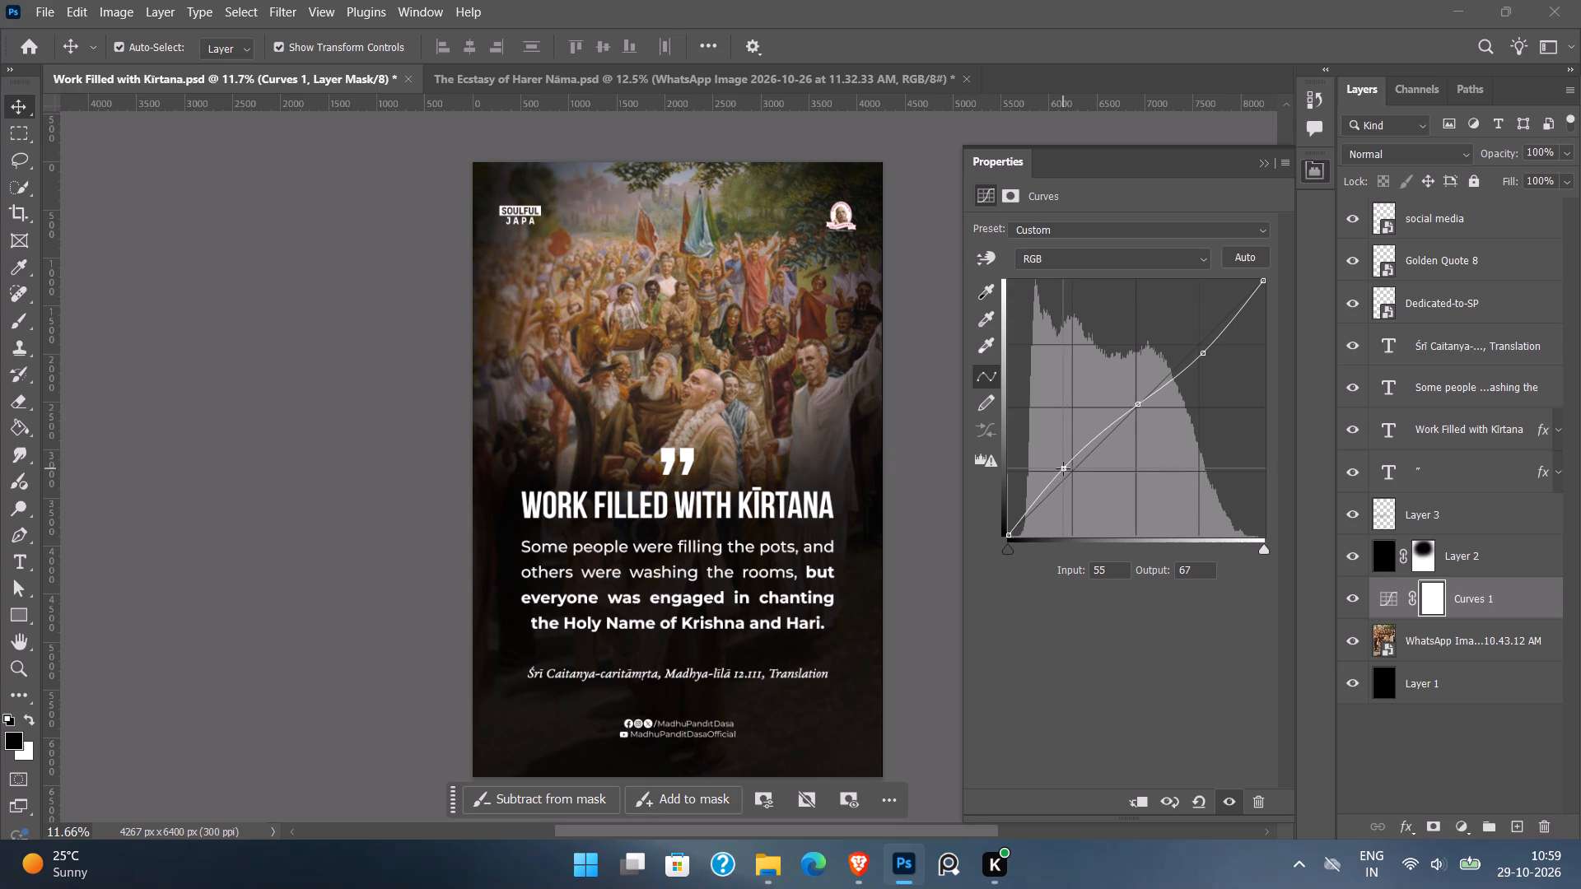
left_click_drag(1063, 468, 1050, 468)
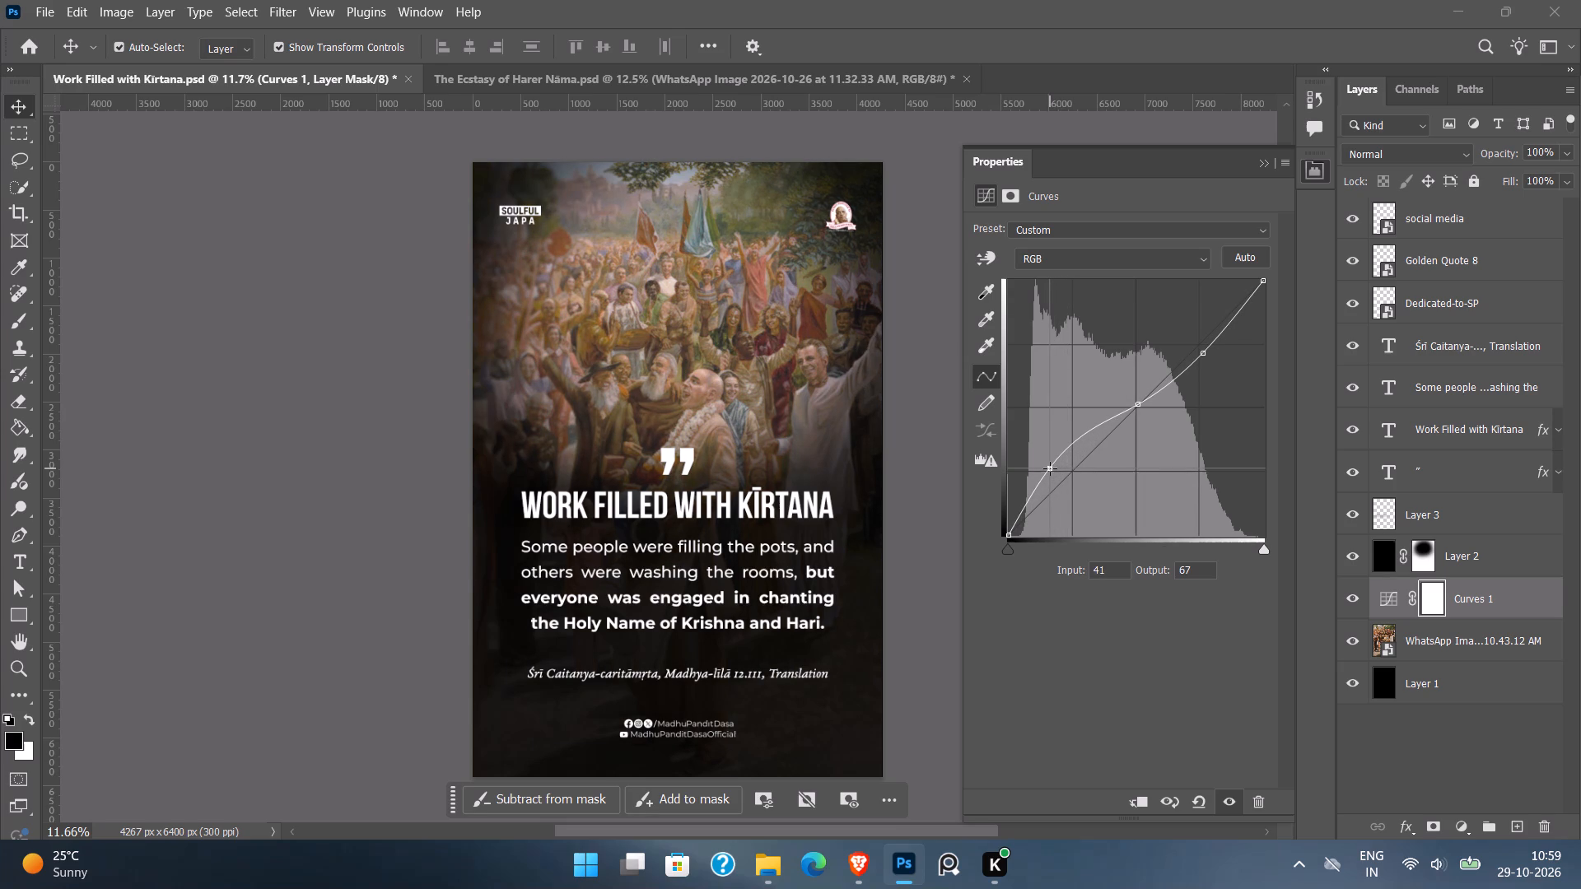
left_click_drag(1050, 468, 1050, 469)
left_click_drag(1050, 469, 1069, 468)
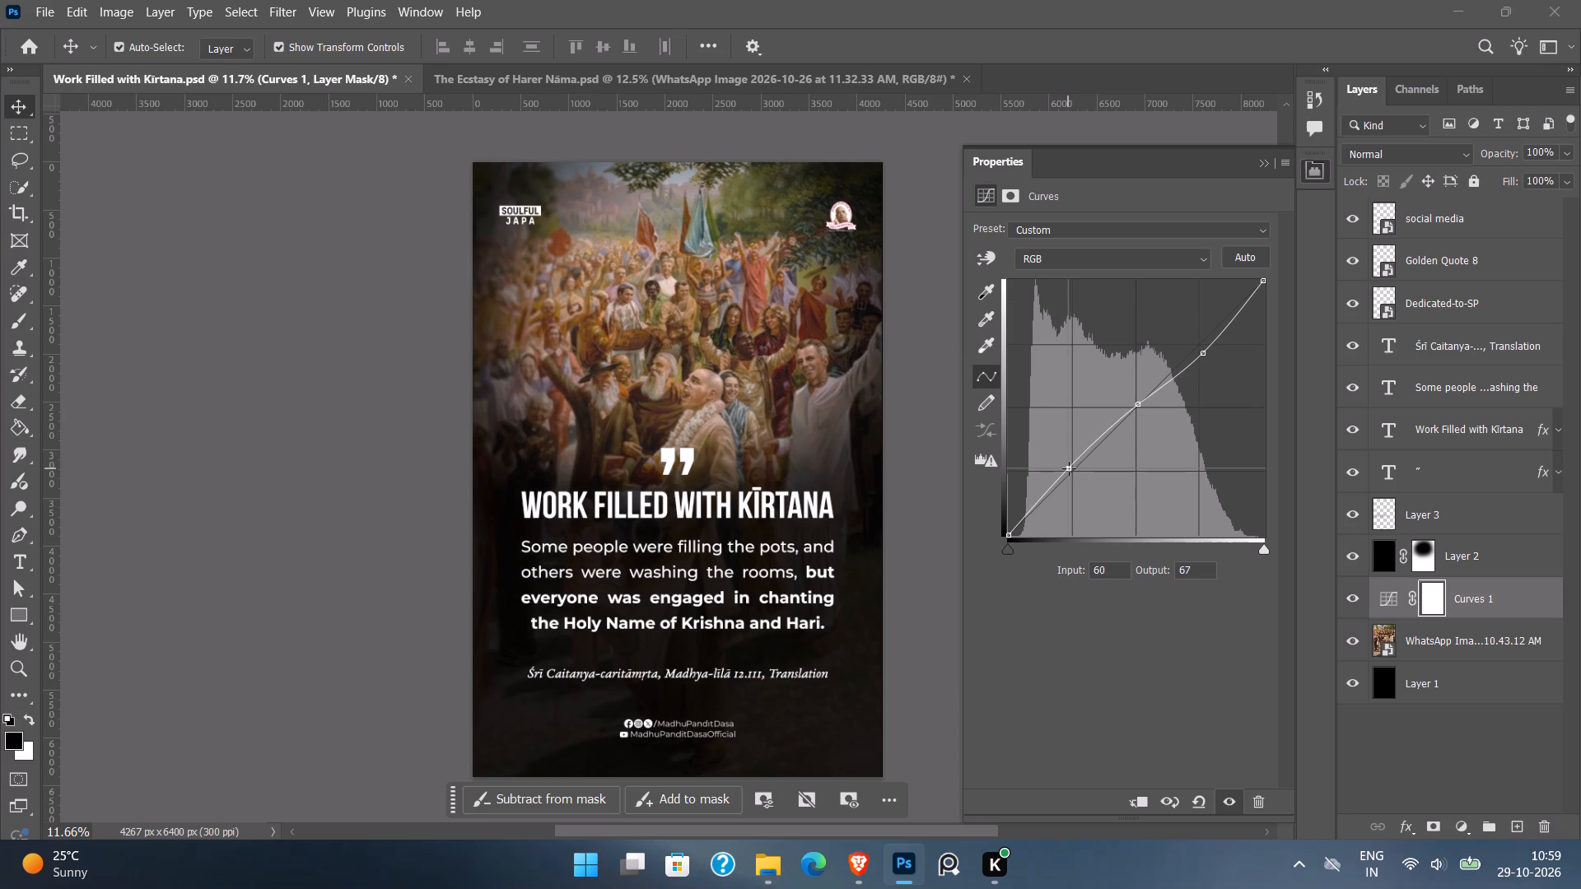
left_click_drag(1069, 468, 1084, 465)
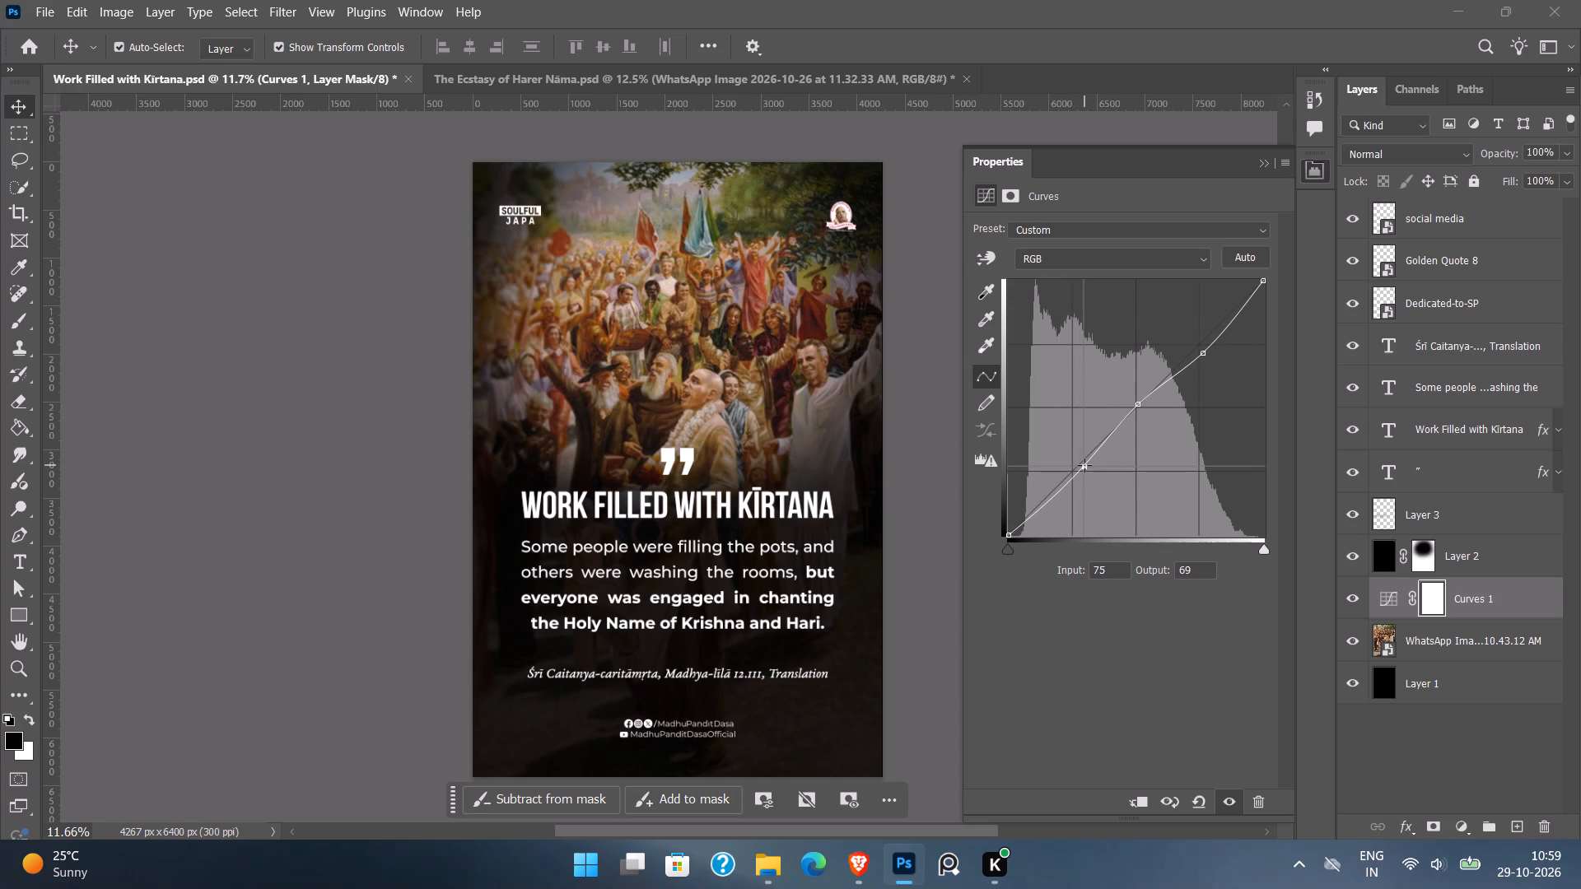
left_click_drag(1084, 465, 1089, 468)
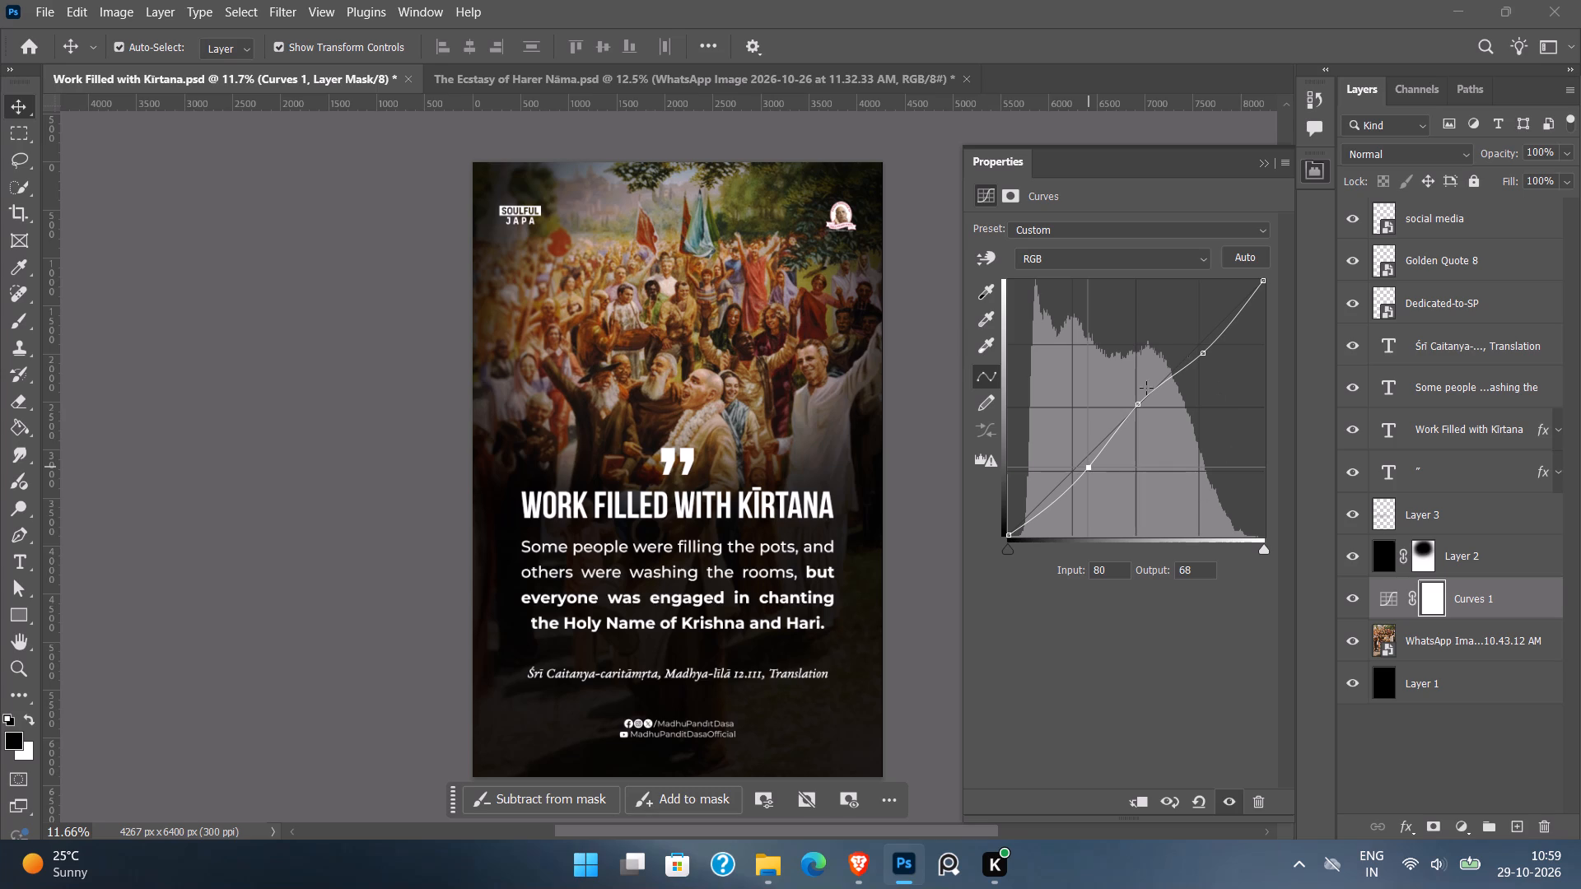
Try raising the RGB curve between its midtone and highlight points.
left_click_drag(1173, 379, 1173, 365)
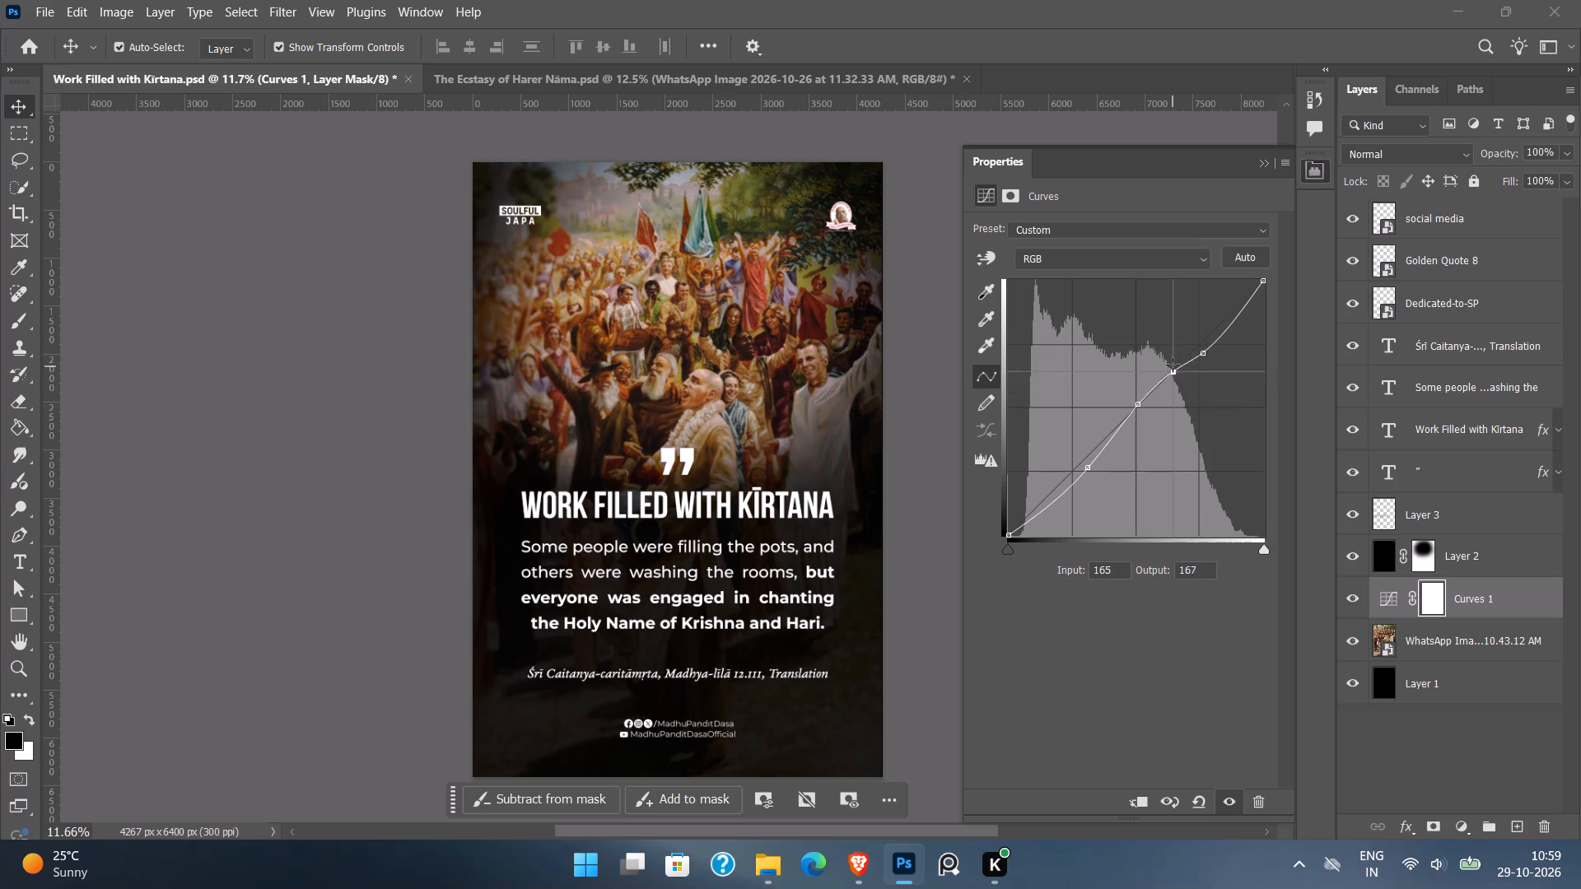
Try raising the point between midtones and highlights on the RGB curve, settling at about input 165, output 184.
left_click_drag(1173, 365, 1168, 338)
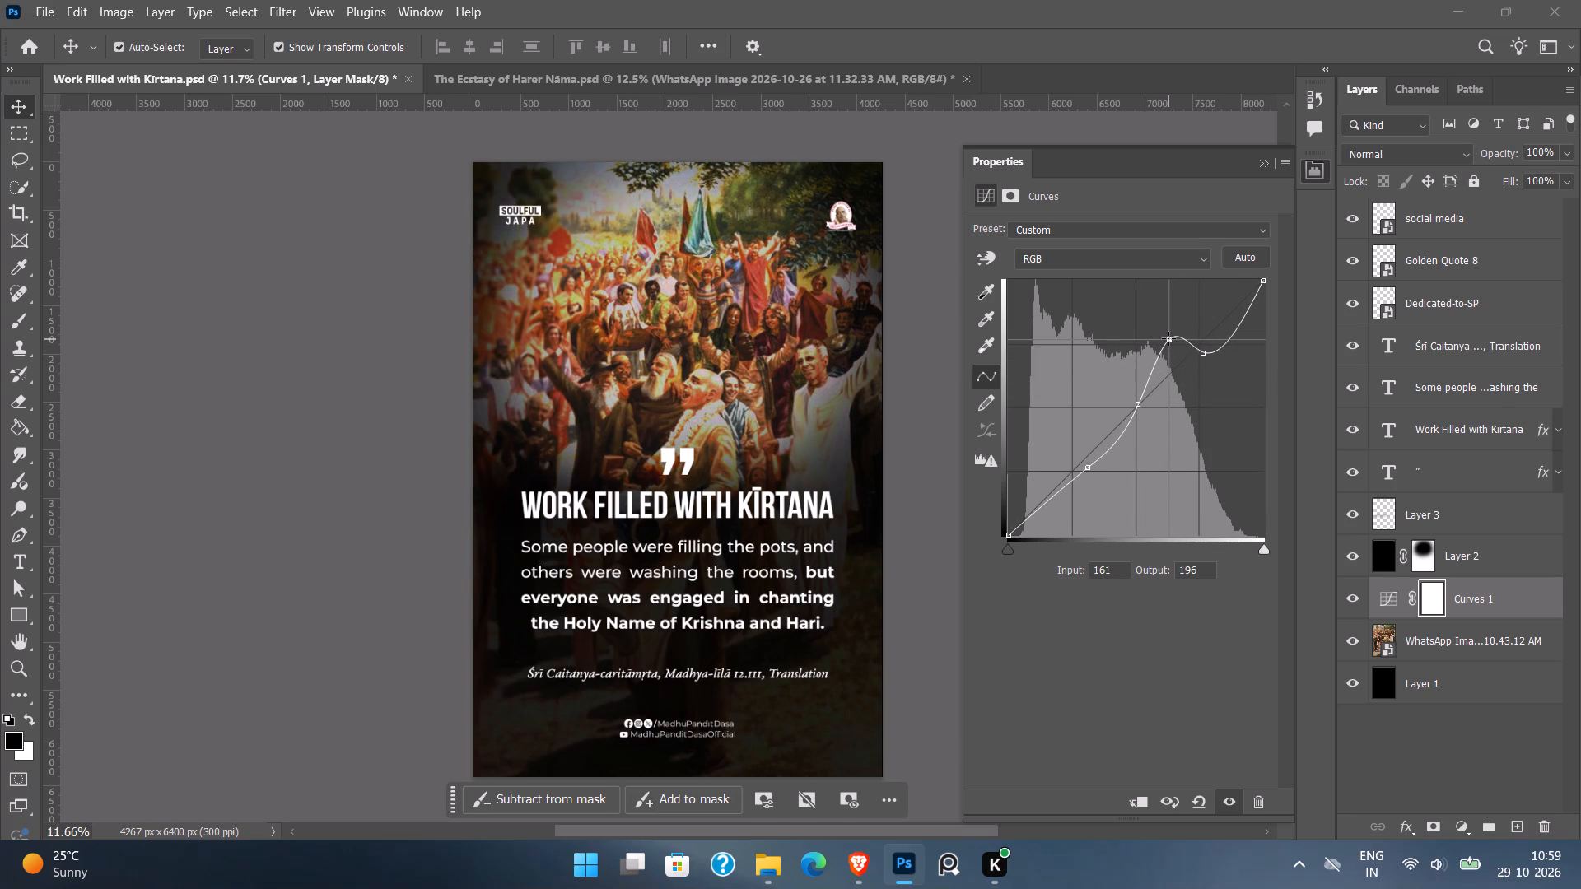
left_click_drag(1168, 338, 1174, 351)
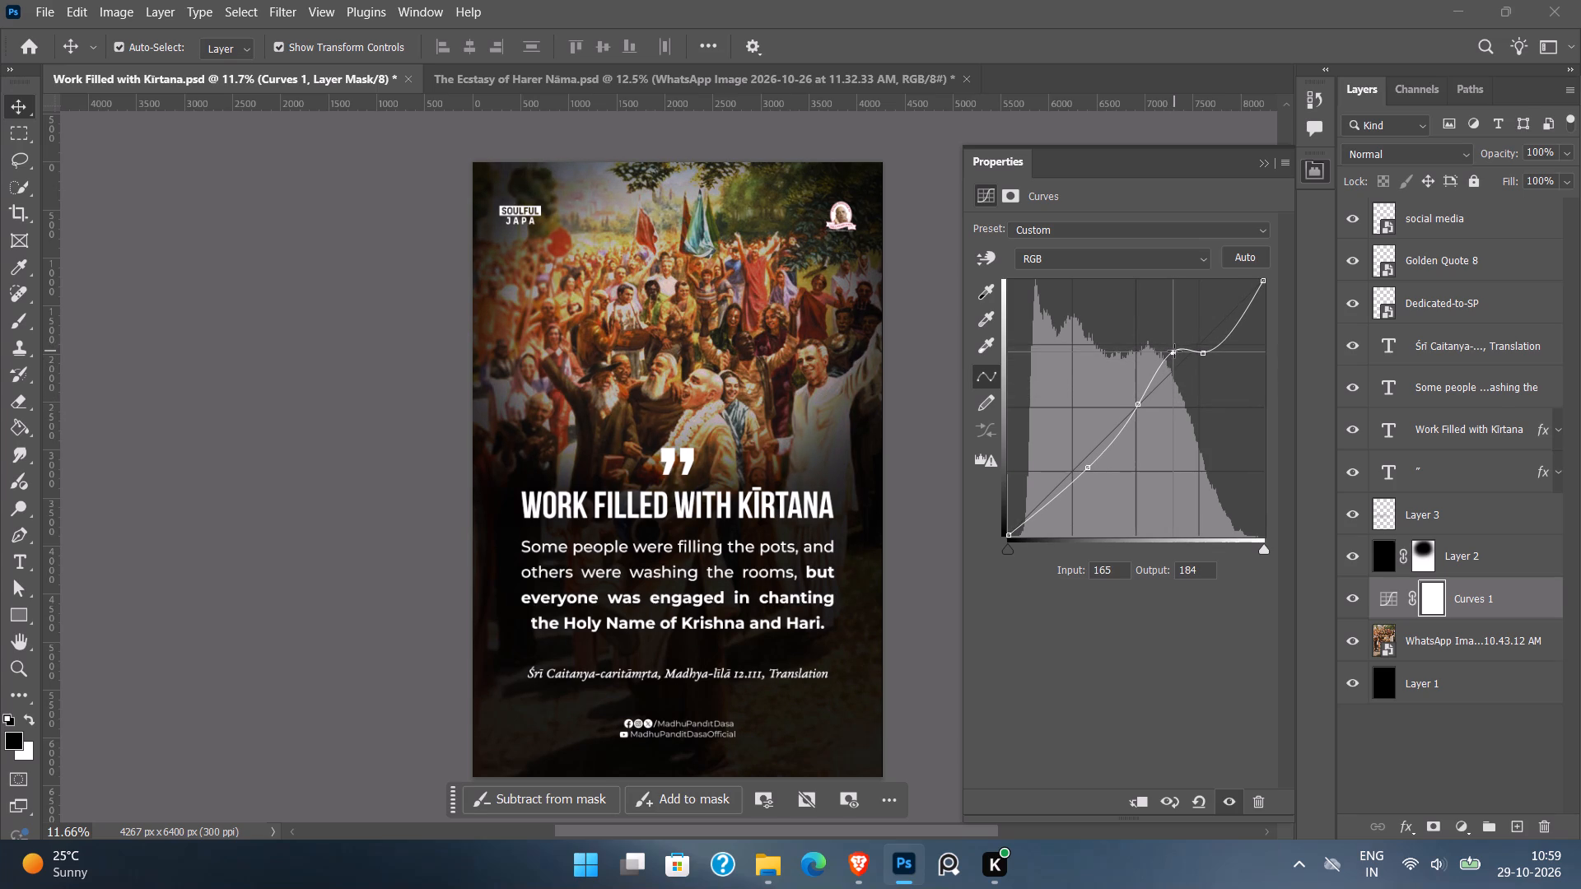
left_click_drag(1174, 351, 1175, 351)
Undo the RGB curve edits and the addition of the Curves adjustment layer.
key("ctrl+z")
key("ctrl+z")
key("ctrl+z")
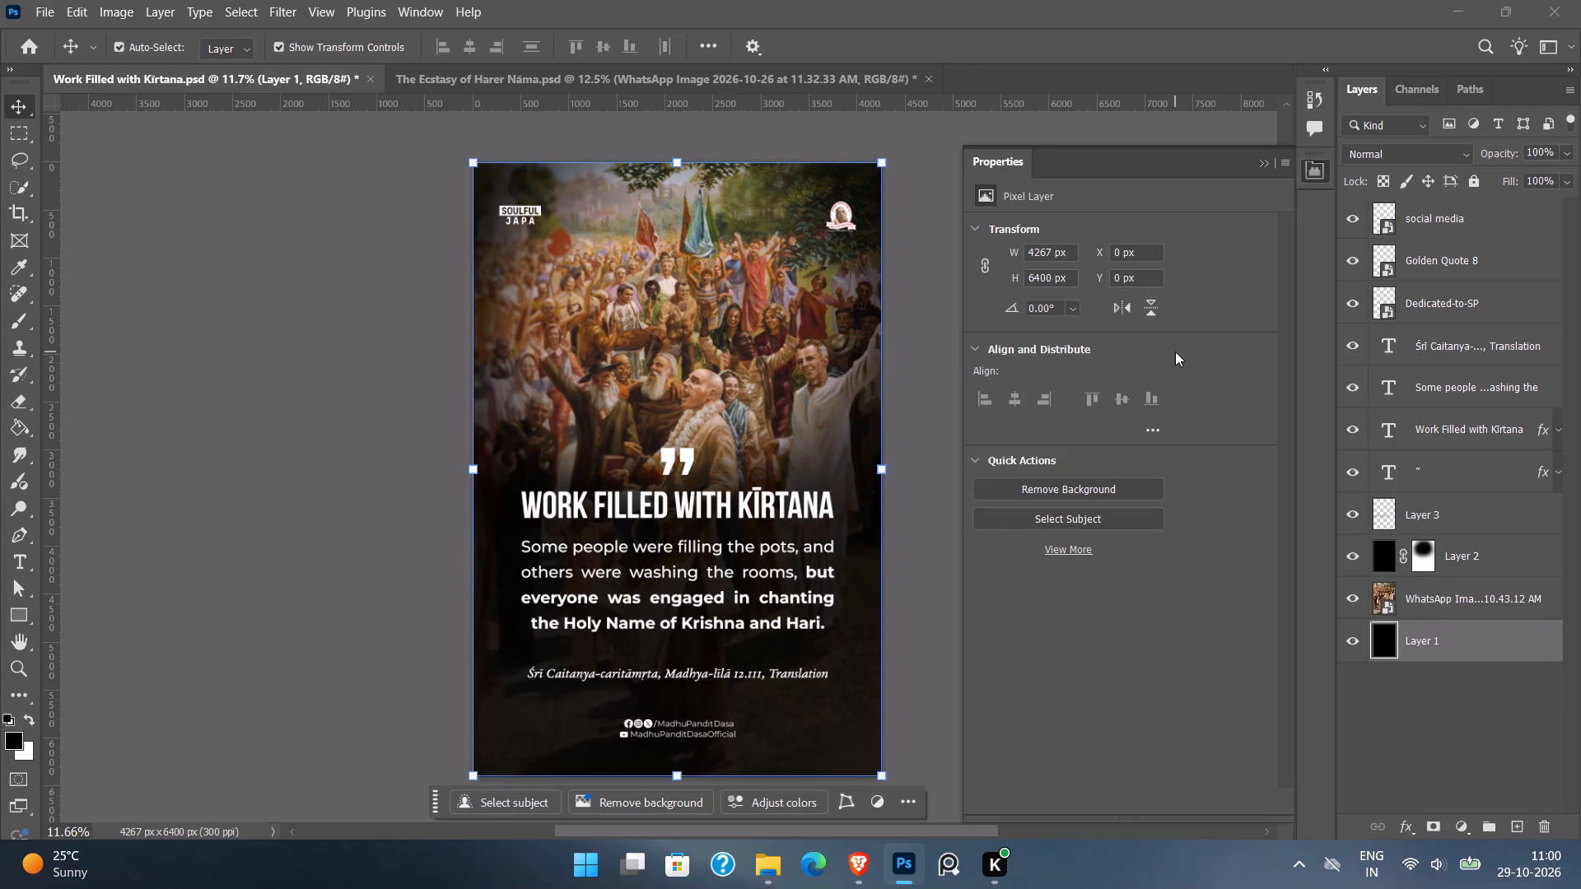
Select the crowd image layer and compare the poster with Layer 3 hidden and shown.
left_click(1489, 600)
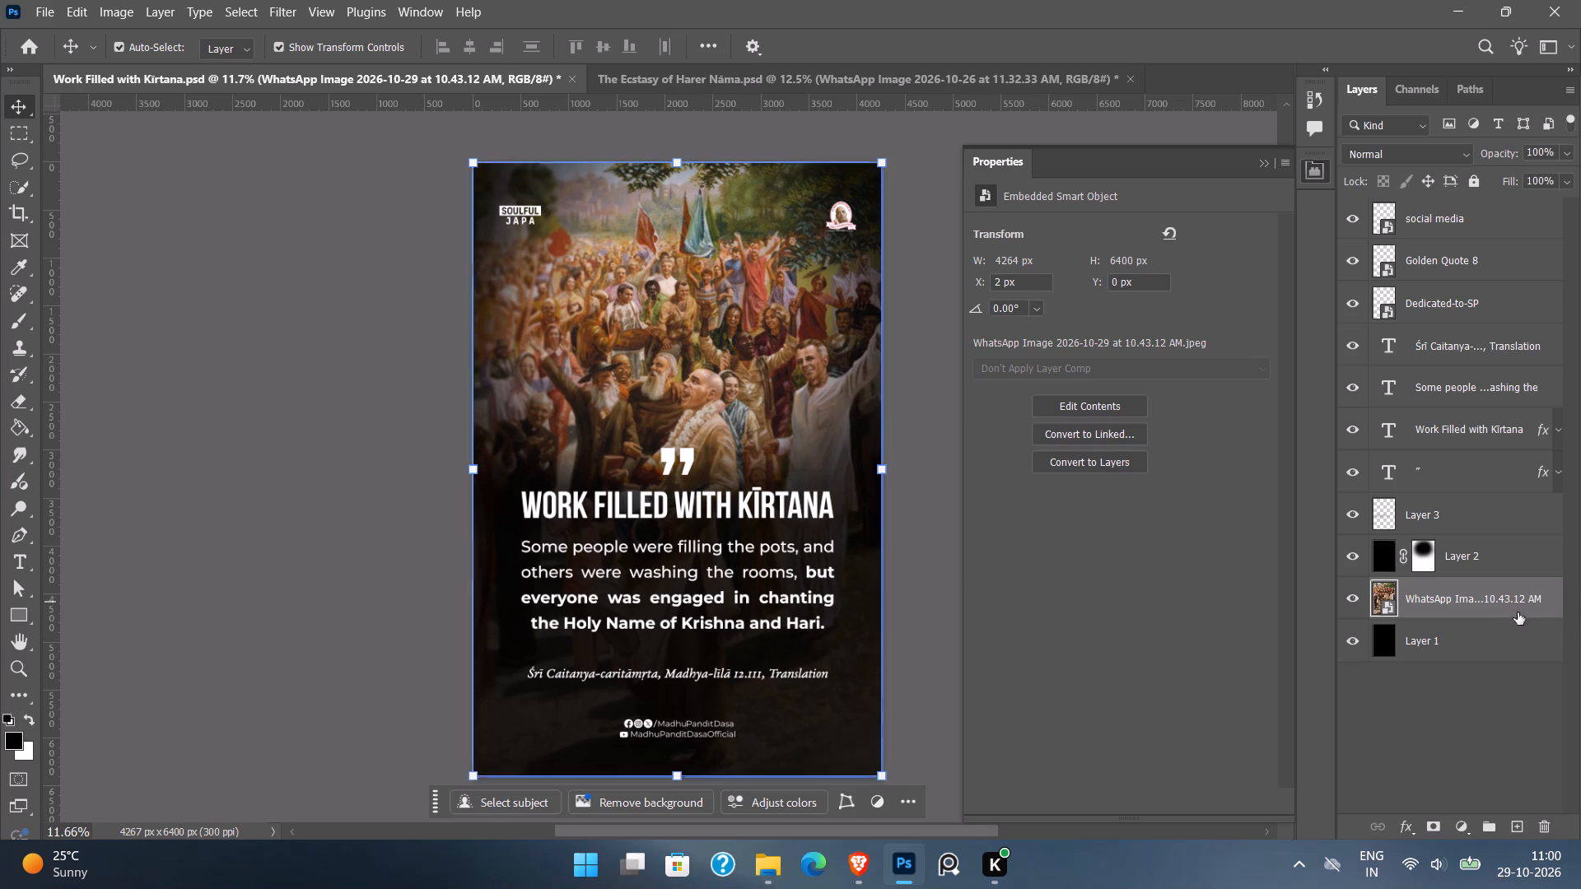
left_click(1351, 515)
left_click(1351, 515)
left_click(1351, 515)
left_click(1351, 515)
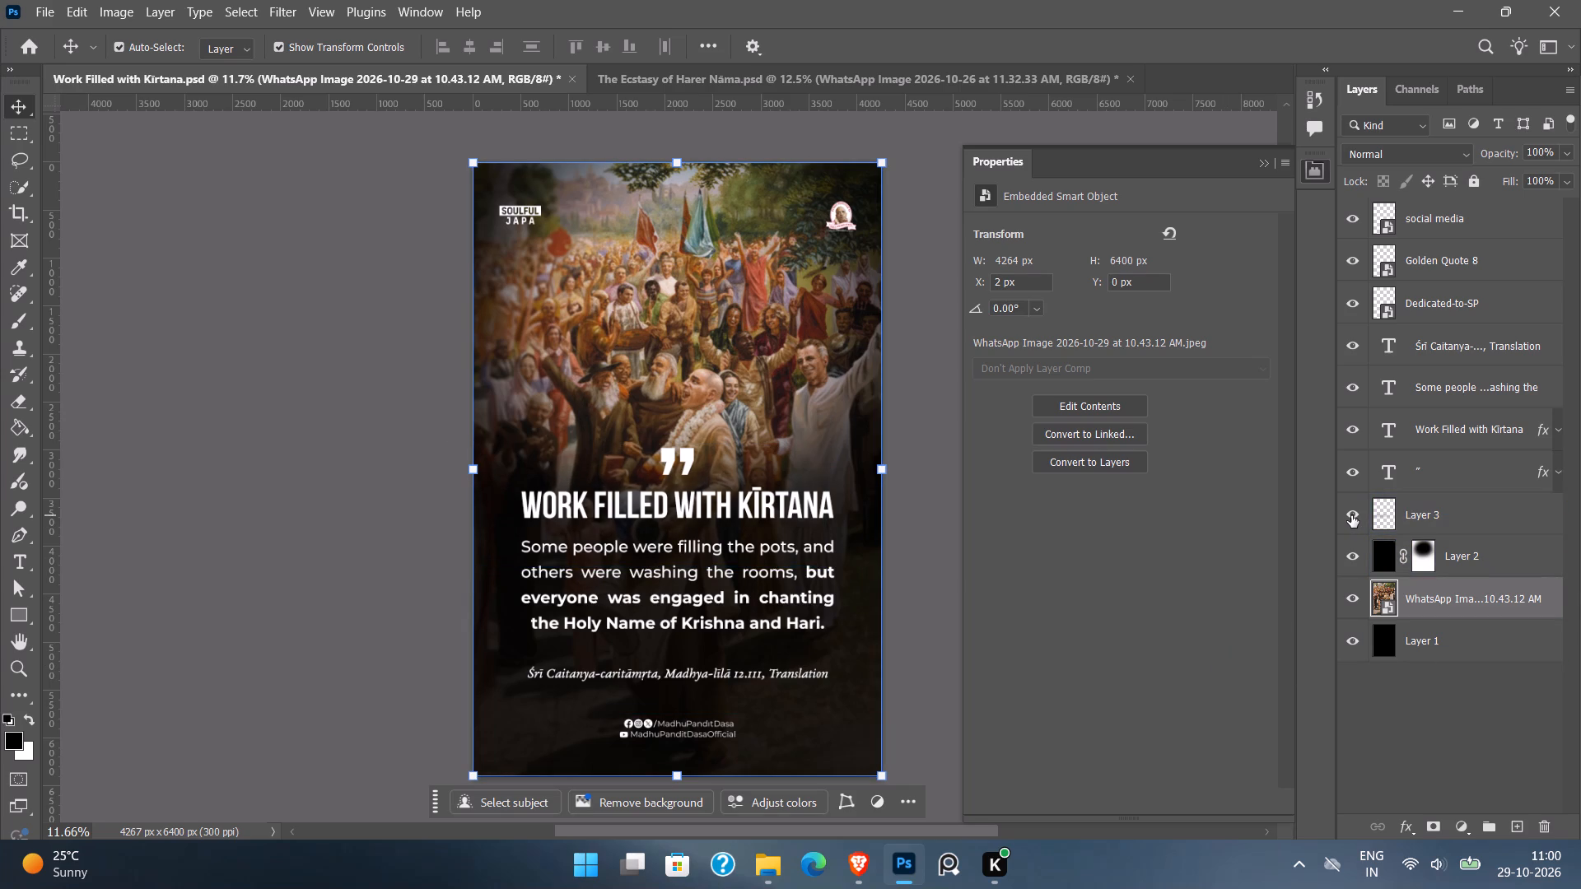
Hide Layer 3 and show it again to check its effect on the poster.
left_click(1351, 515)
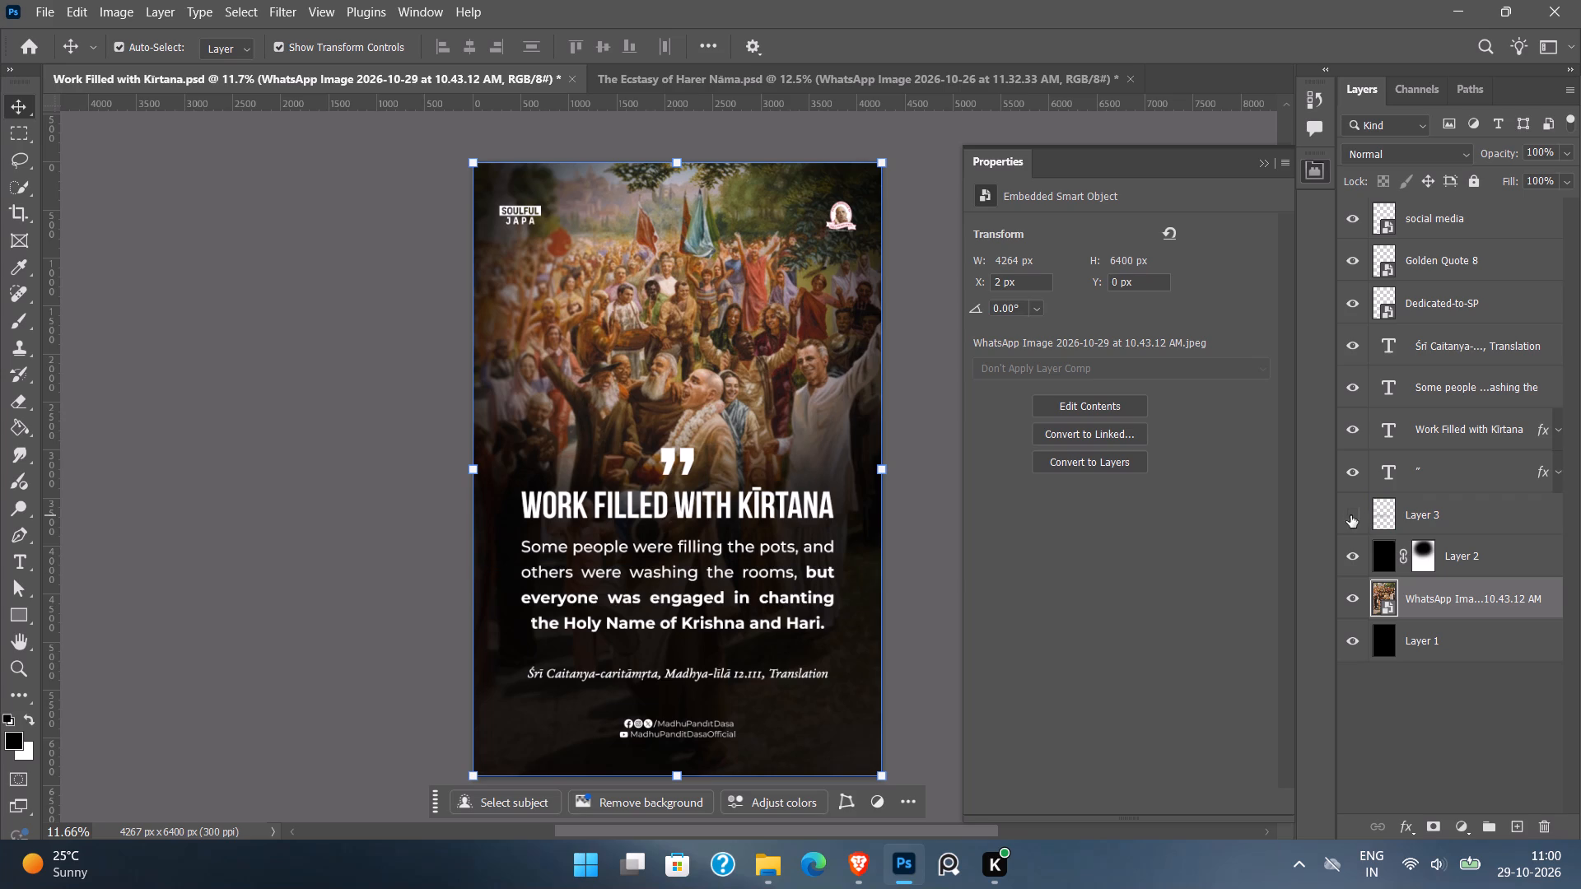
left_click(1350, 515)
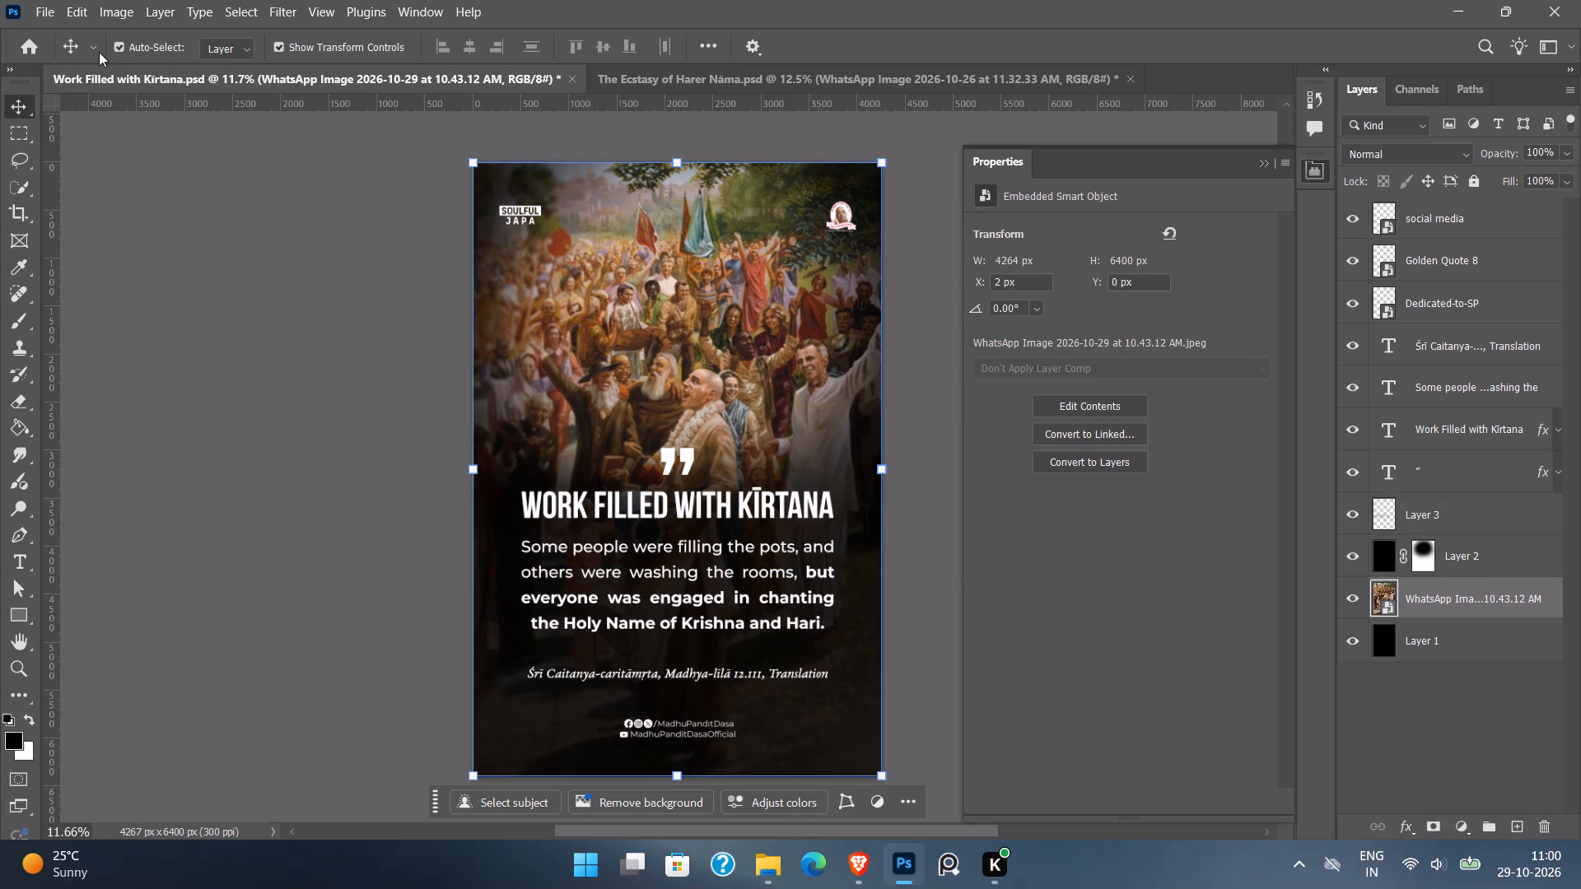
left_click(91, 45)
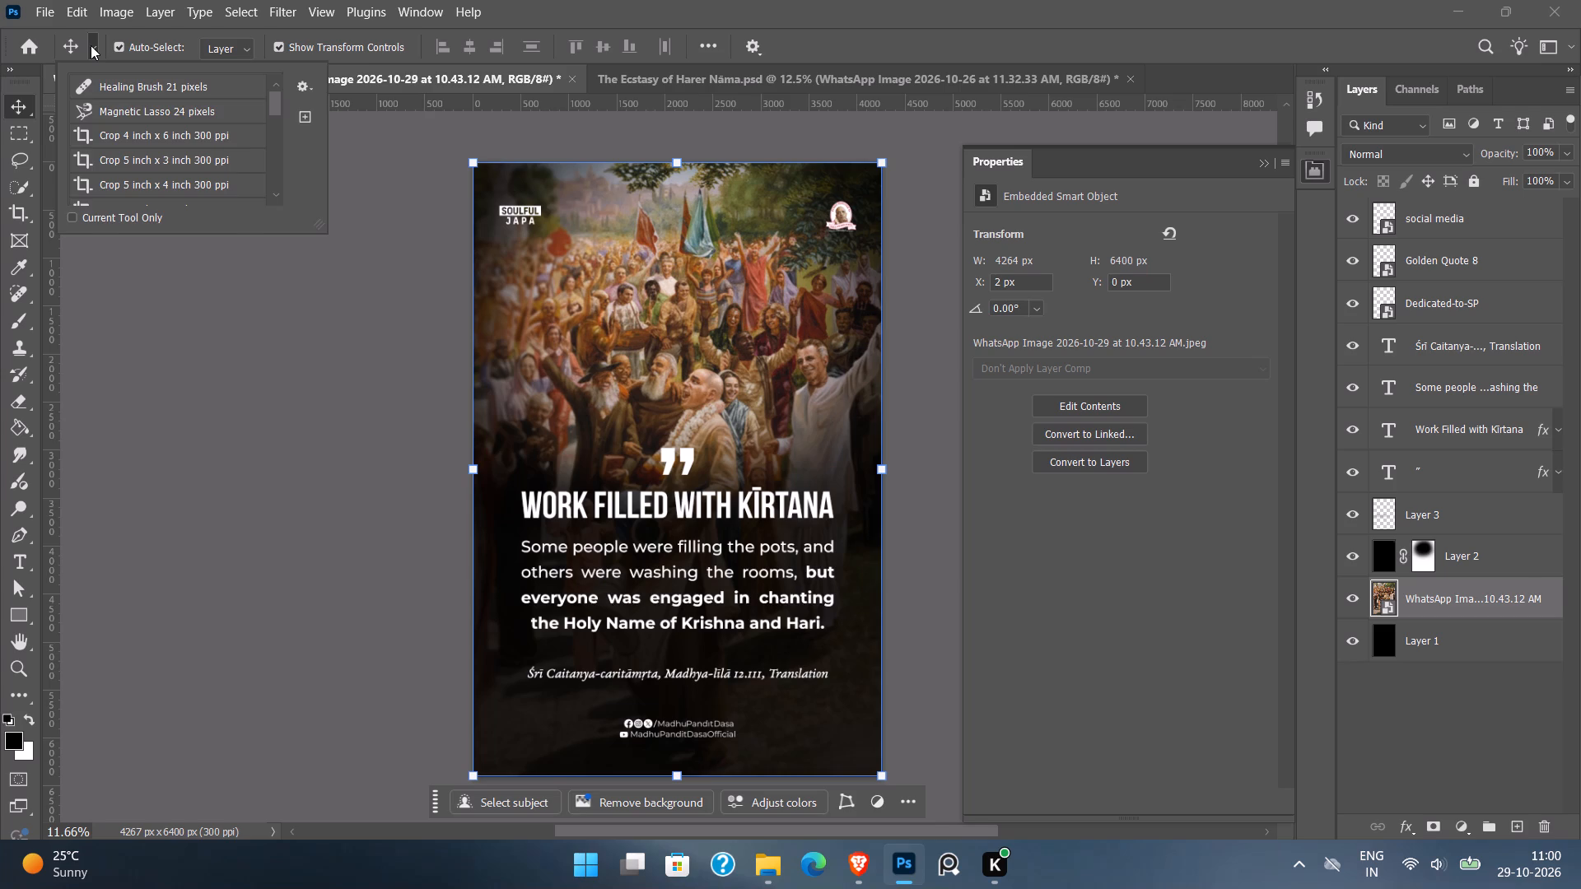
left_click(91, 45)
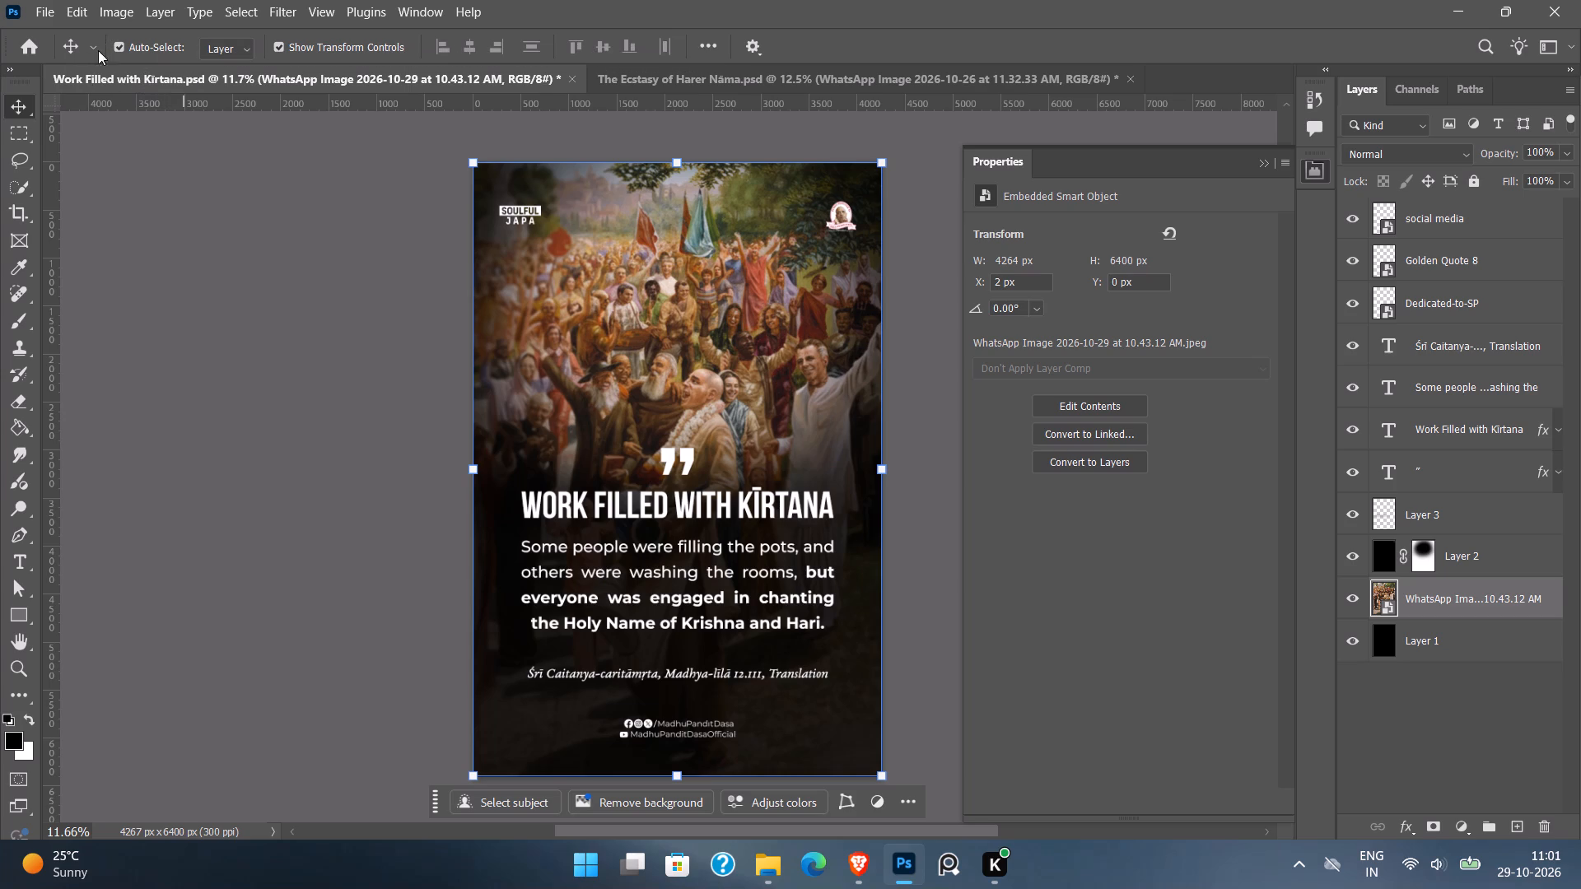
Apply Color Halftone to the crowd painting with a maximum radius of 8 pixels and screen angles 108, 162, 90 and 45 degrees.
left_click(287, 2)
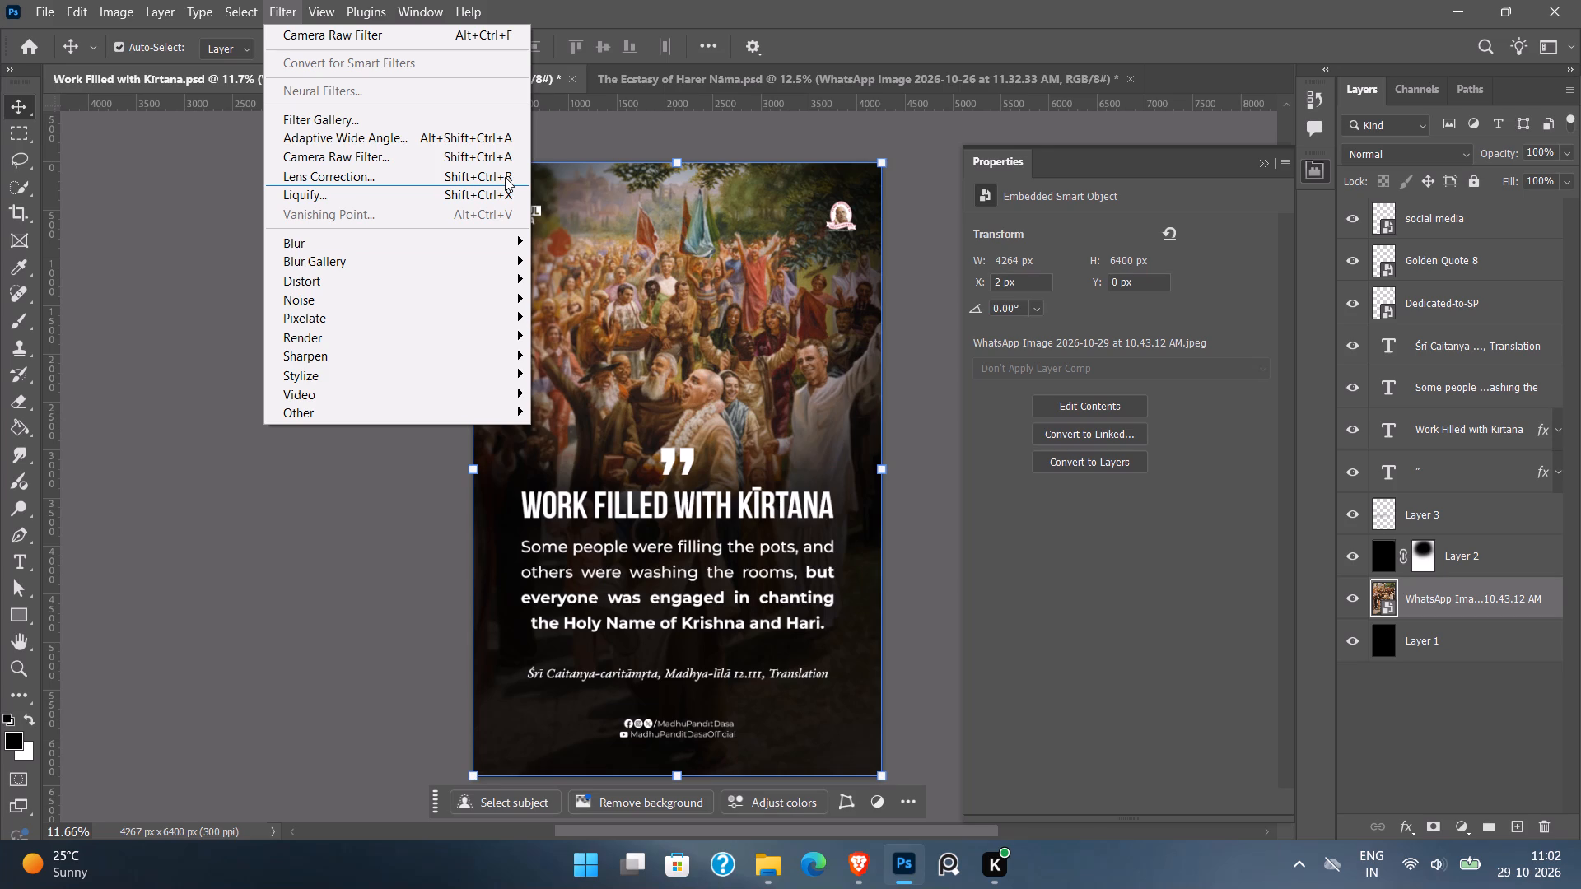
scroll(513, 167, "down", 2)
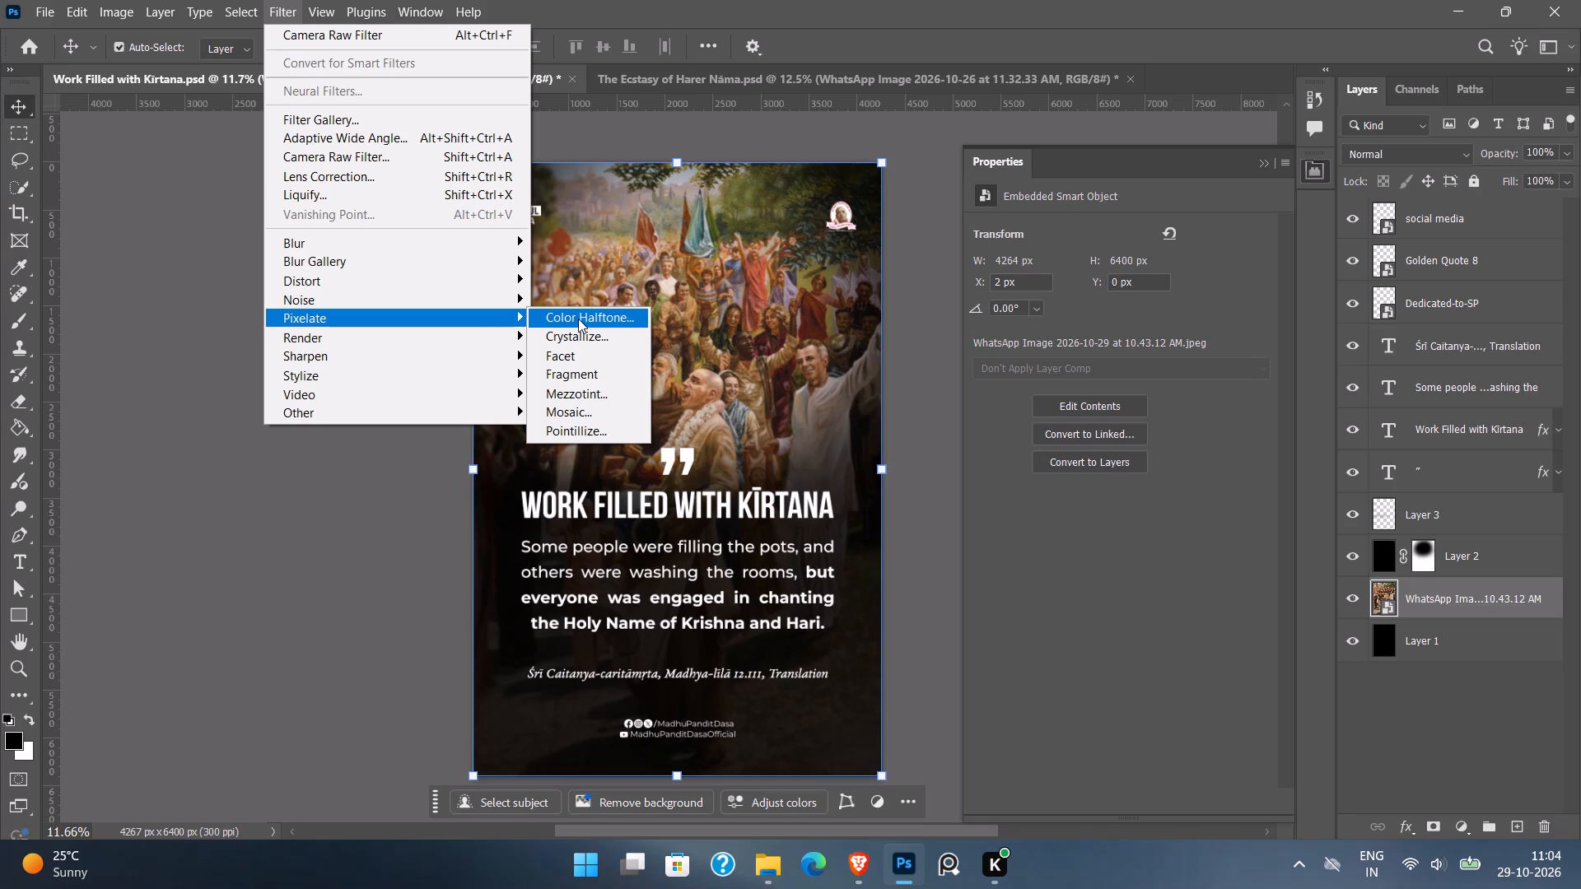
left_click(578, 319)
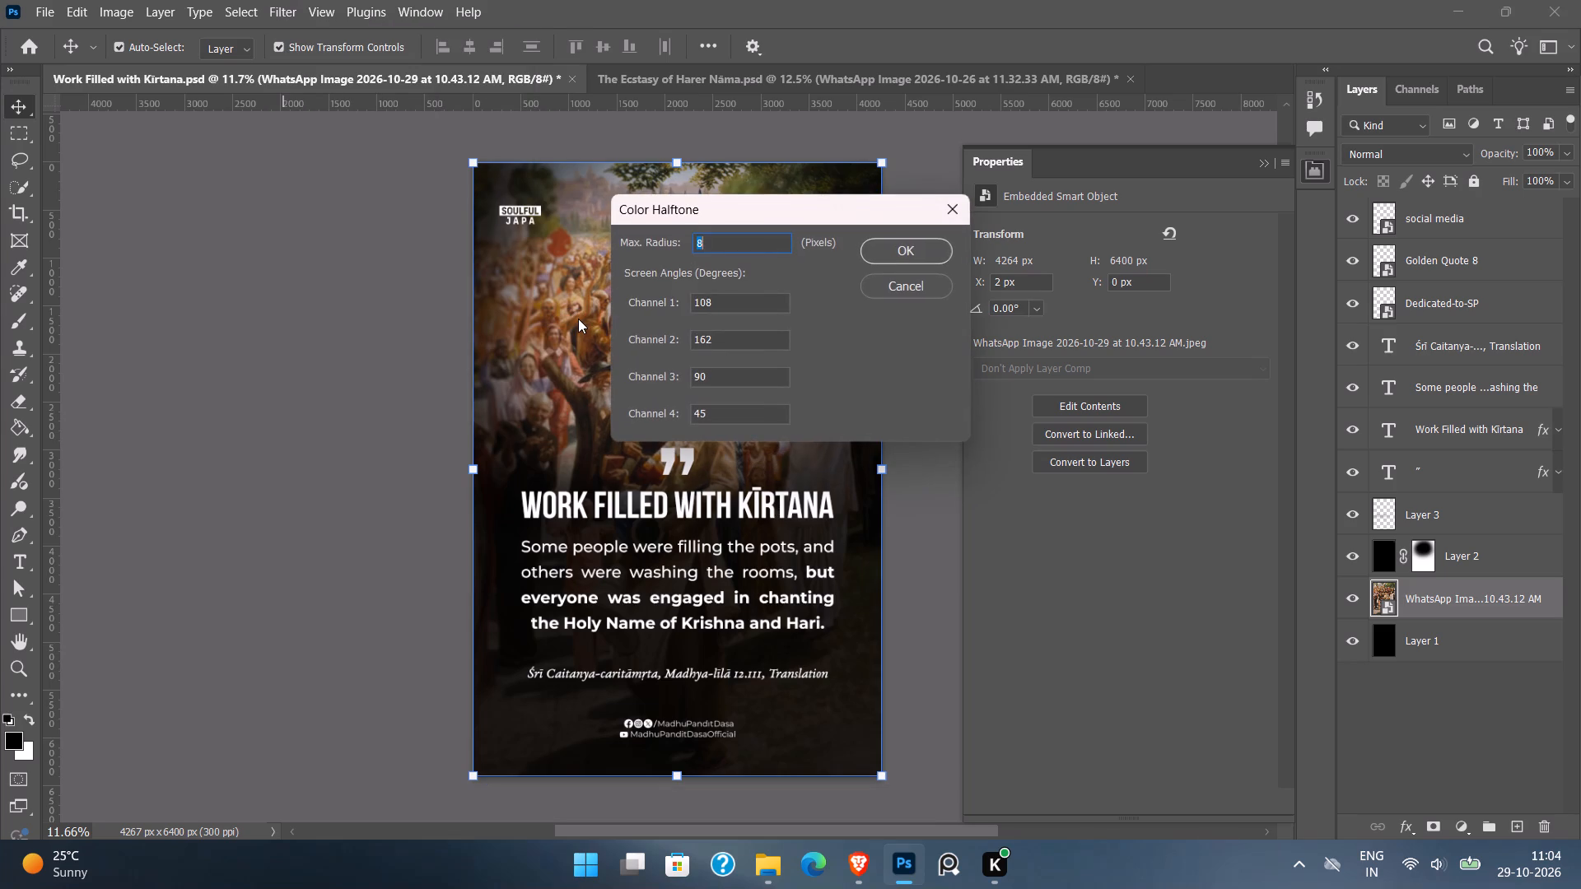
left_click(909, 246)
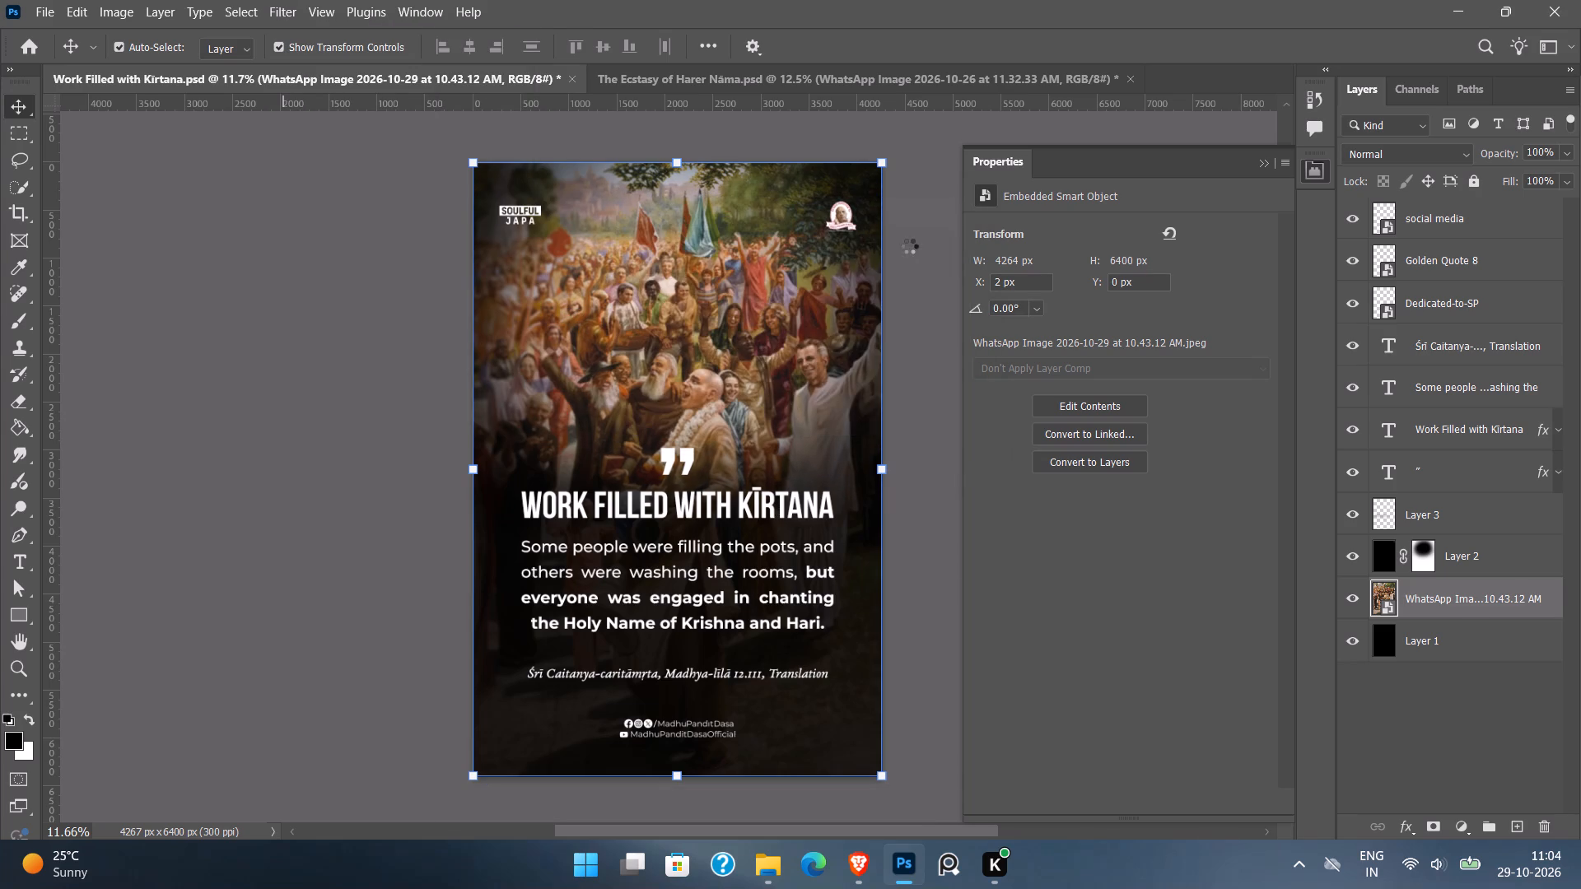
Examine the halftone pattern on the crowd painting up close and at poster scale.
scroll(758, 349, "up", 4)
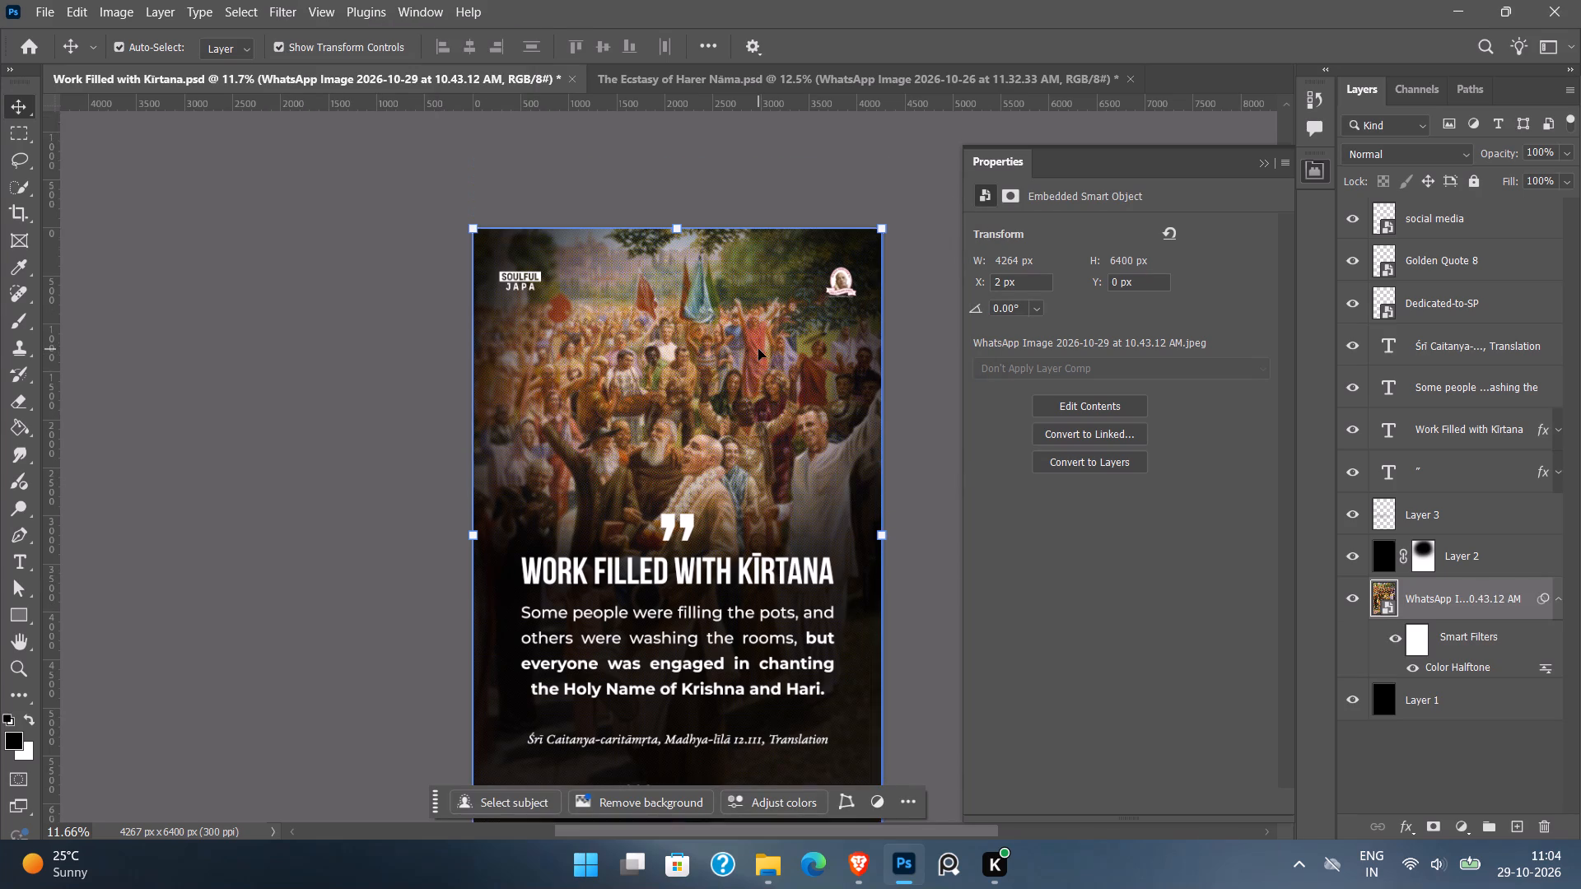
scroll(758, 349, "down", 4)
scroll(758, 349, "up", 2)
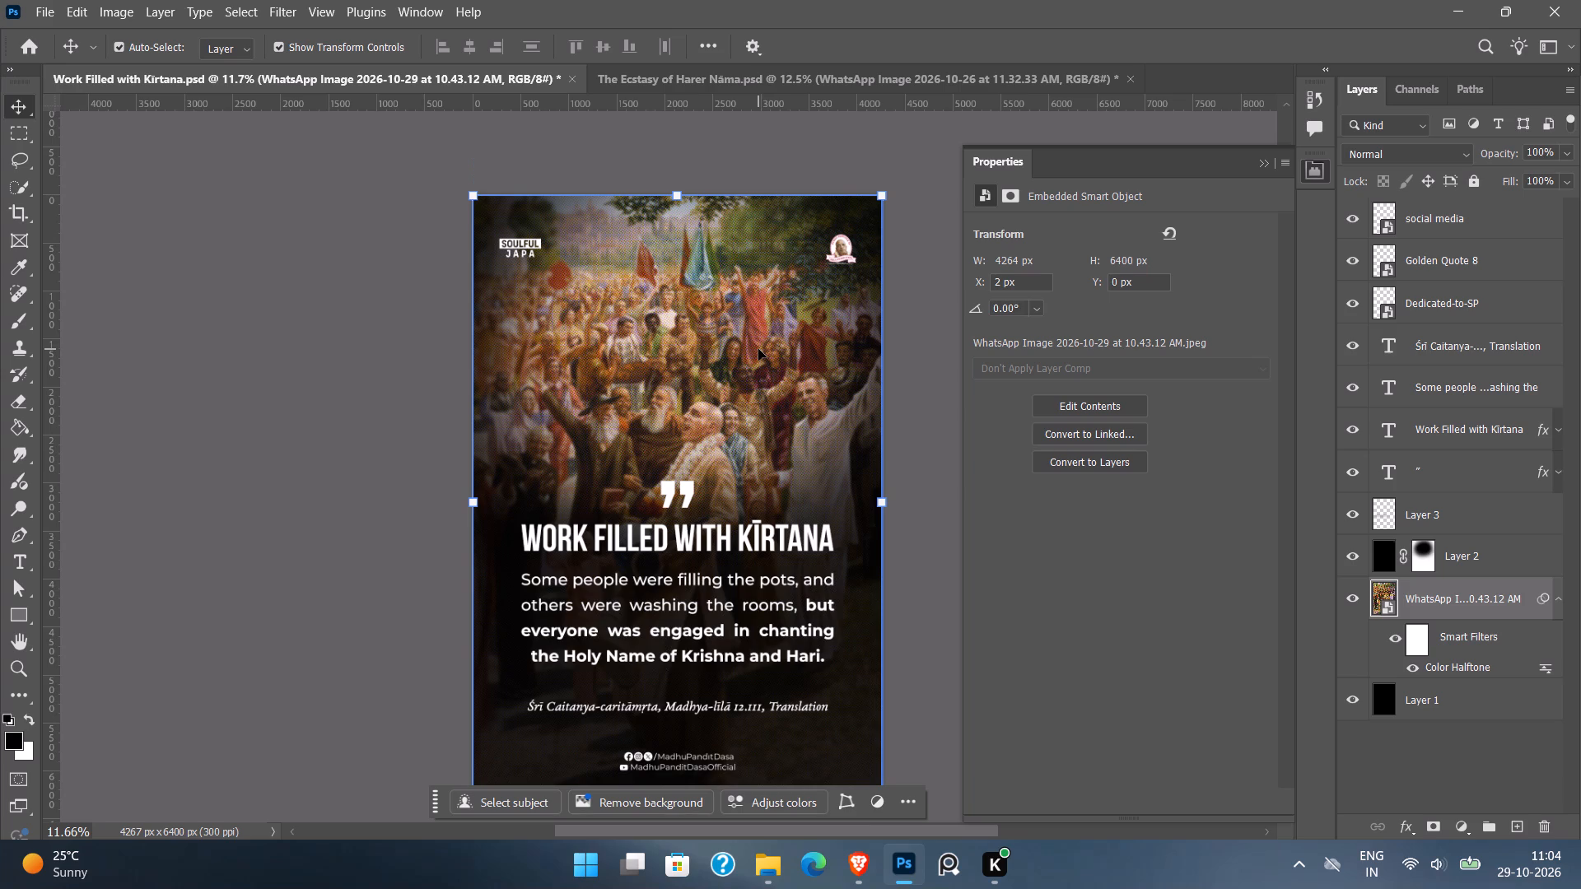
scroll(758, 349, "up", 2)
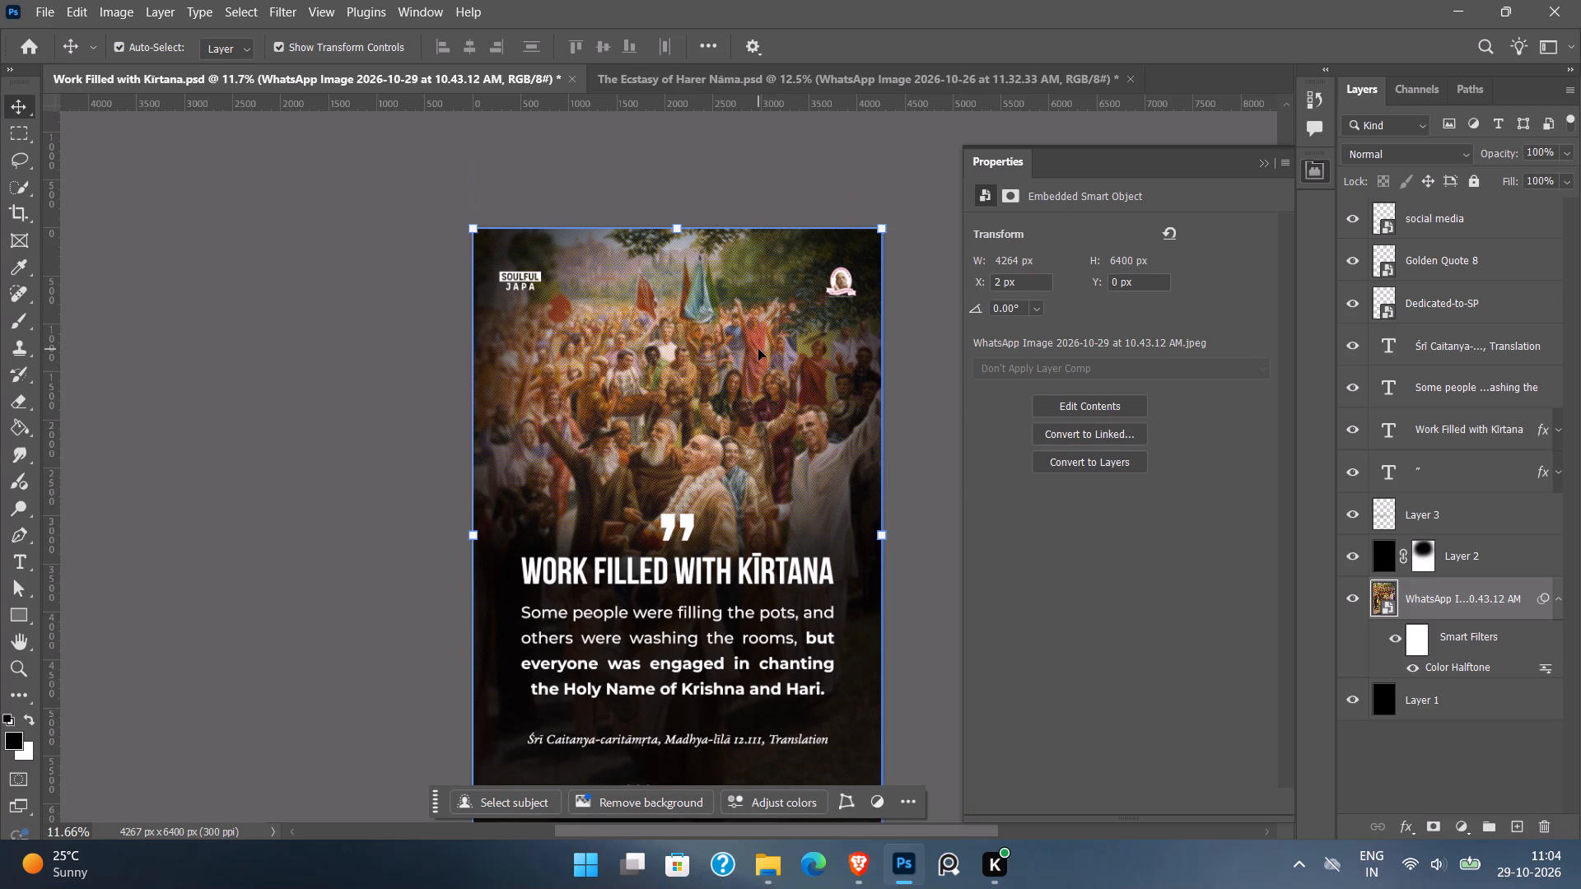
key("ctrl+space")
key("ctrl+space")
key("ctrl+space")
key("ctrl+space")
key("ctrl+space")
key("ctrl+space")
key("ctrl+space")
key("ctrl+space")
key("ctrl+space")
key("ctrl+space")
key("ctrl+space")
key("ctrl+space")
key("ctrl+space")
key("ctrl+space")
key("ctrl+space")
key("ctrl+space")
key("ctrl+space")
key("ctrl+space")
key("ctrl+space")
key("ctrl+space")
left_click_drag(723, 398, 802, 494, "ctrl")
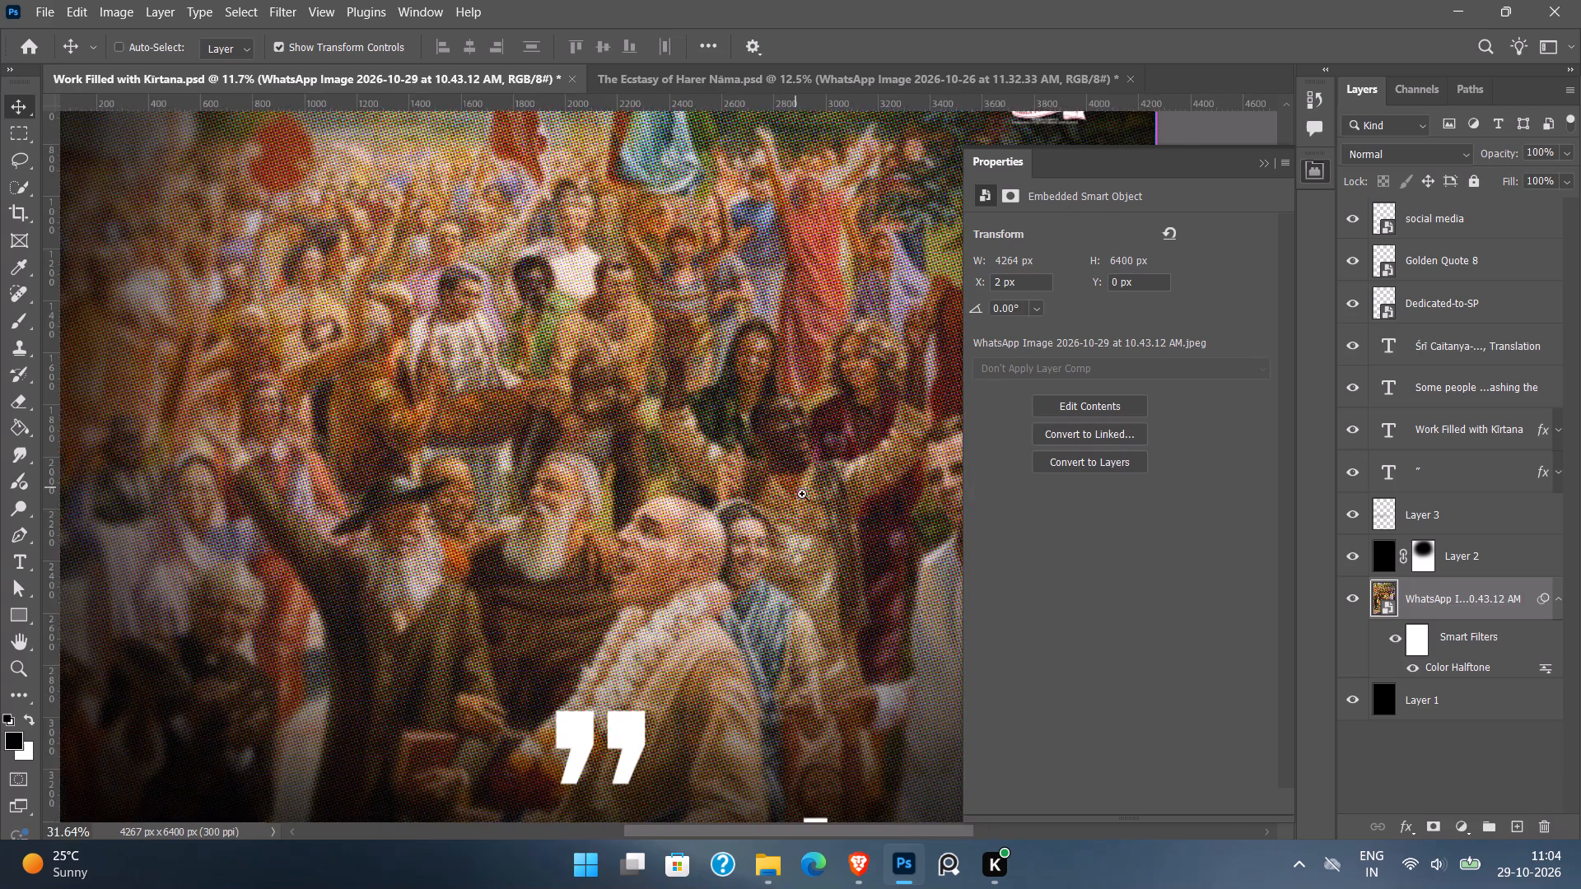
left_click_drag(802, 494, 985, 571, "ctrl")
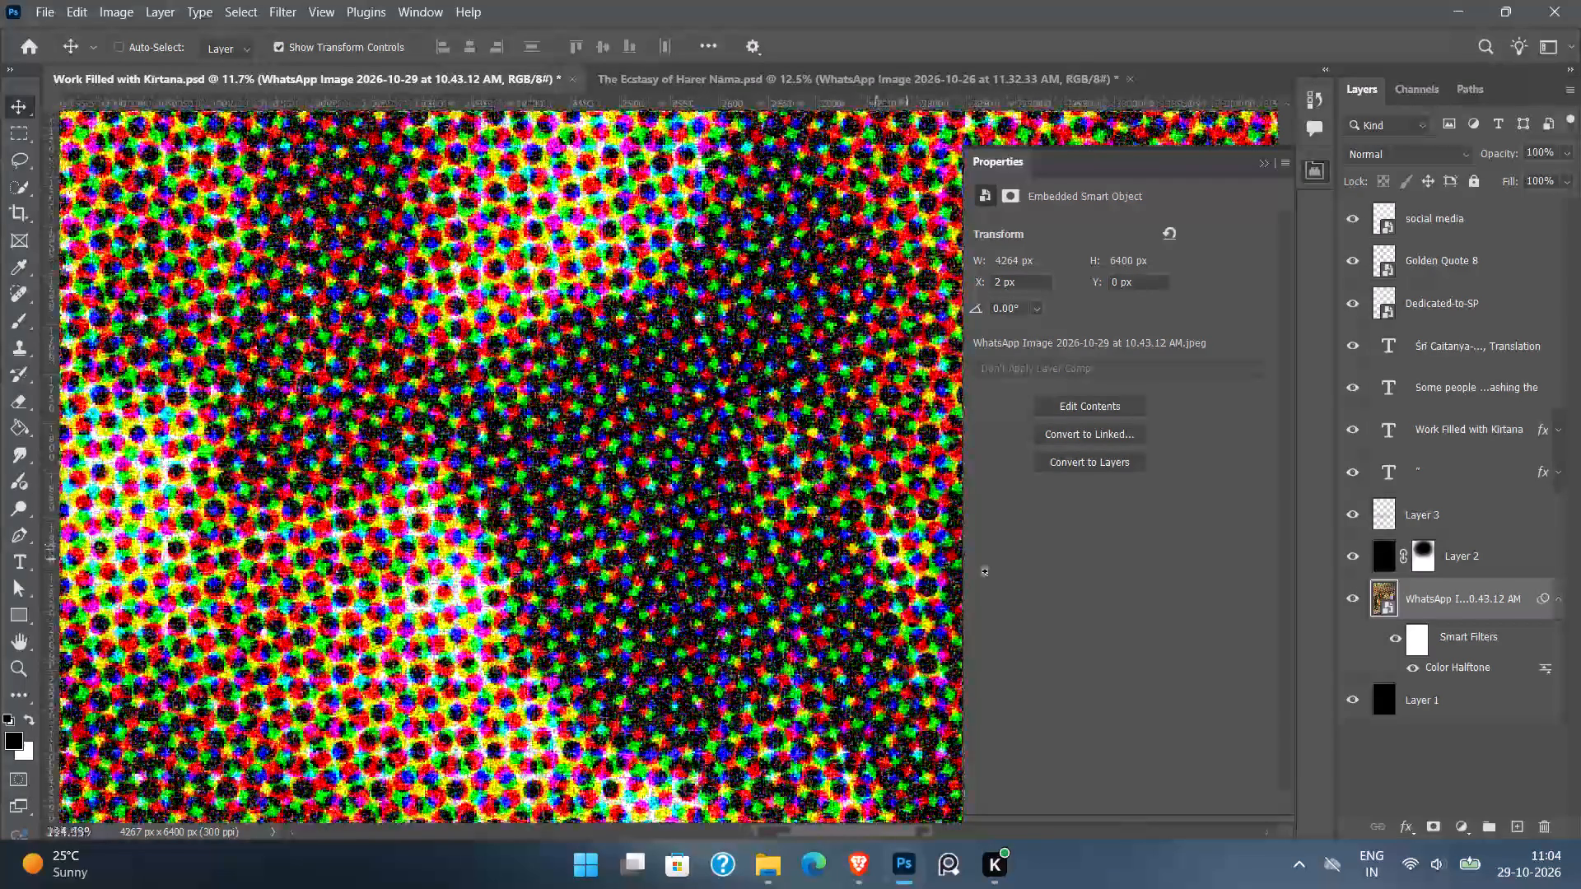
left_click_drag(985, 571, 912, 559, "ctrl")
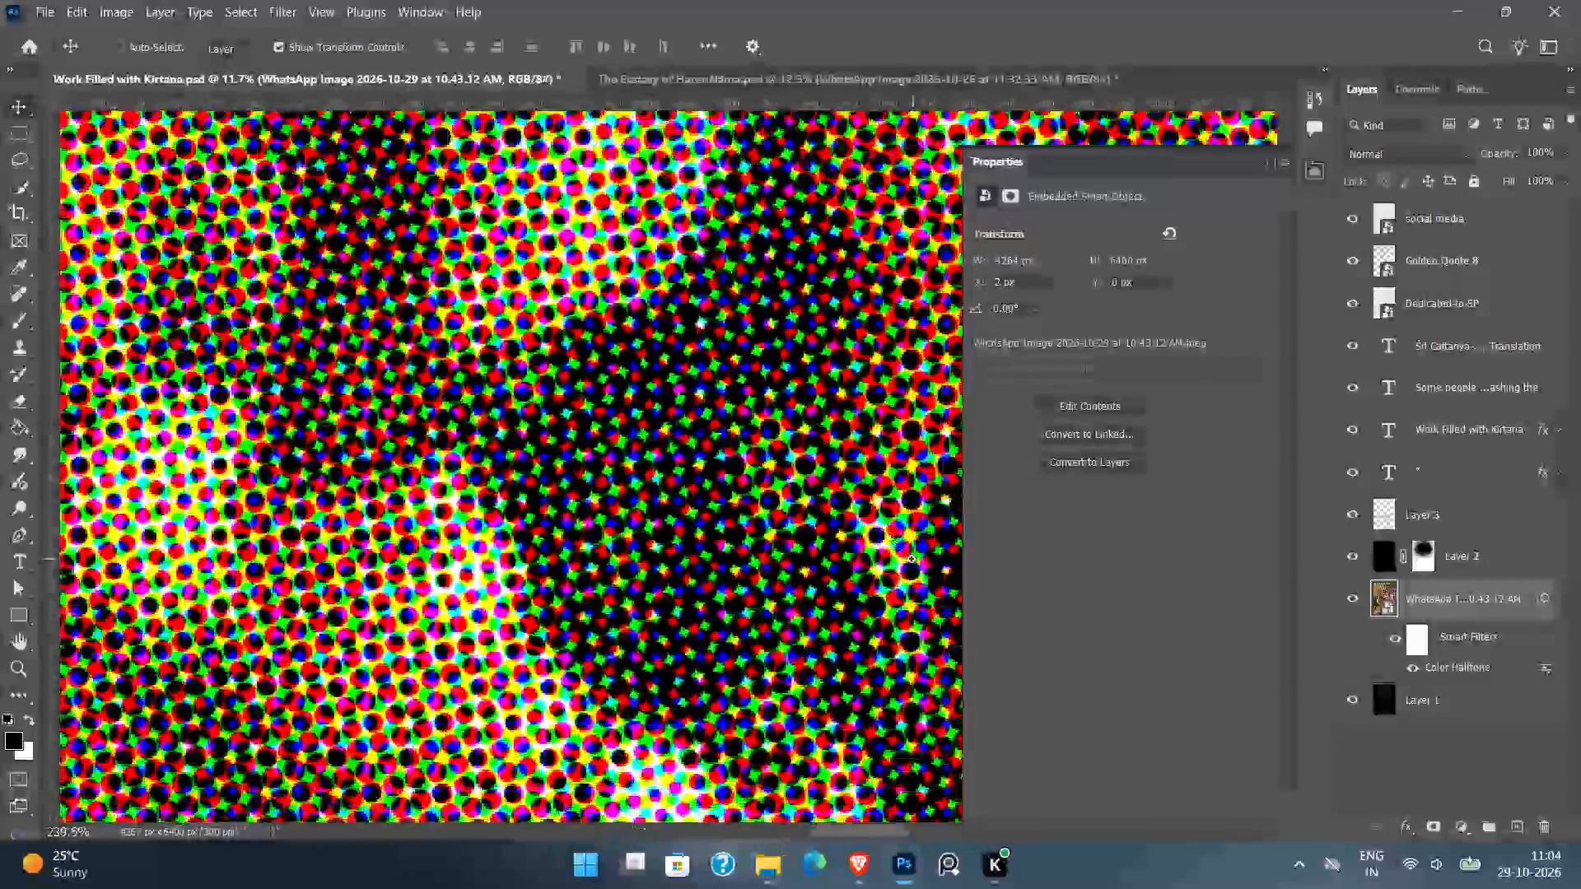
left_click_drag(912, 559, 741, 544, "ctrl")
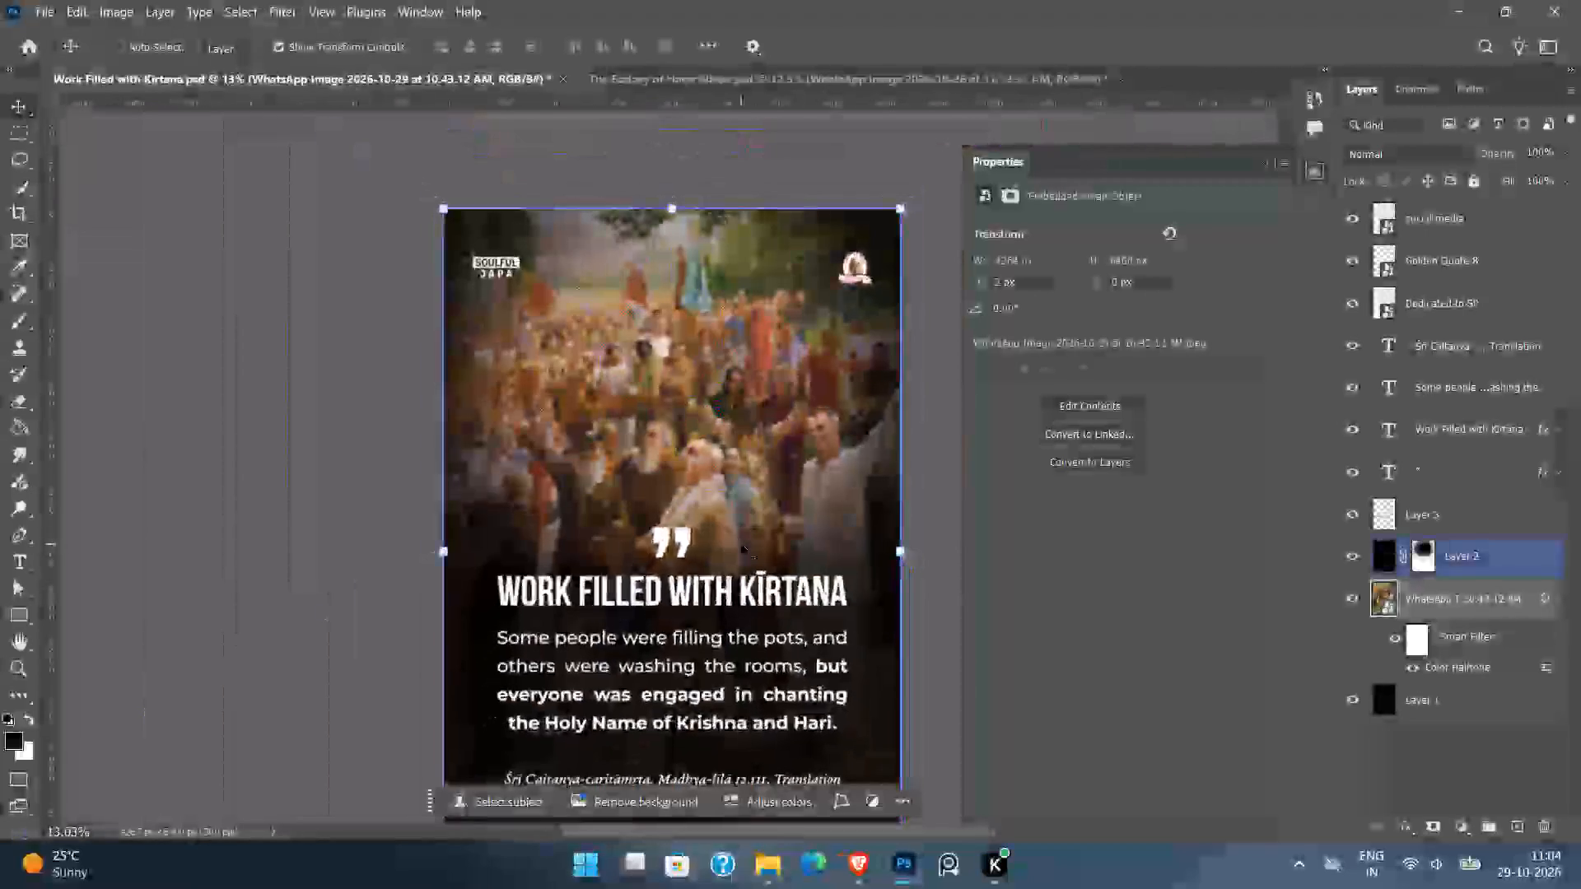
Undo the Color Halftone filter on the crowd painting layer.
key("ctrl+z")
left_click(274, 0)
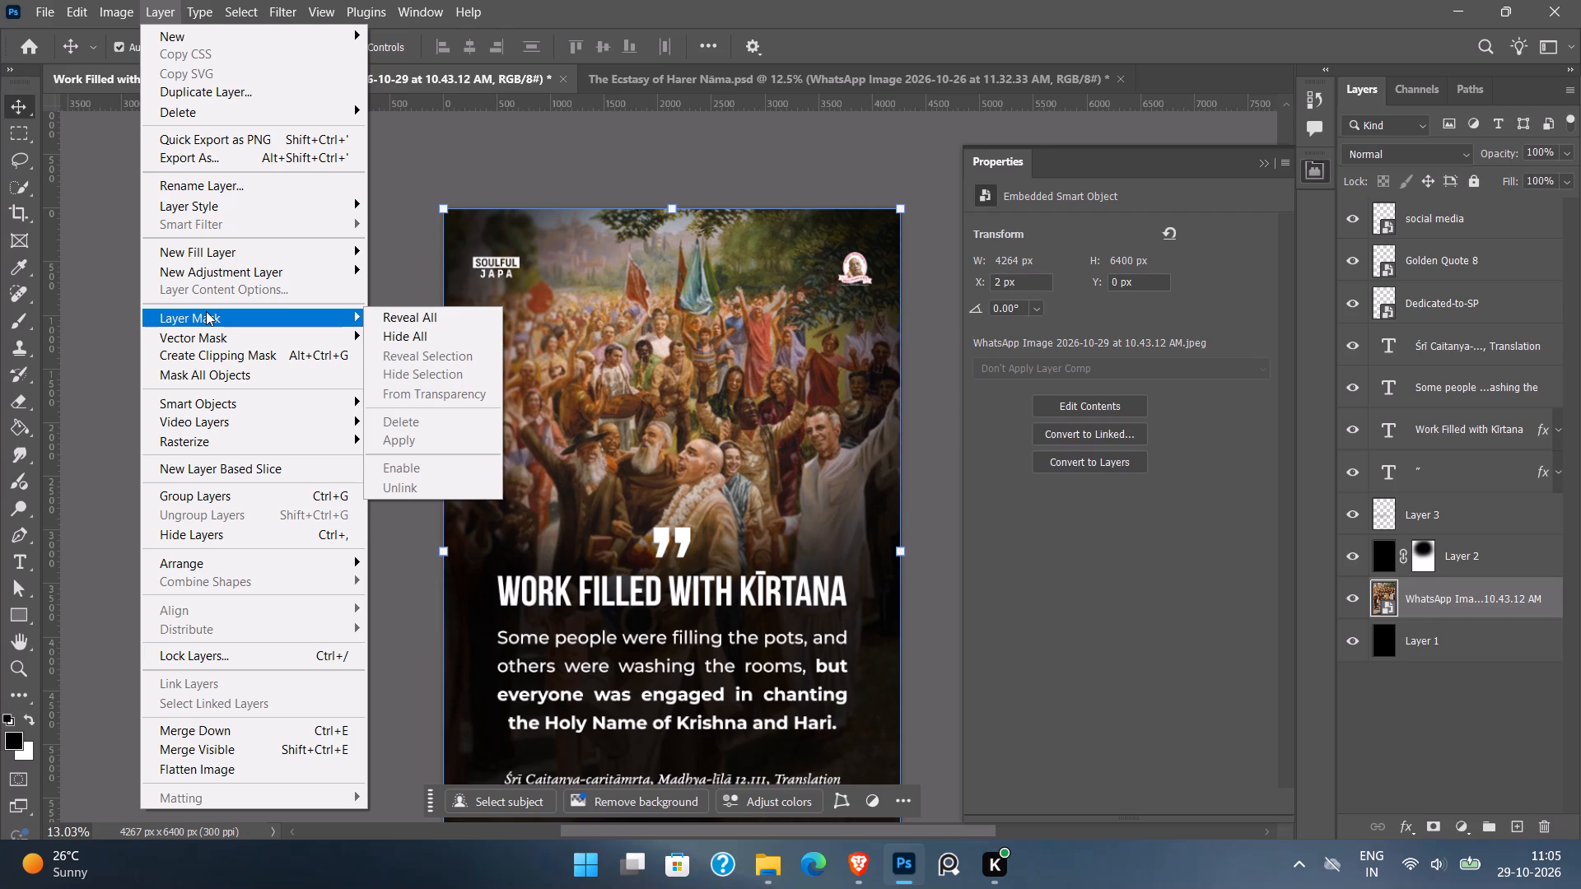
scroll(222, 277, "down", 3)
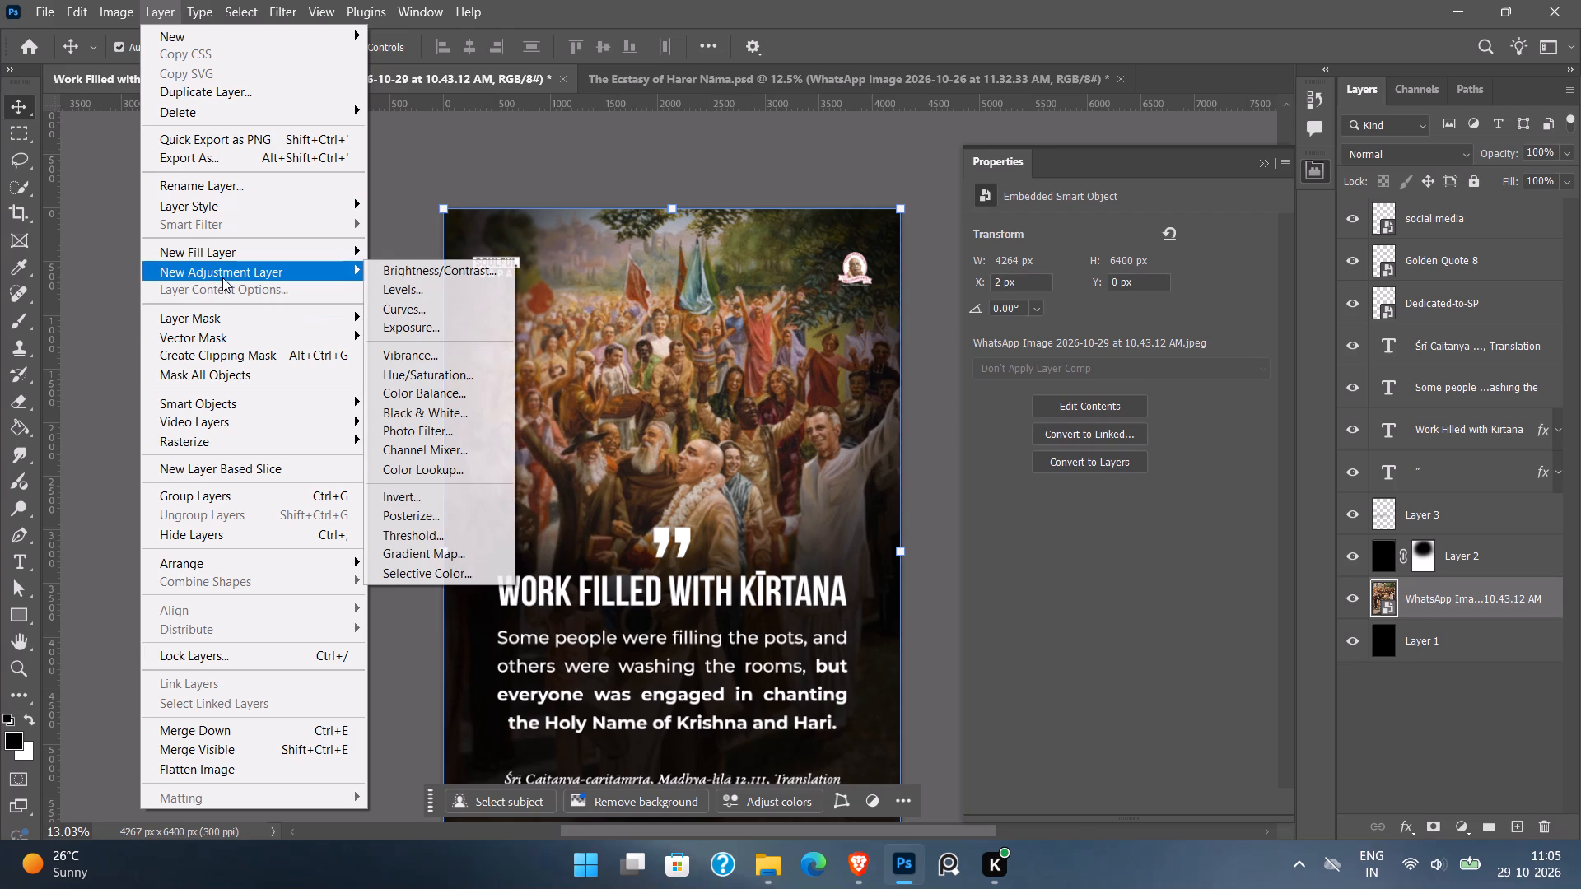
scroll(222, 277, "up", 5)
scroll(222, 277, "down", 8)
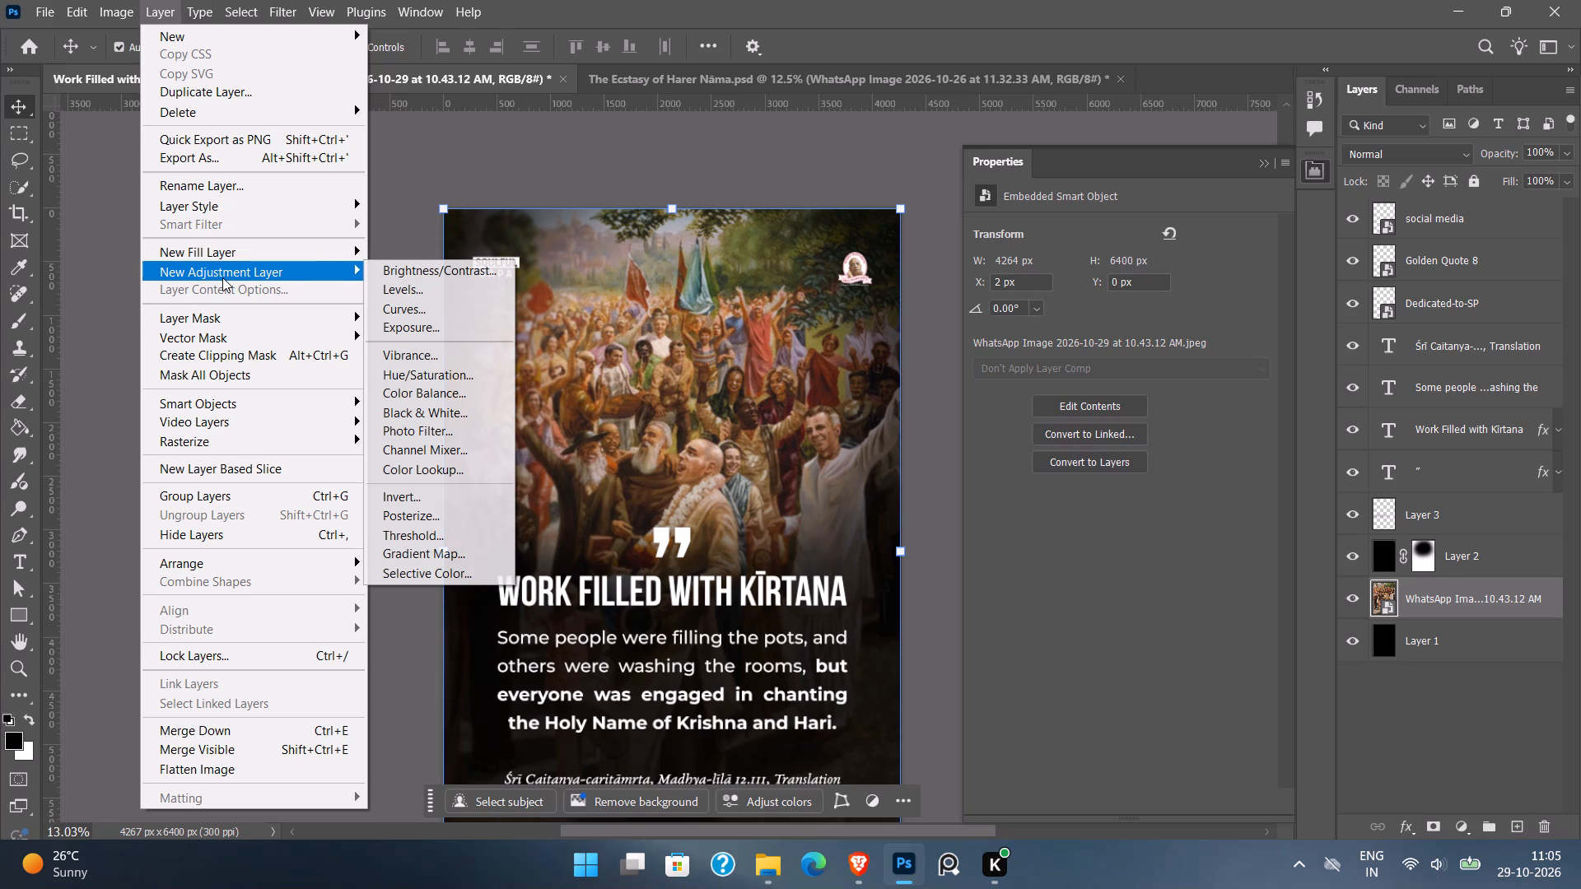
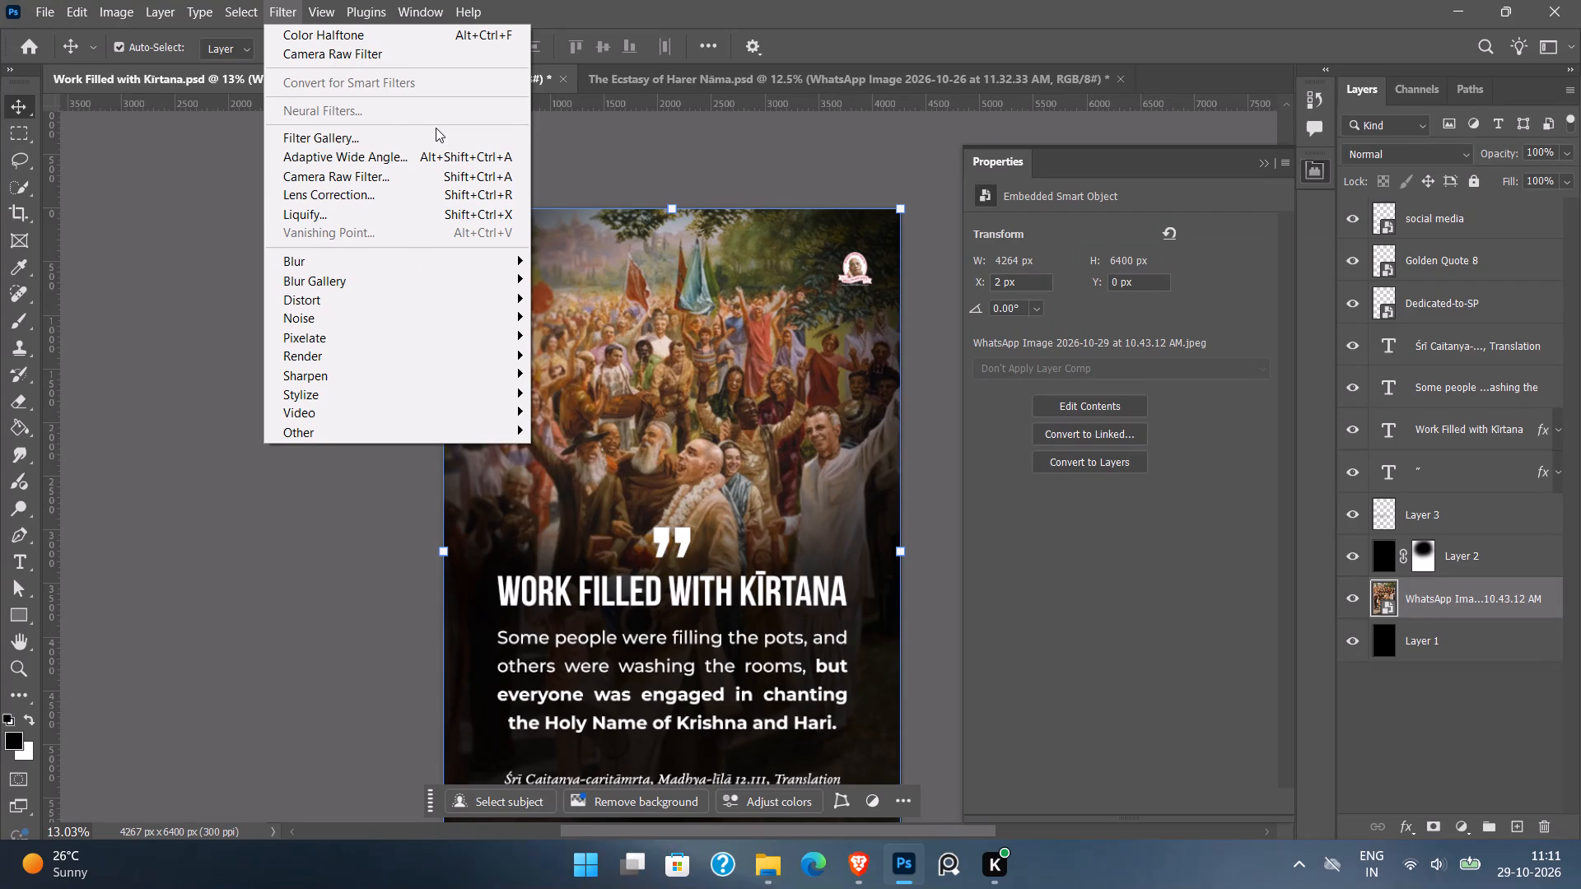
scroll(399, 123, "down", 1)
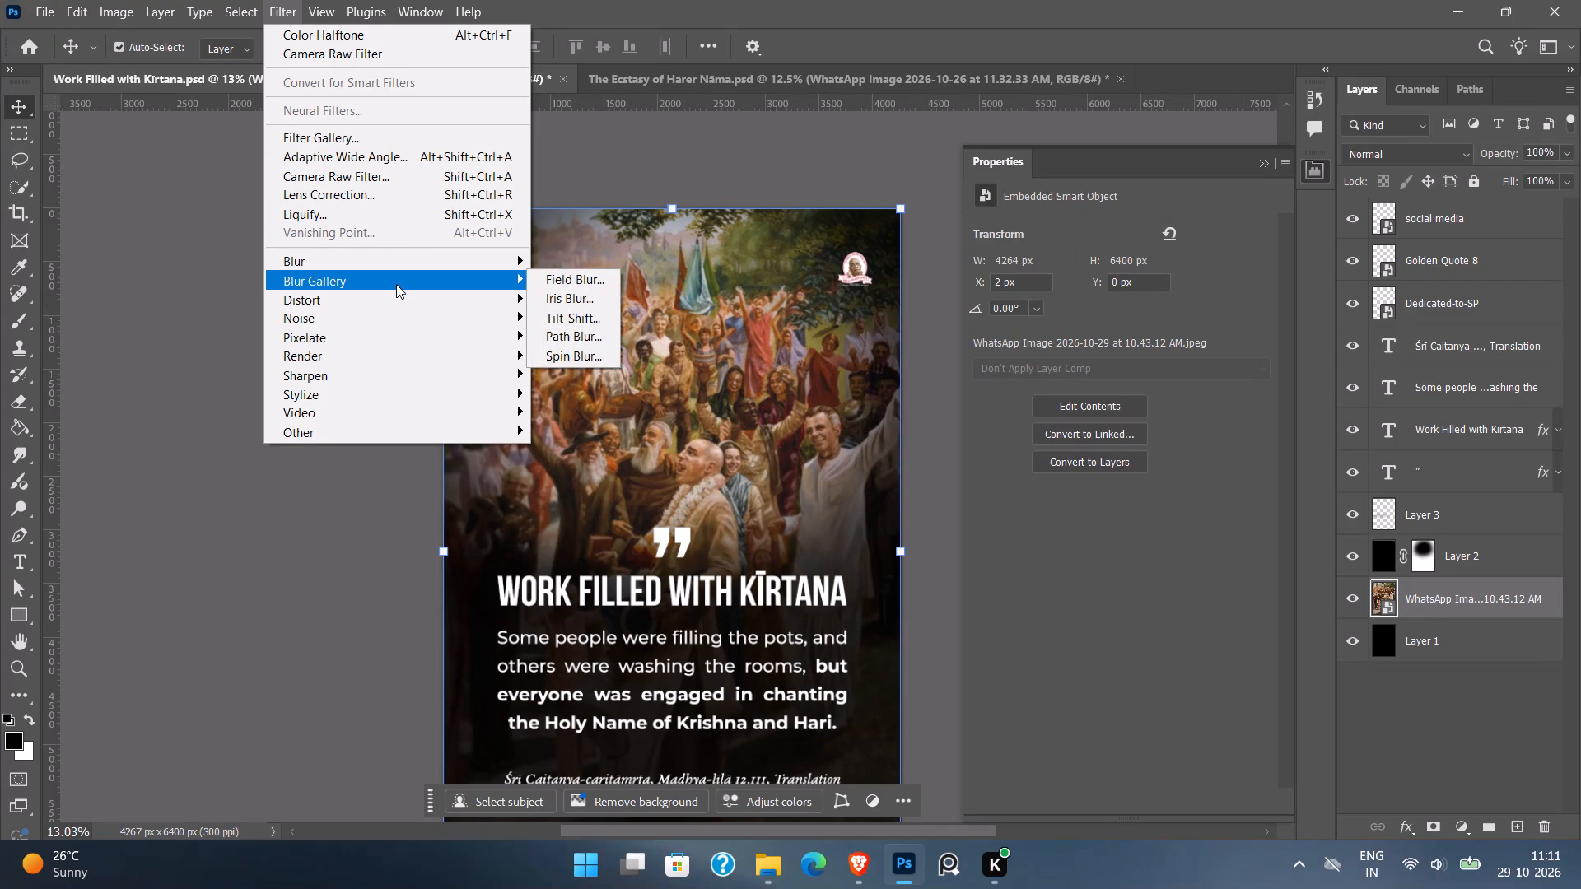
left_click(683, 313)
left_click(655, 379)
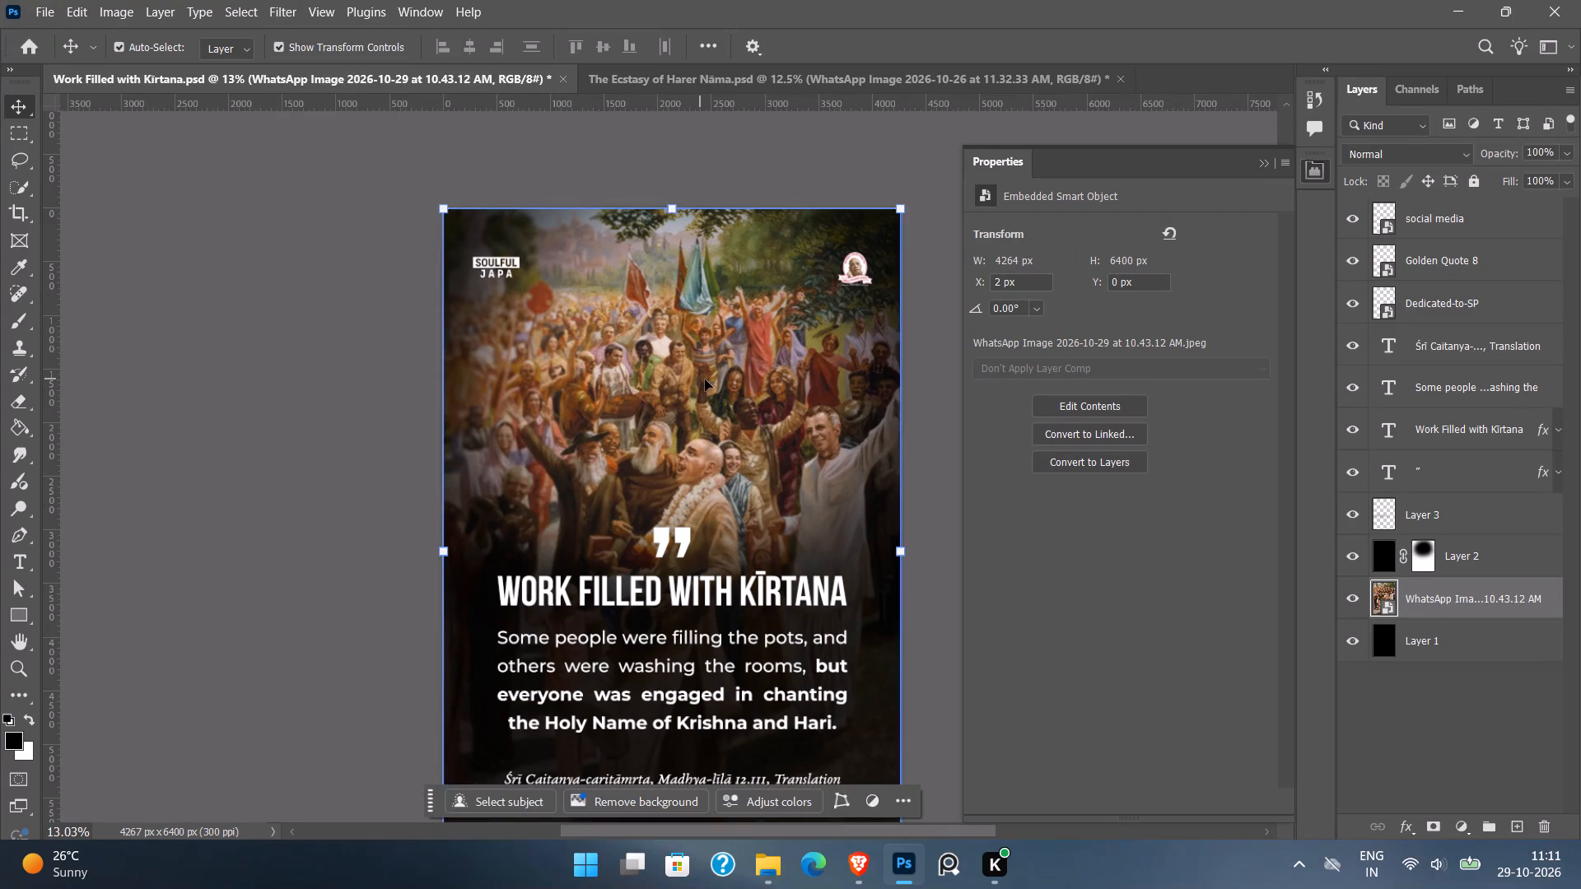
Shift the crowd painting upward on the Work Filled with Kīrtana poster to about X 3 px, Y -86 px.
left_click(705, 379)
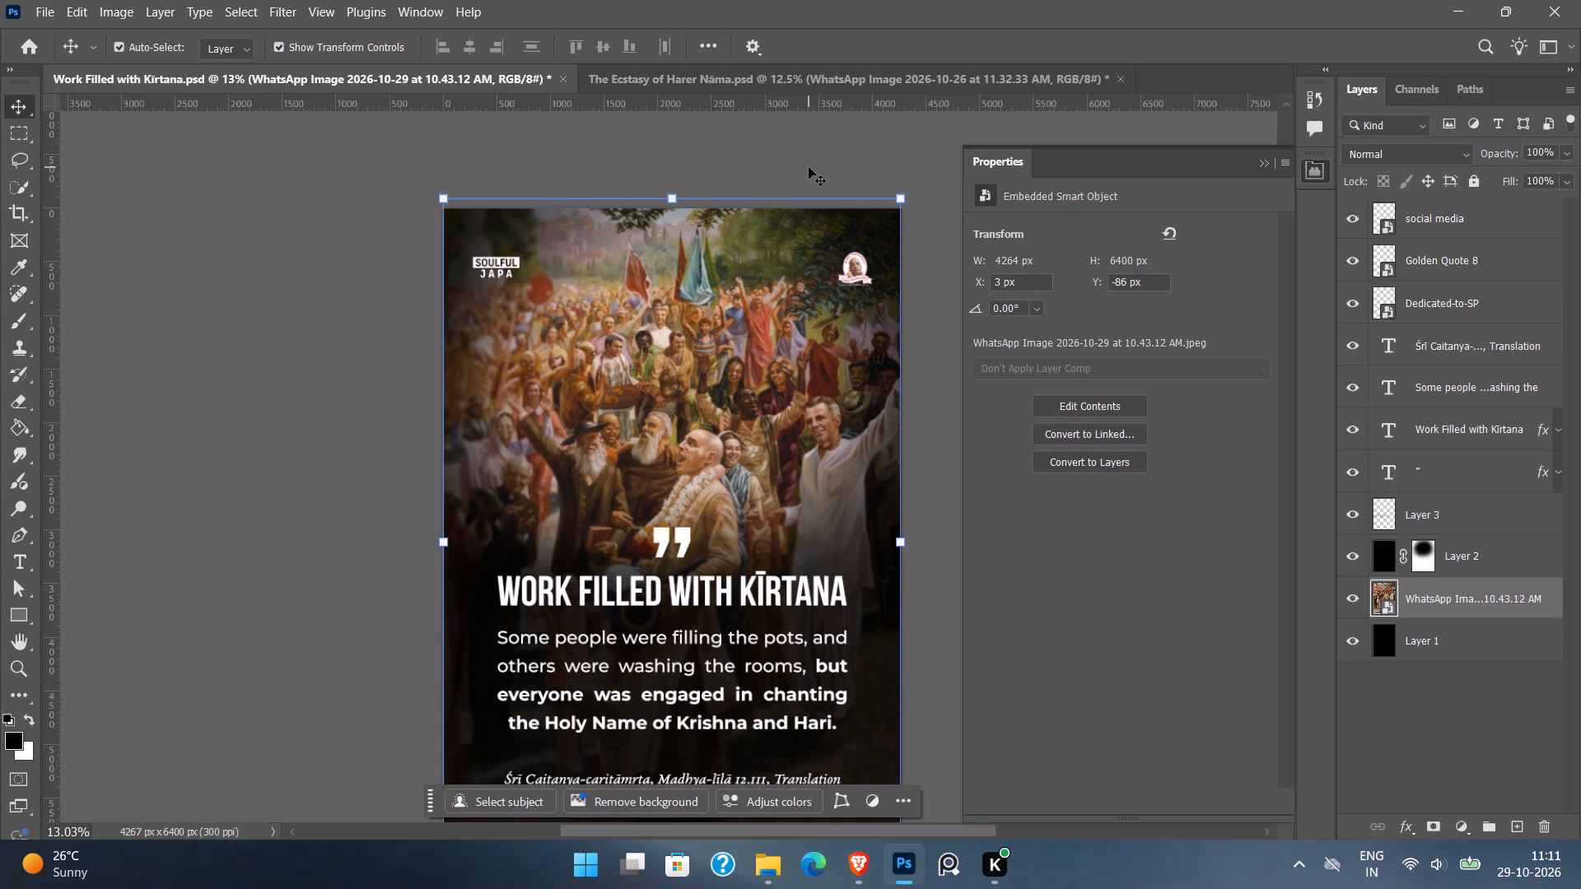
scroll(770, 164, "down", 4)
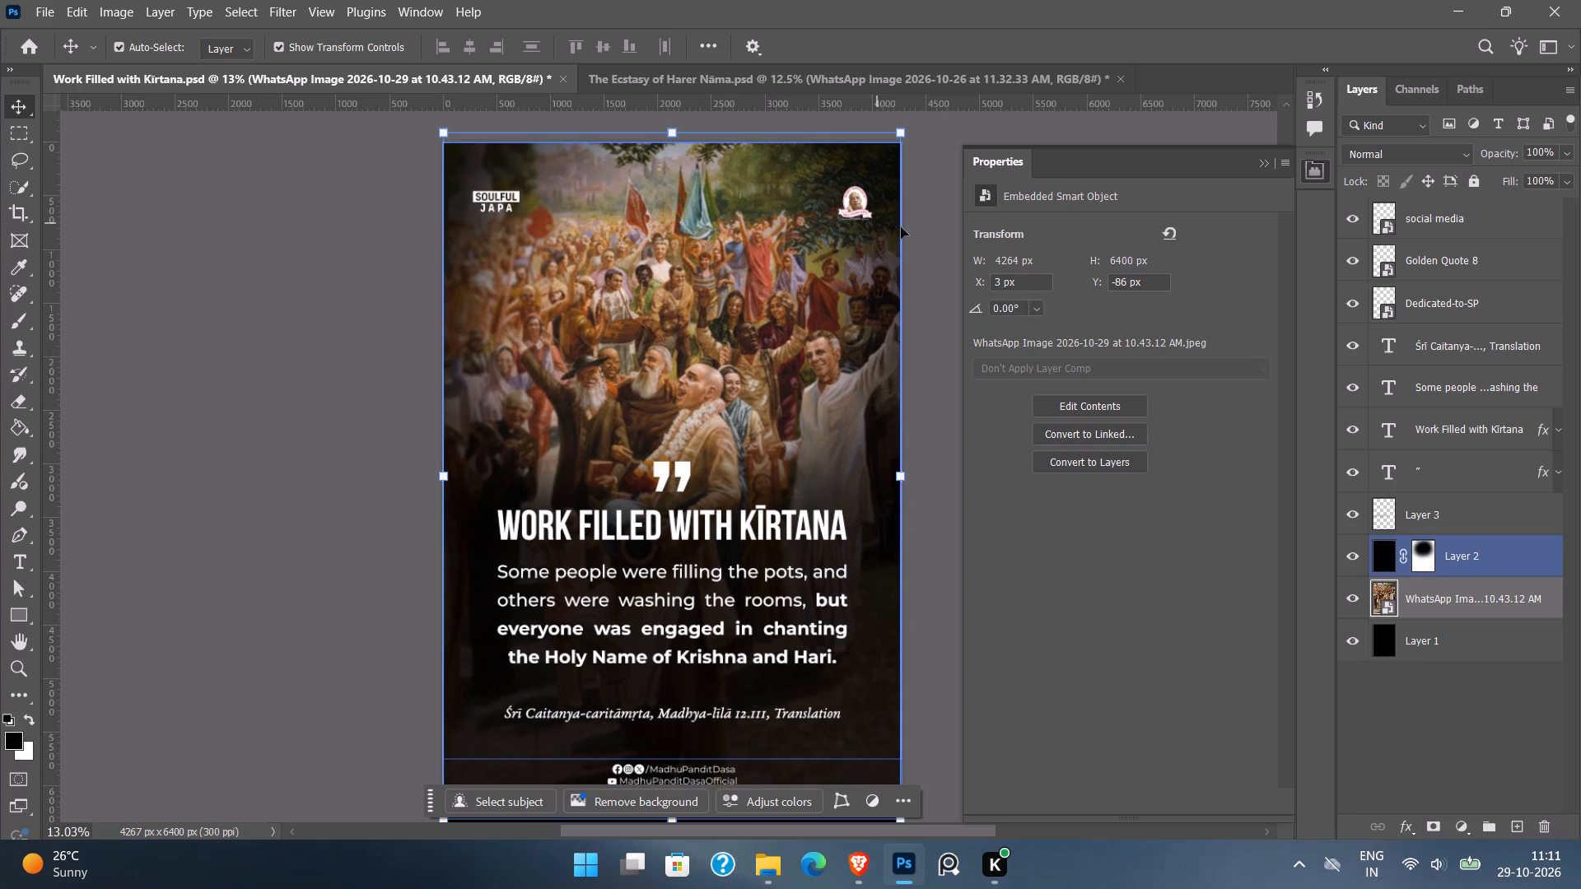
double_click(1345, 220)
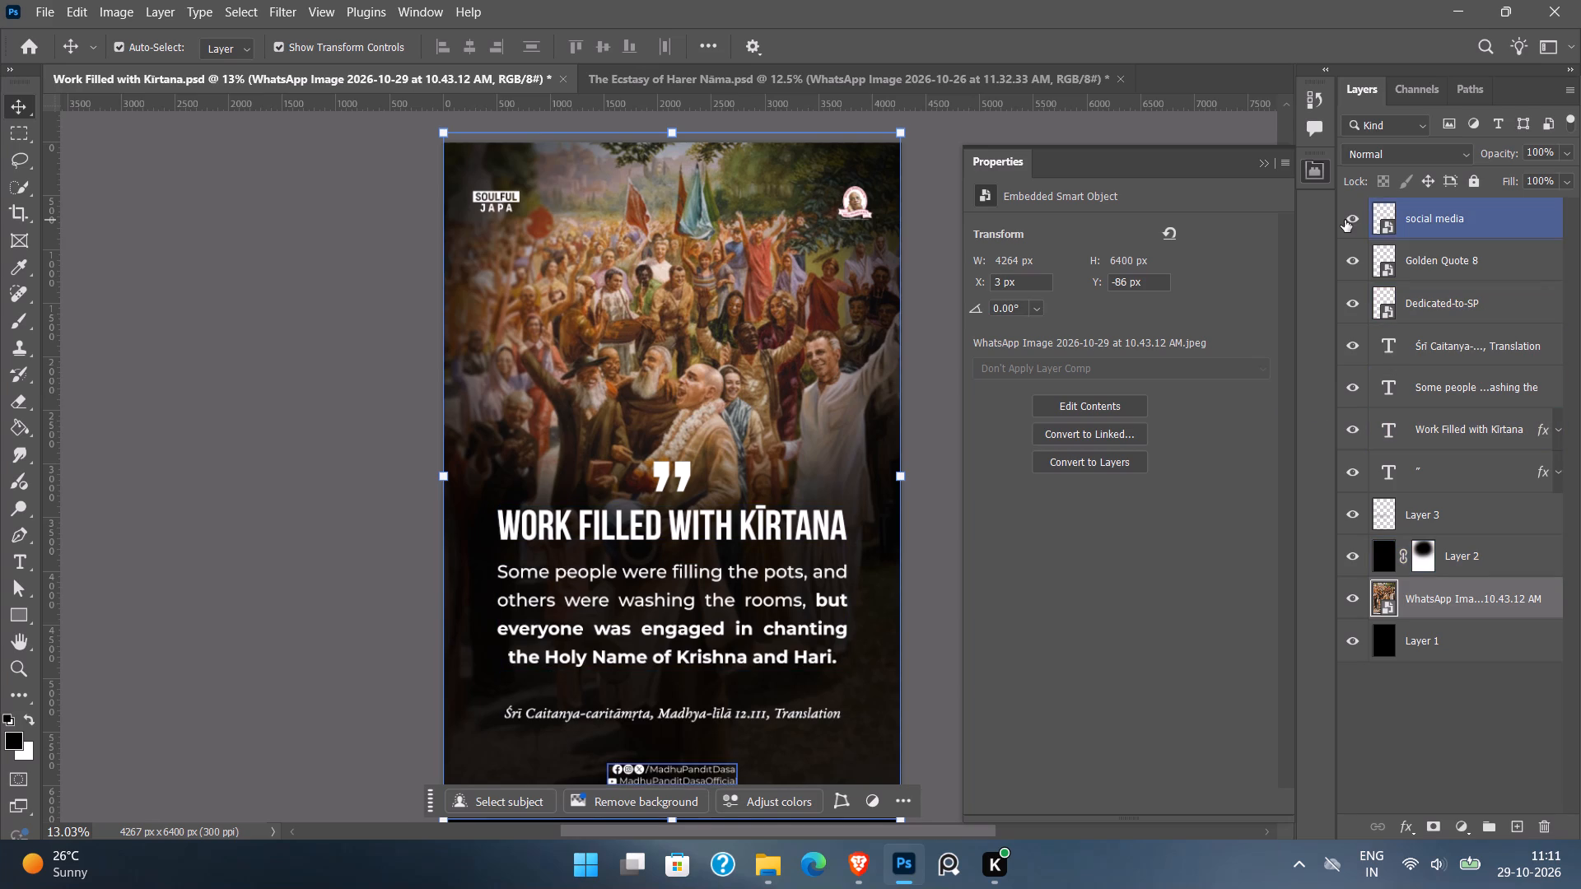
Examine the poster's Blue, Green and Red channels individually, and bring back the full-colour view and the layer list.
left_click(1403, 100)
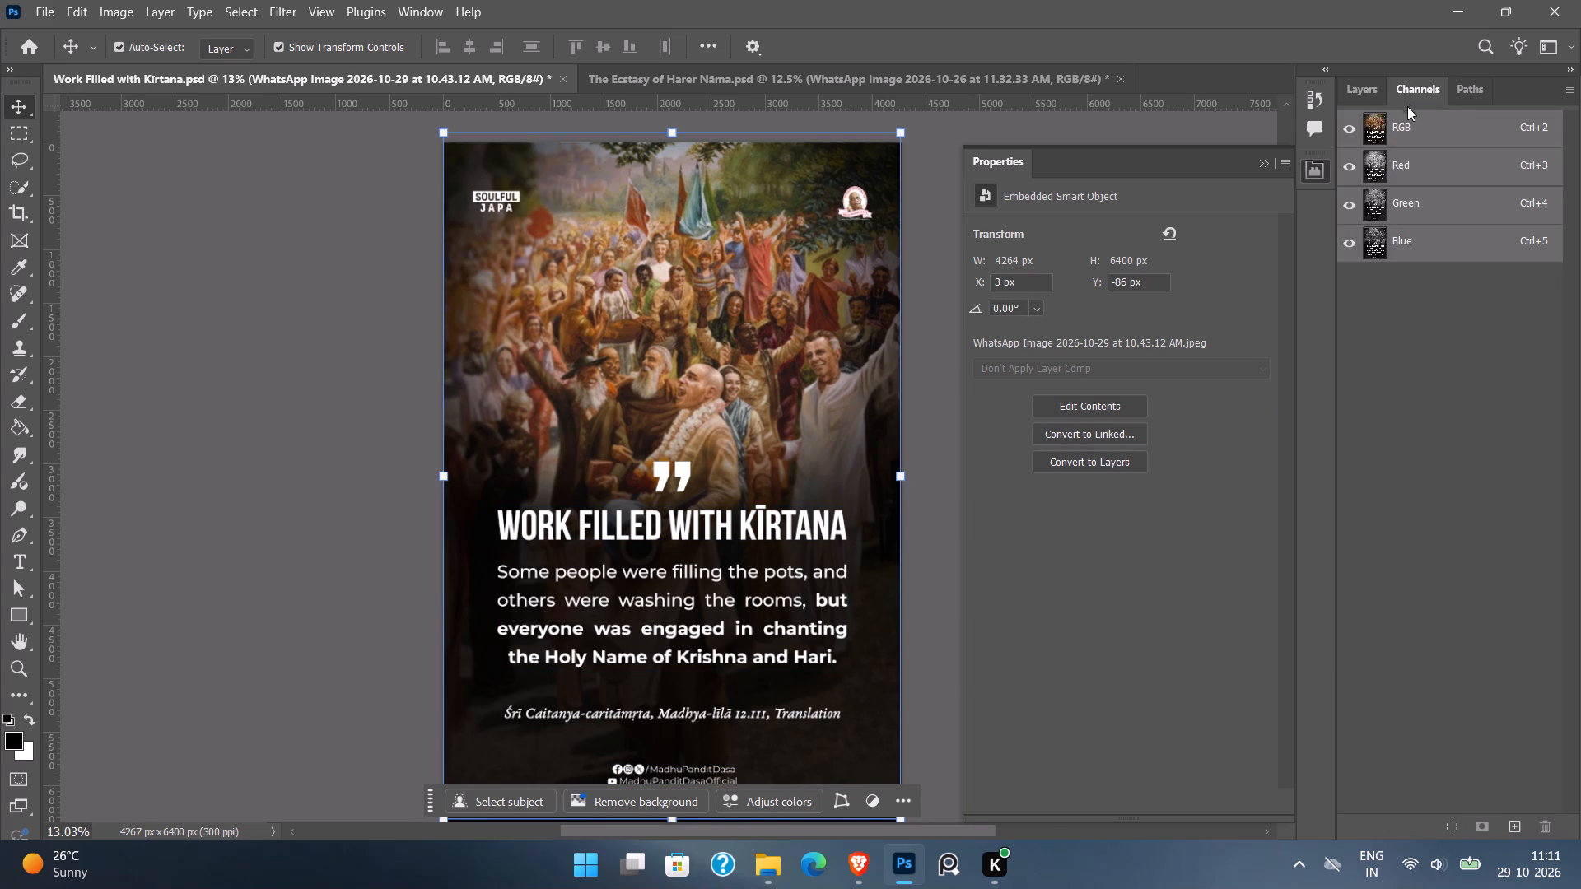
left_click(1426, 244)
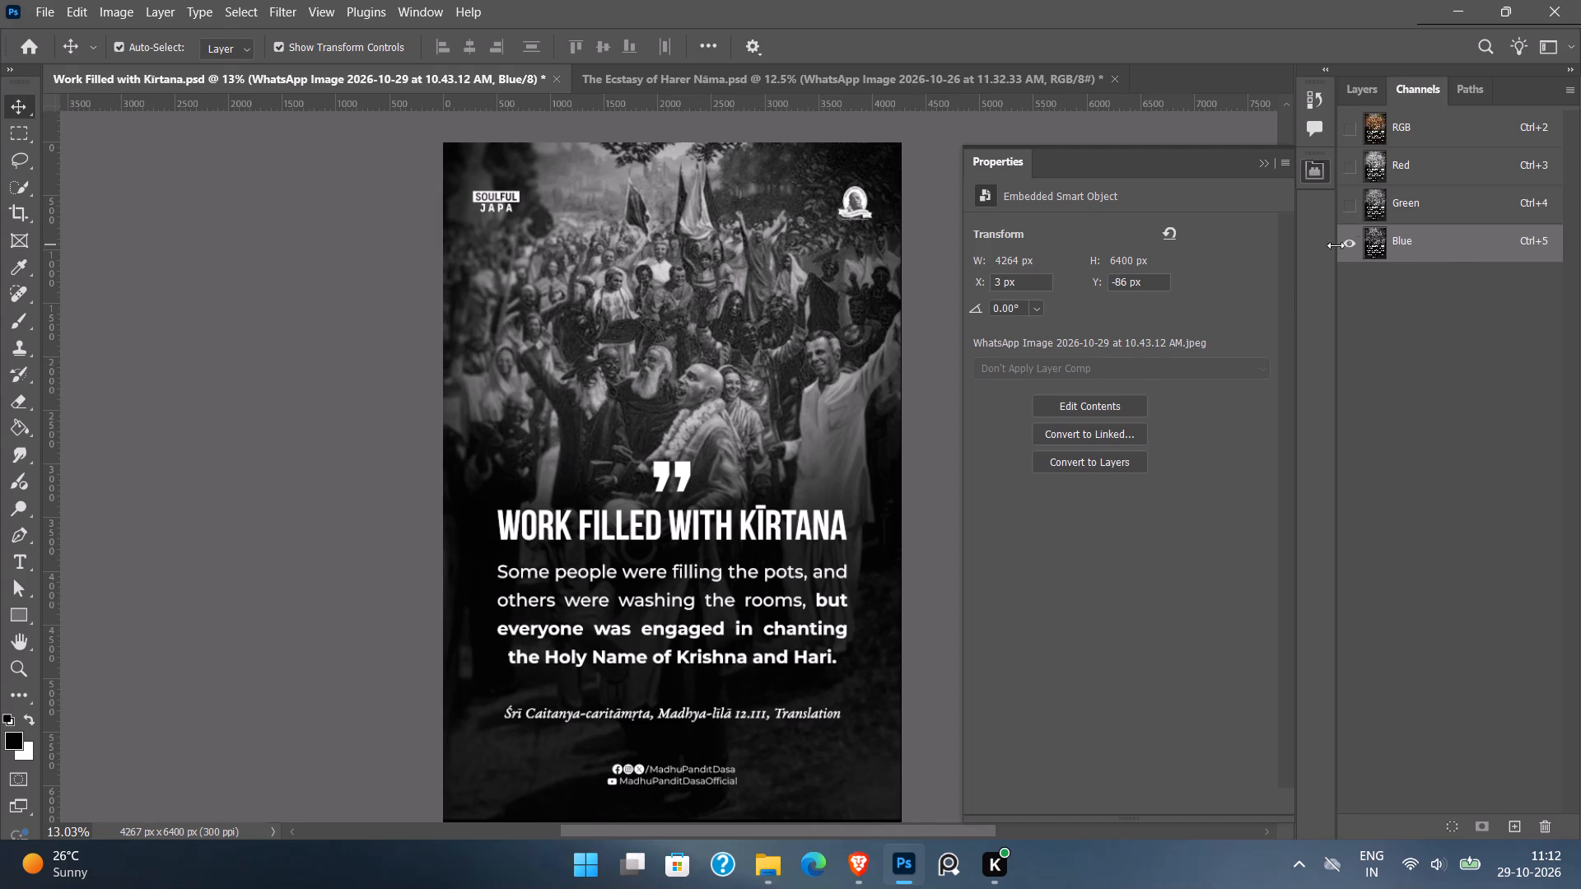
left_click(1397, 204)
left_click(1415, 165)
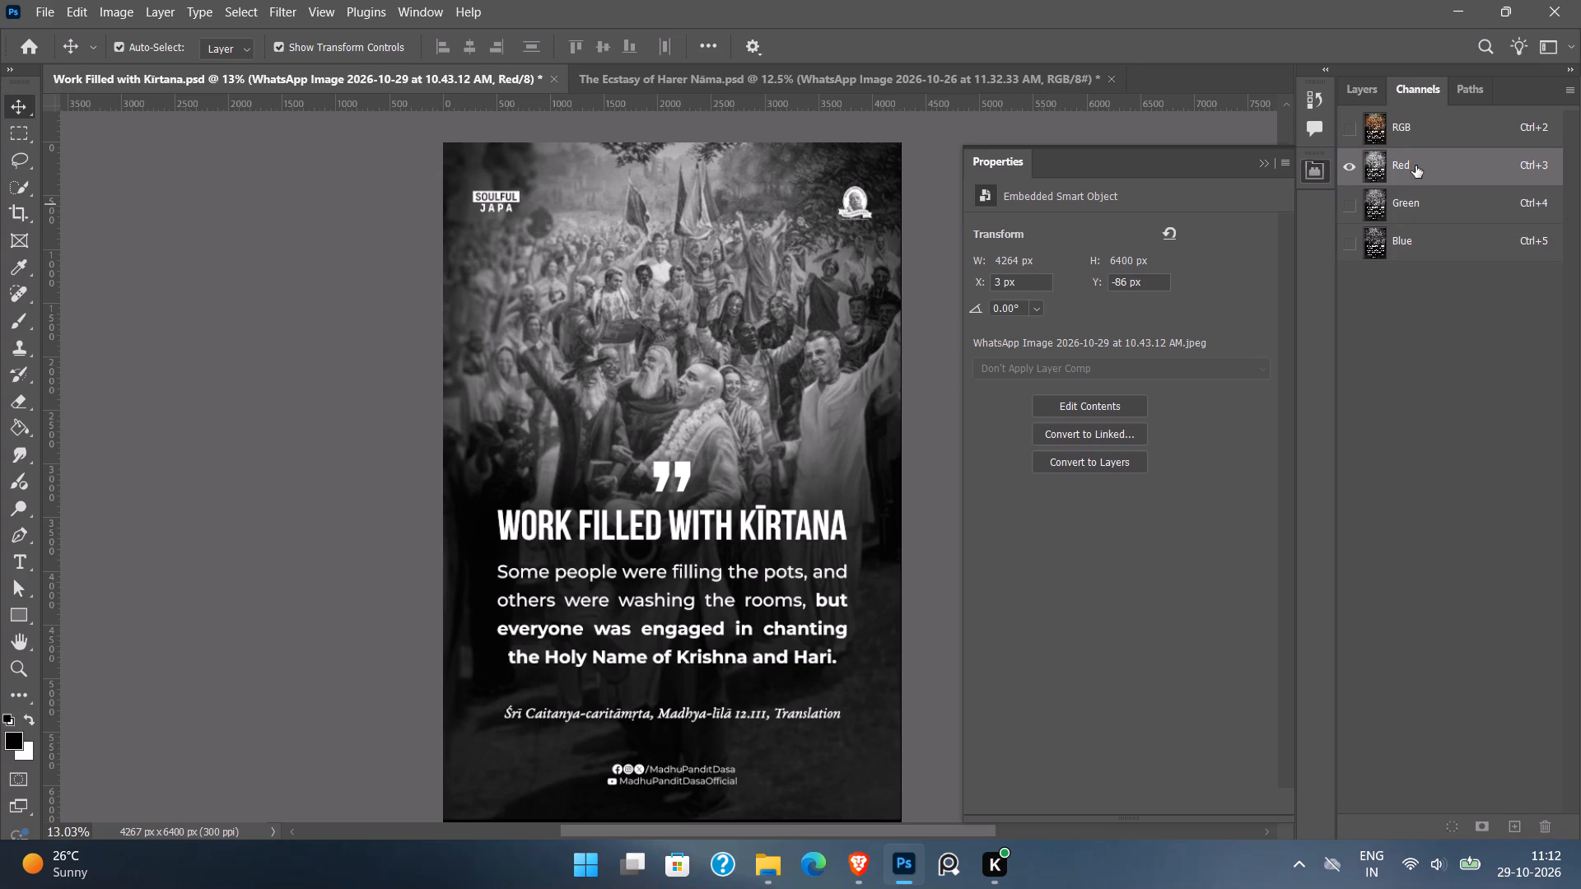
left_click(1395, 138)
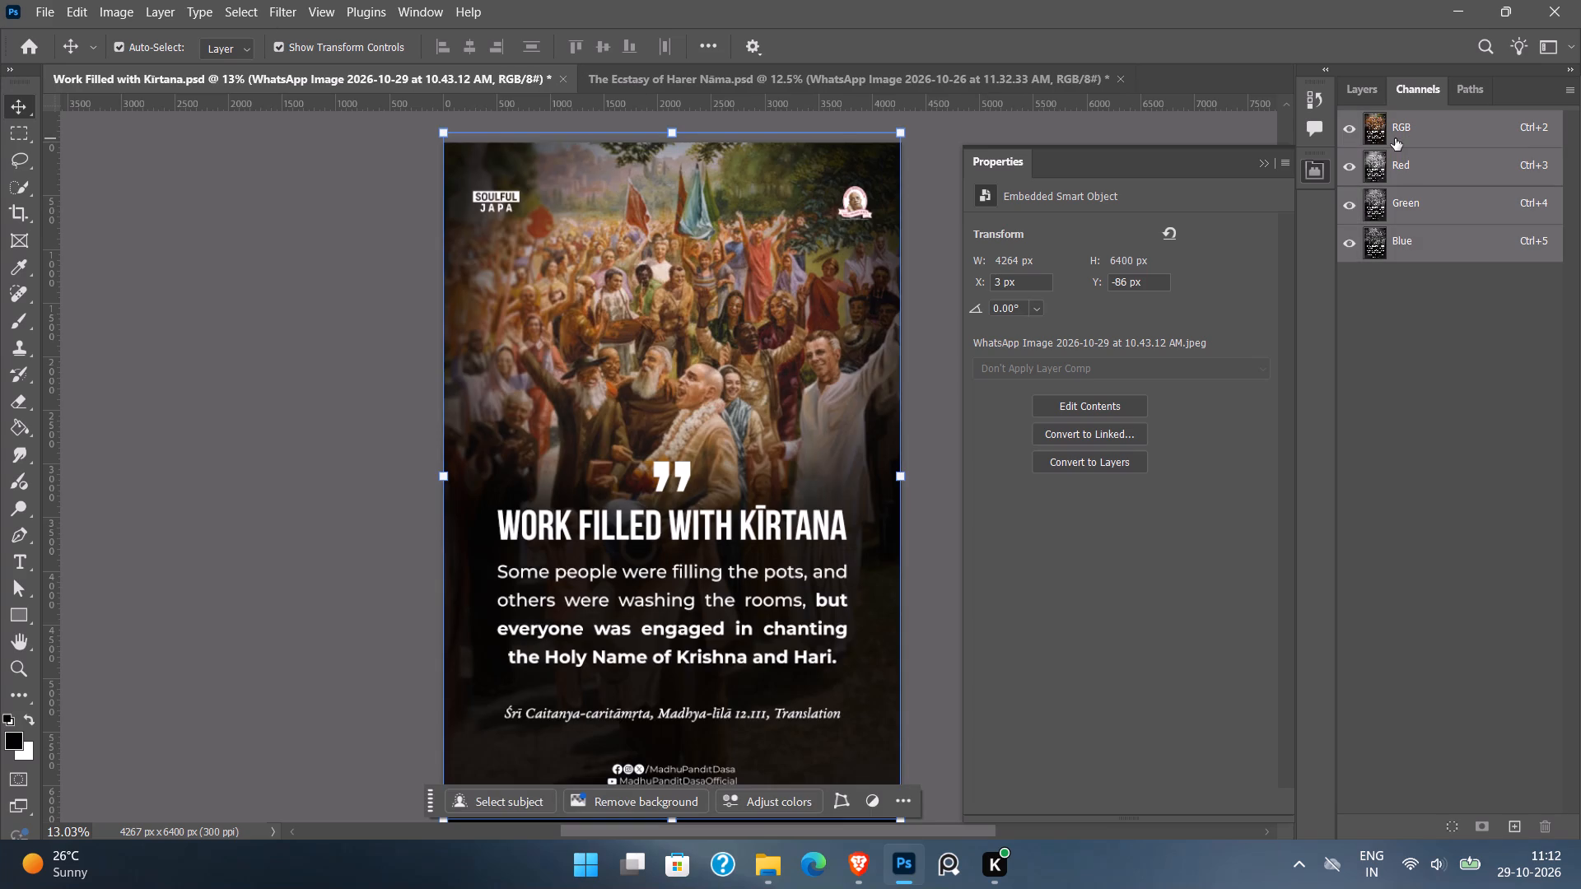
left_click(1349, 128)
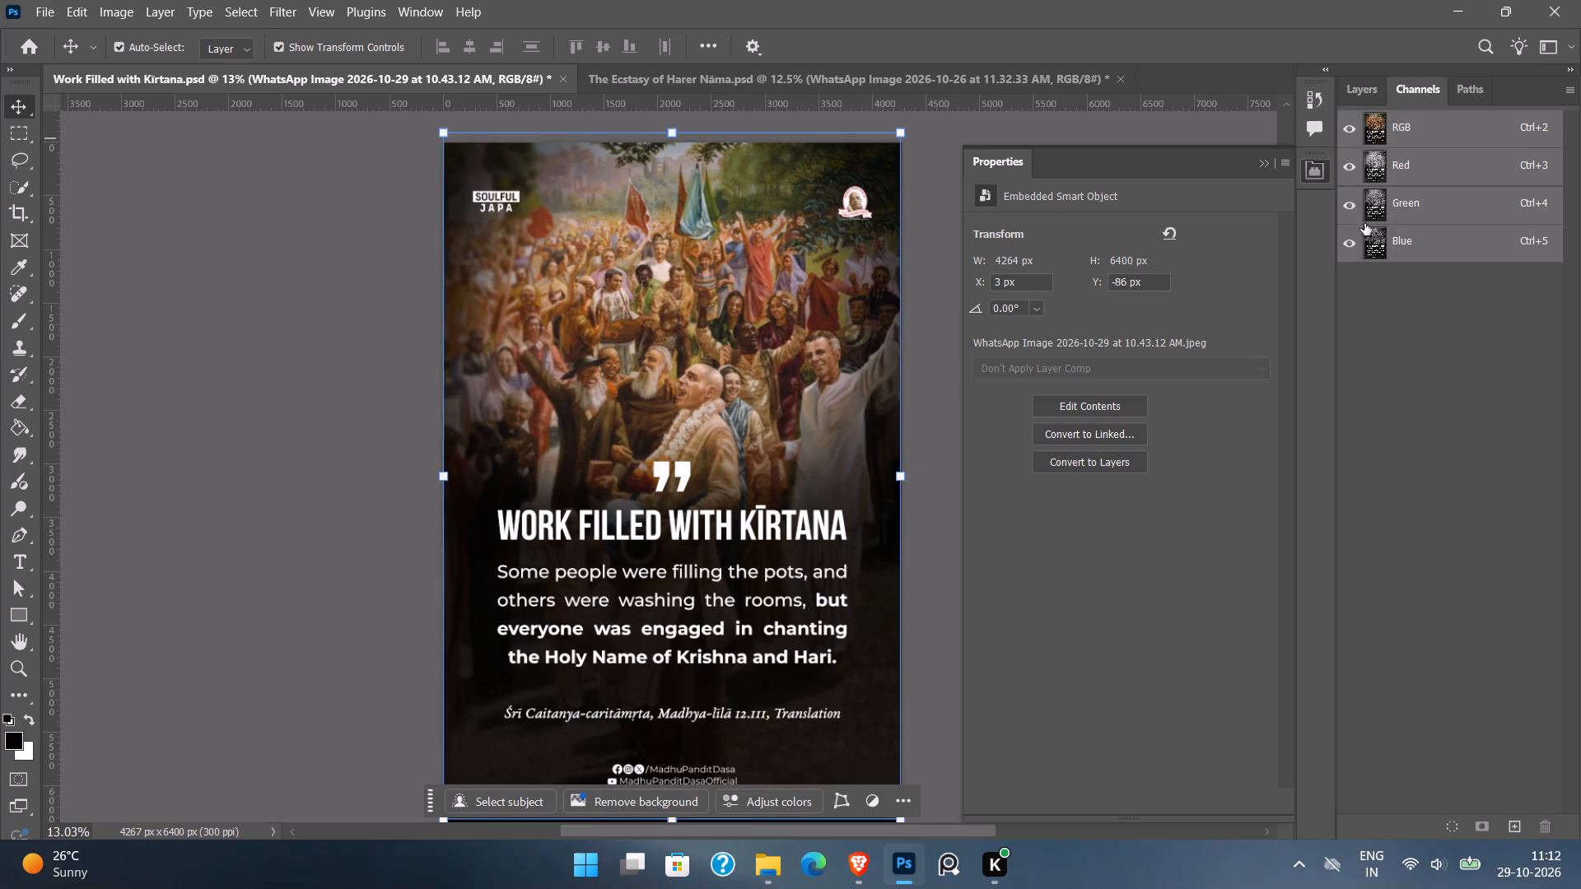
left_click(1435, 239)
left_click(1425, 201)
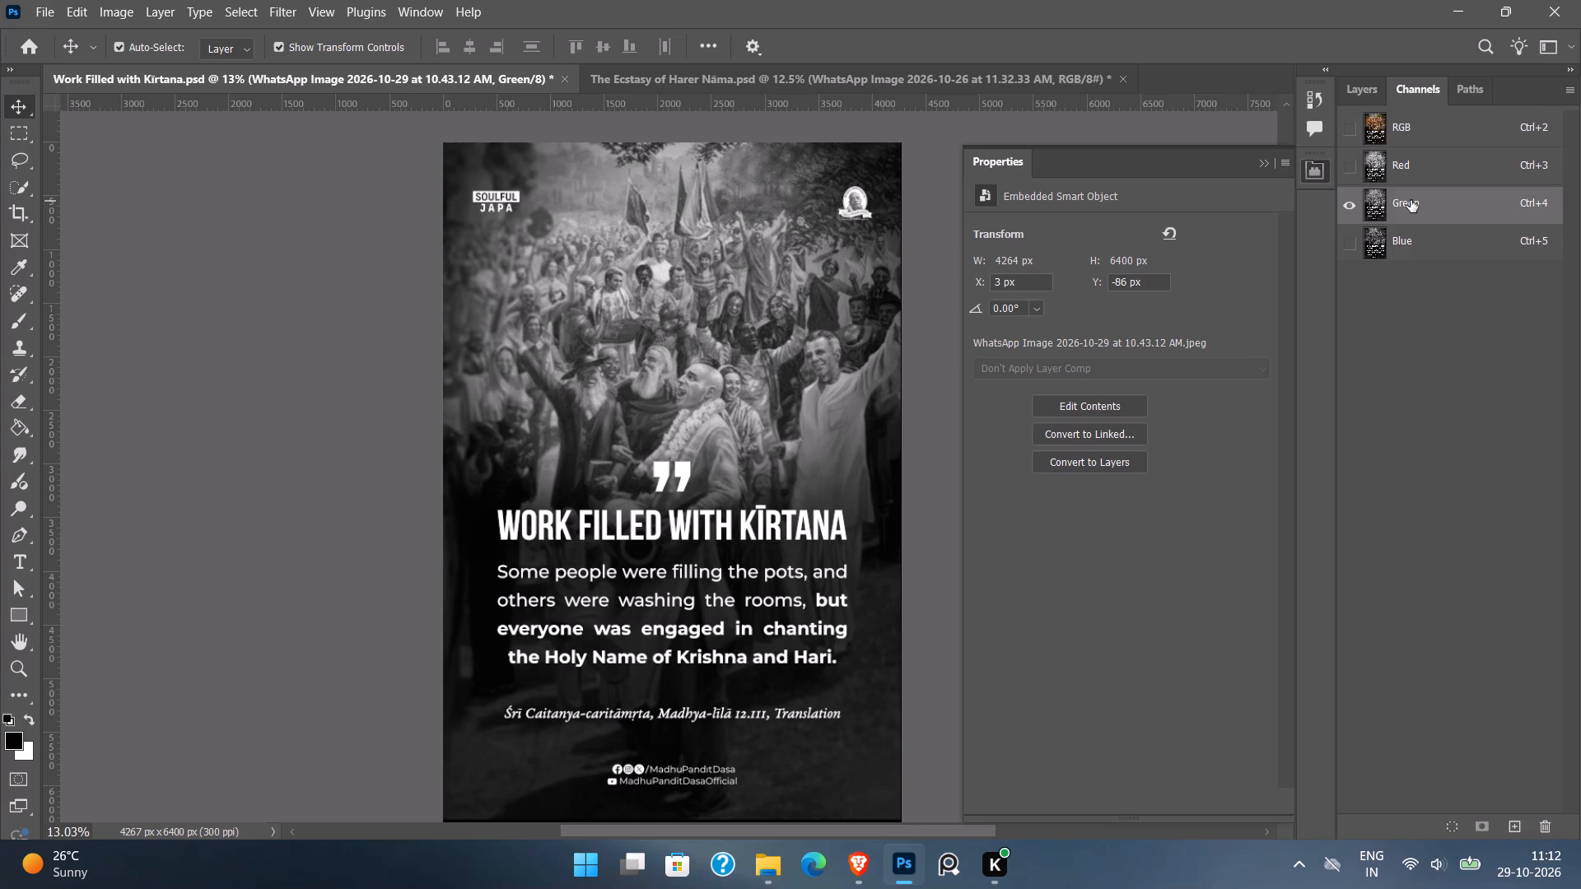
left_click(1353, 137)
left_click(1364, 100)
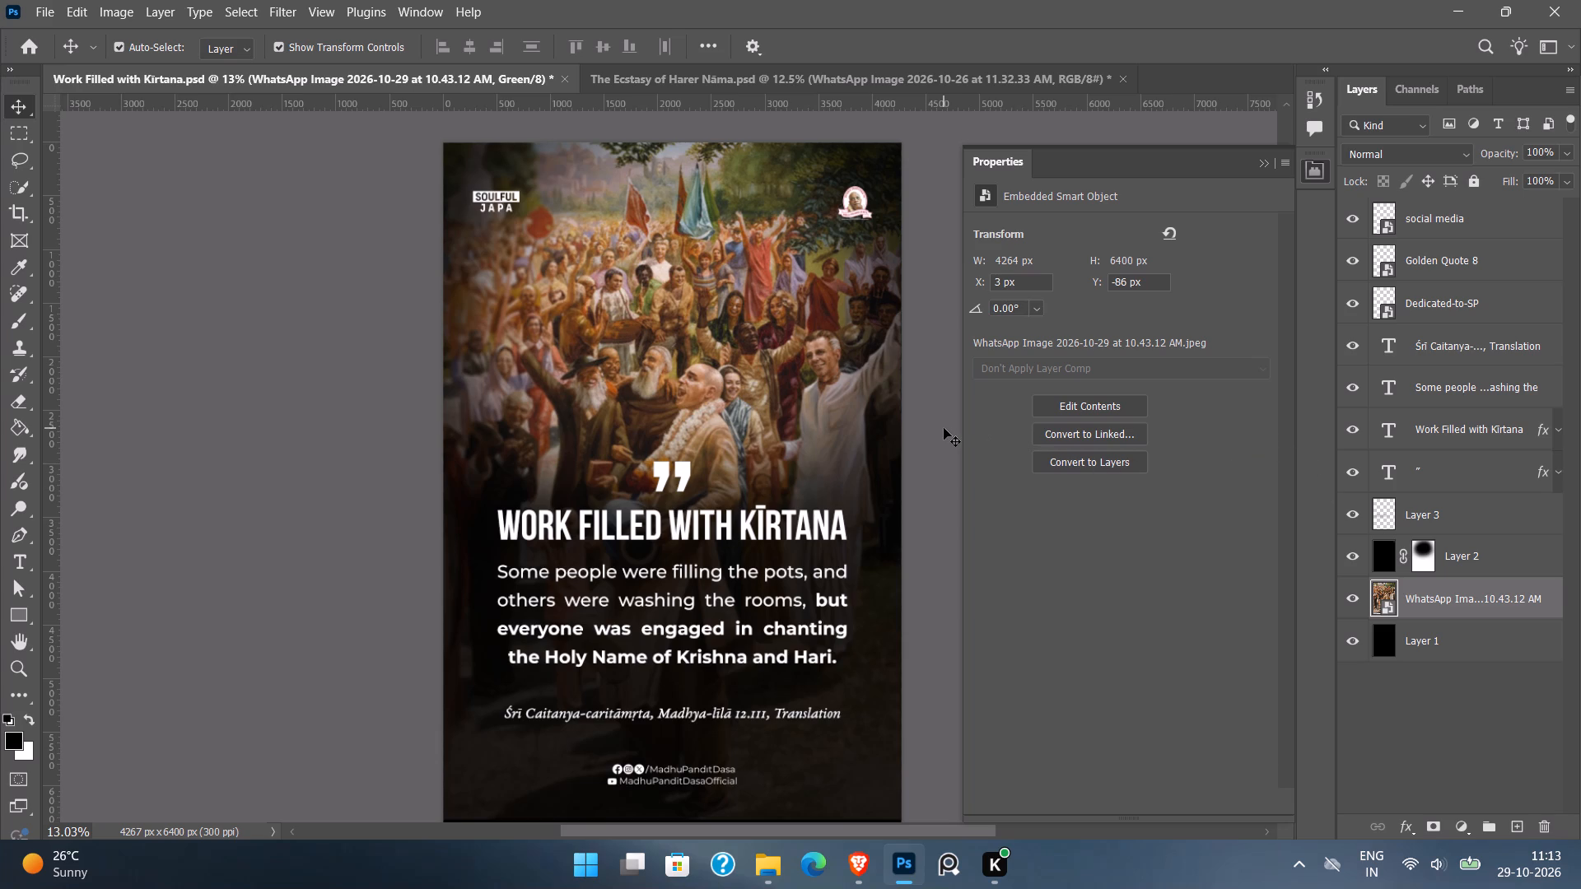
left_click(749, 456)
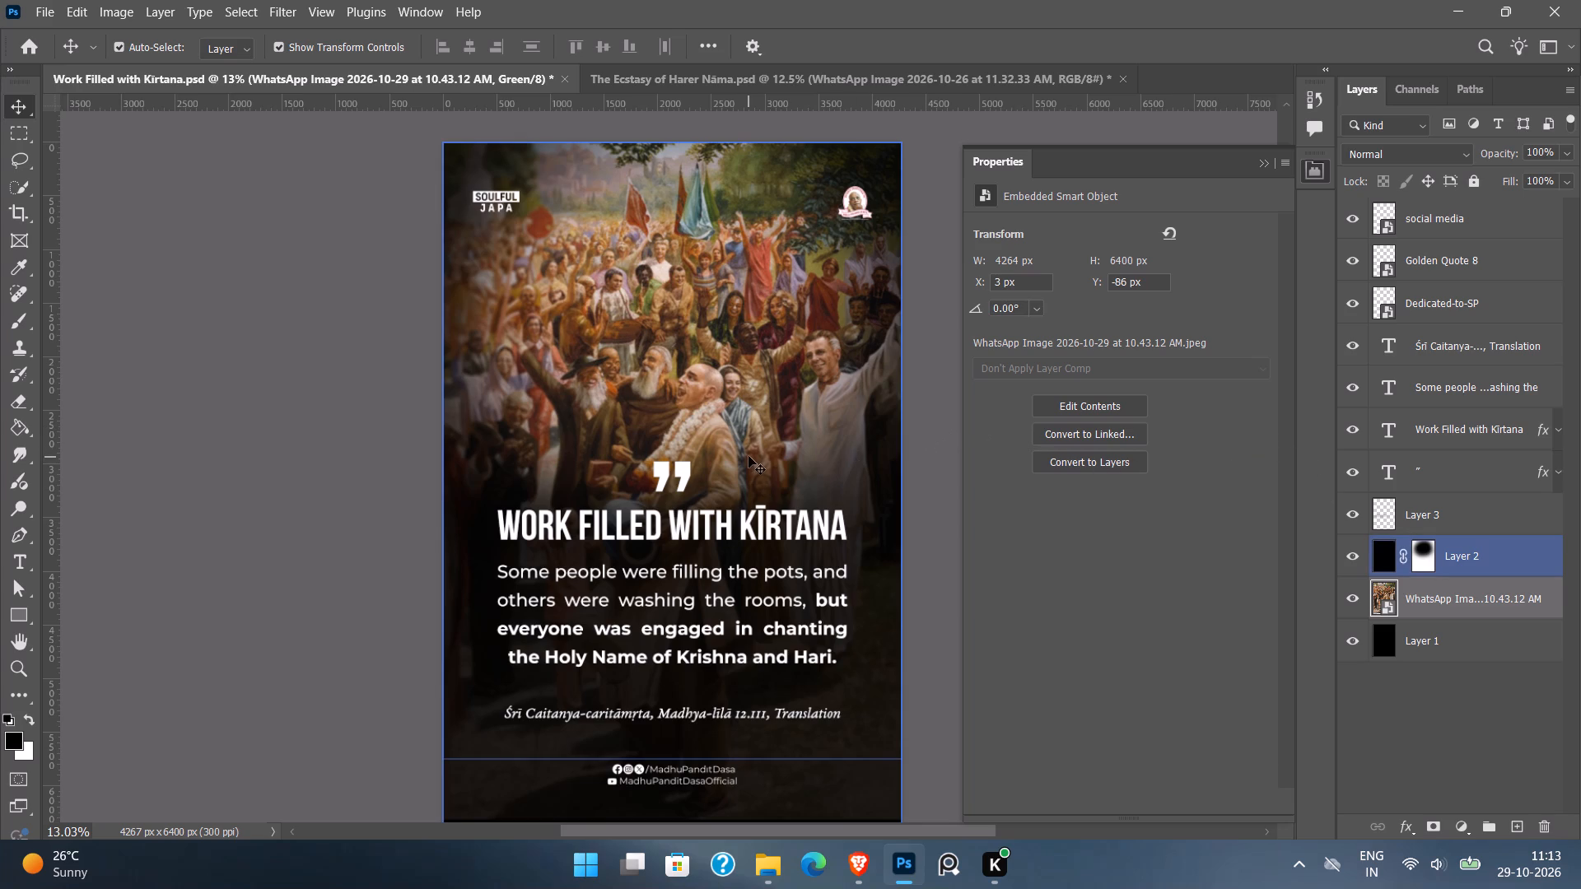
left_click(823, 342)
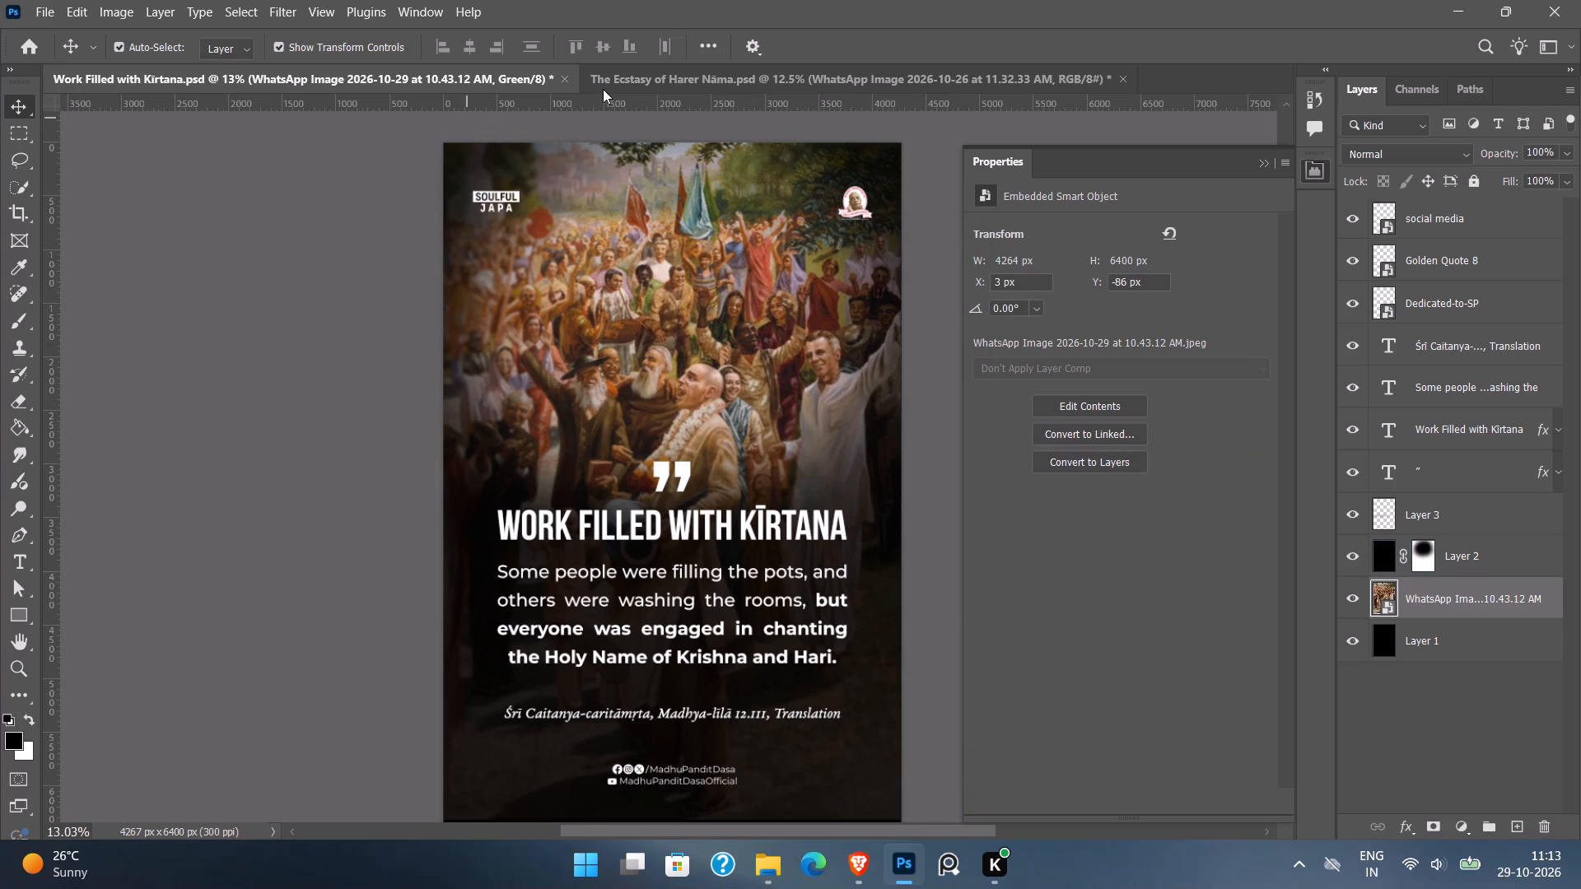
In The Ecstasy of Harer Nāma poster, check the font style and size options of the Srimad-Bhagavatam reference line.
left_click(730, 72)
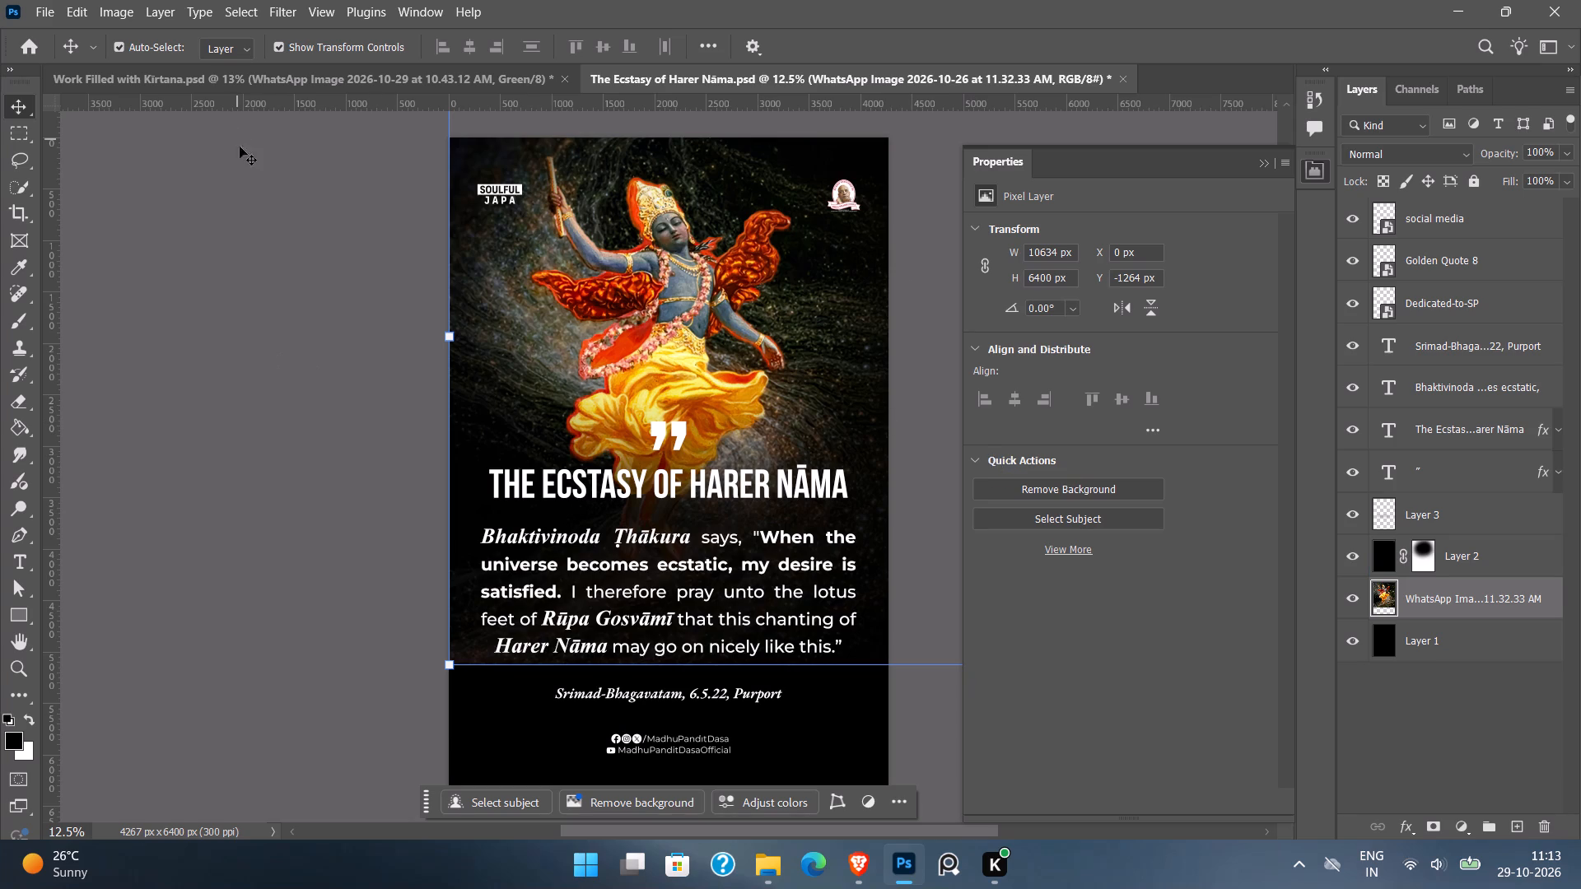
left_click(662, 695)
left_click(1177, 307)
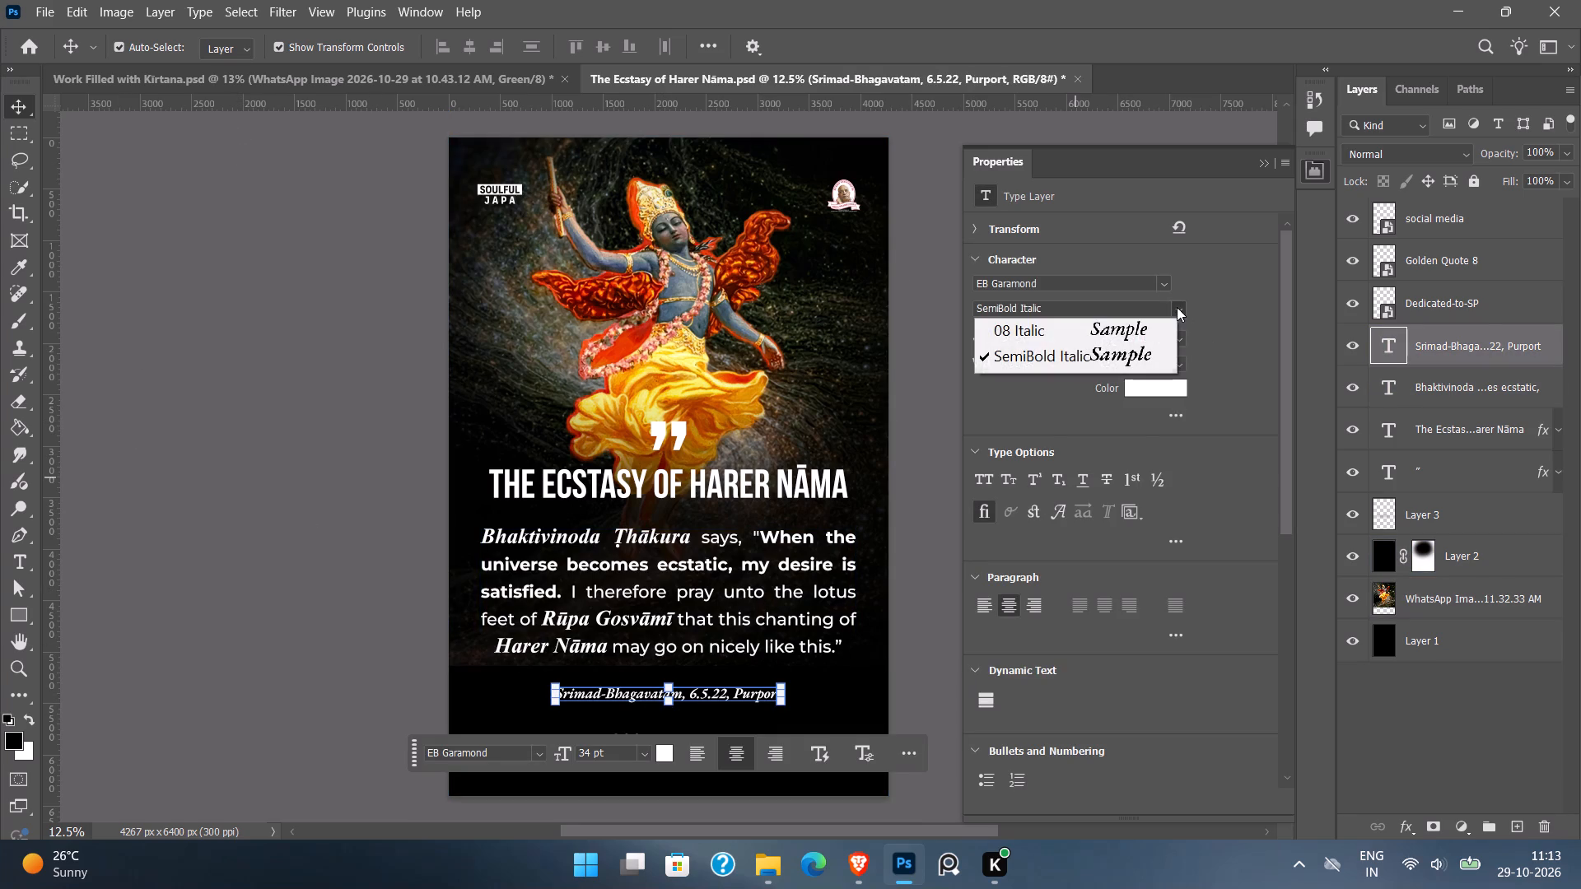
left_click(1164, 349)
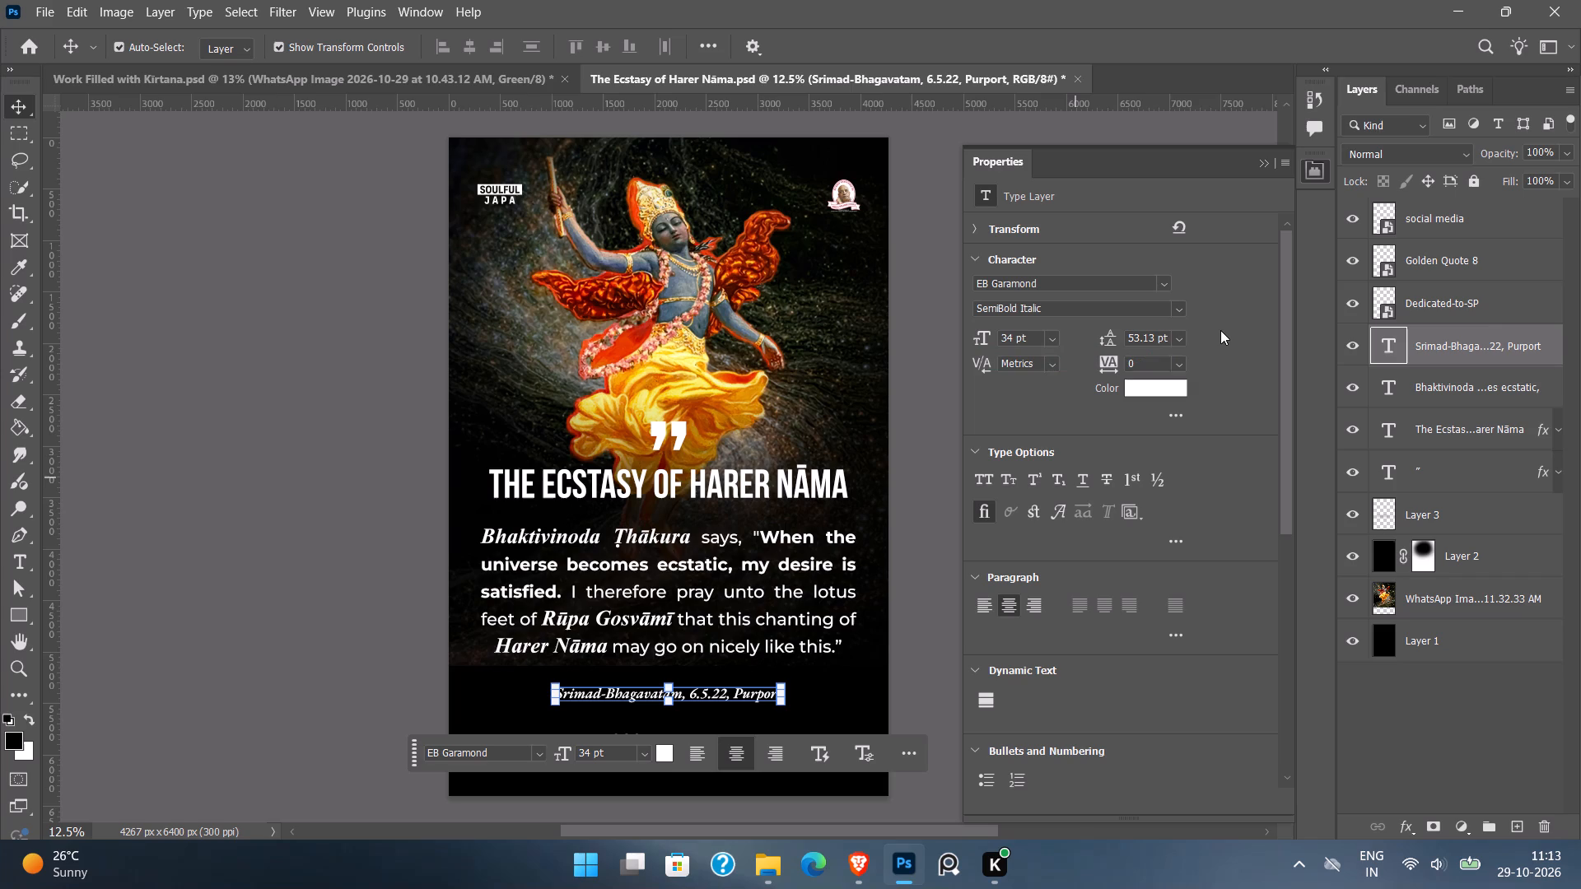
left_click(1047, 337)
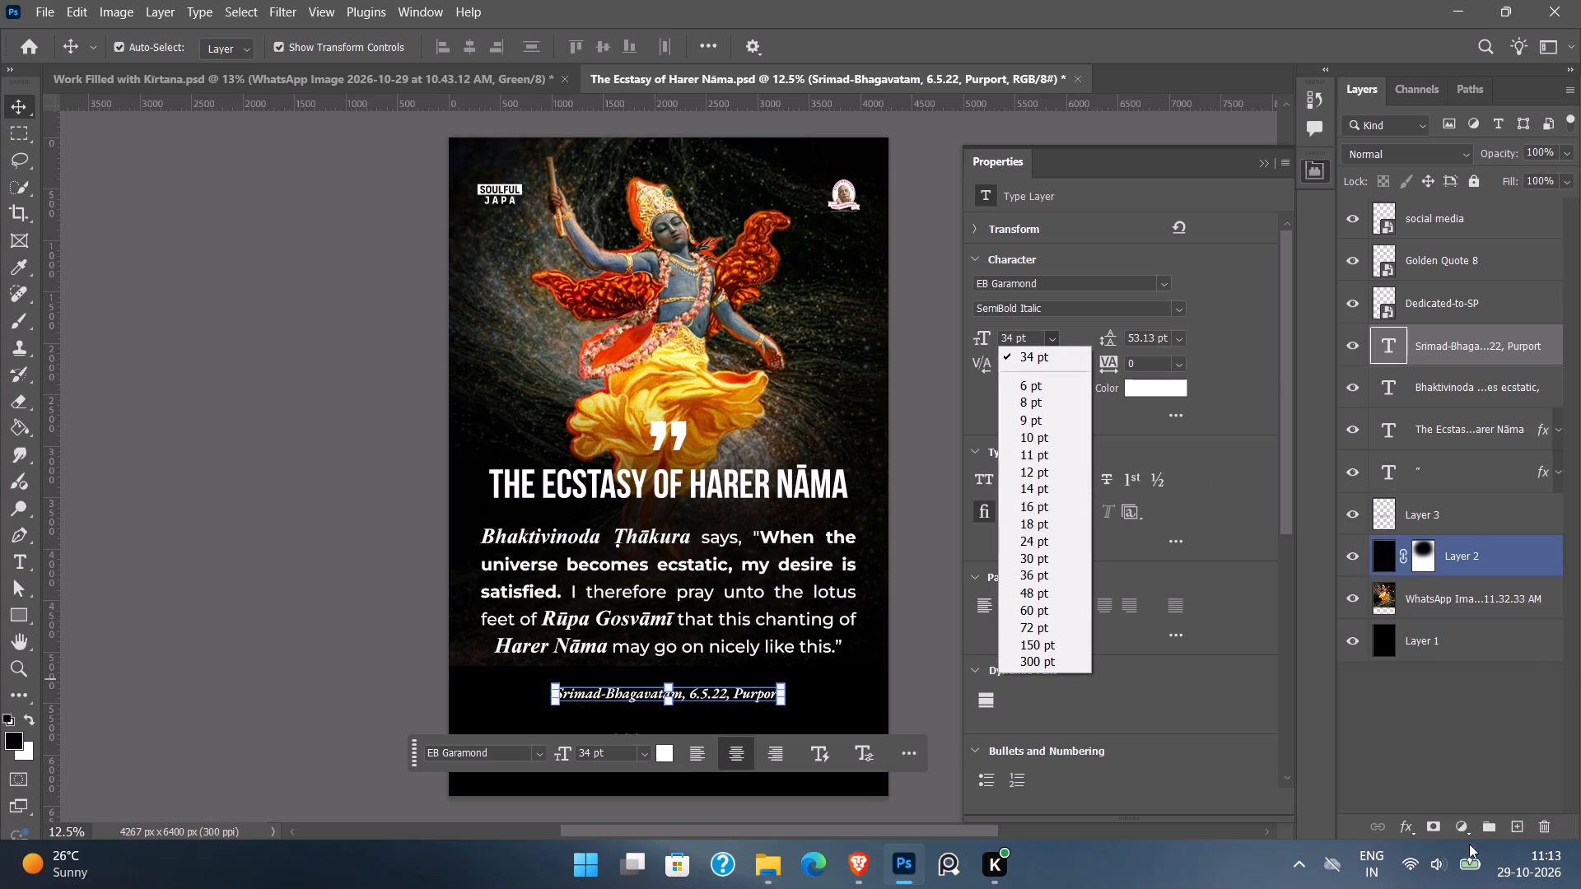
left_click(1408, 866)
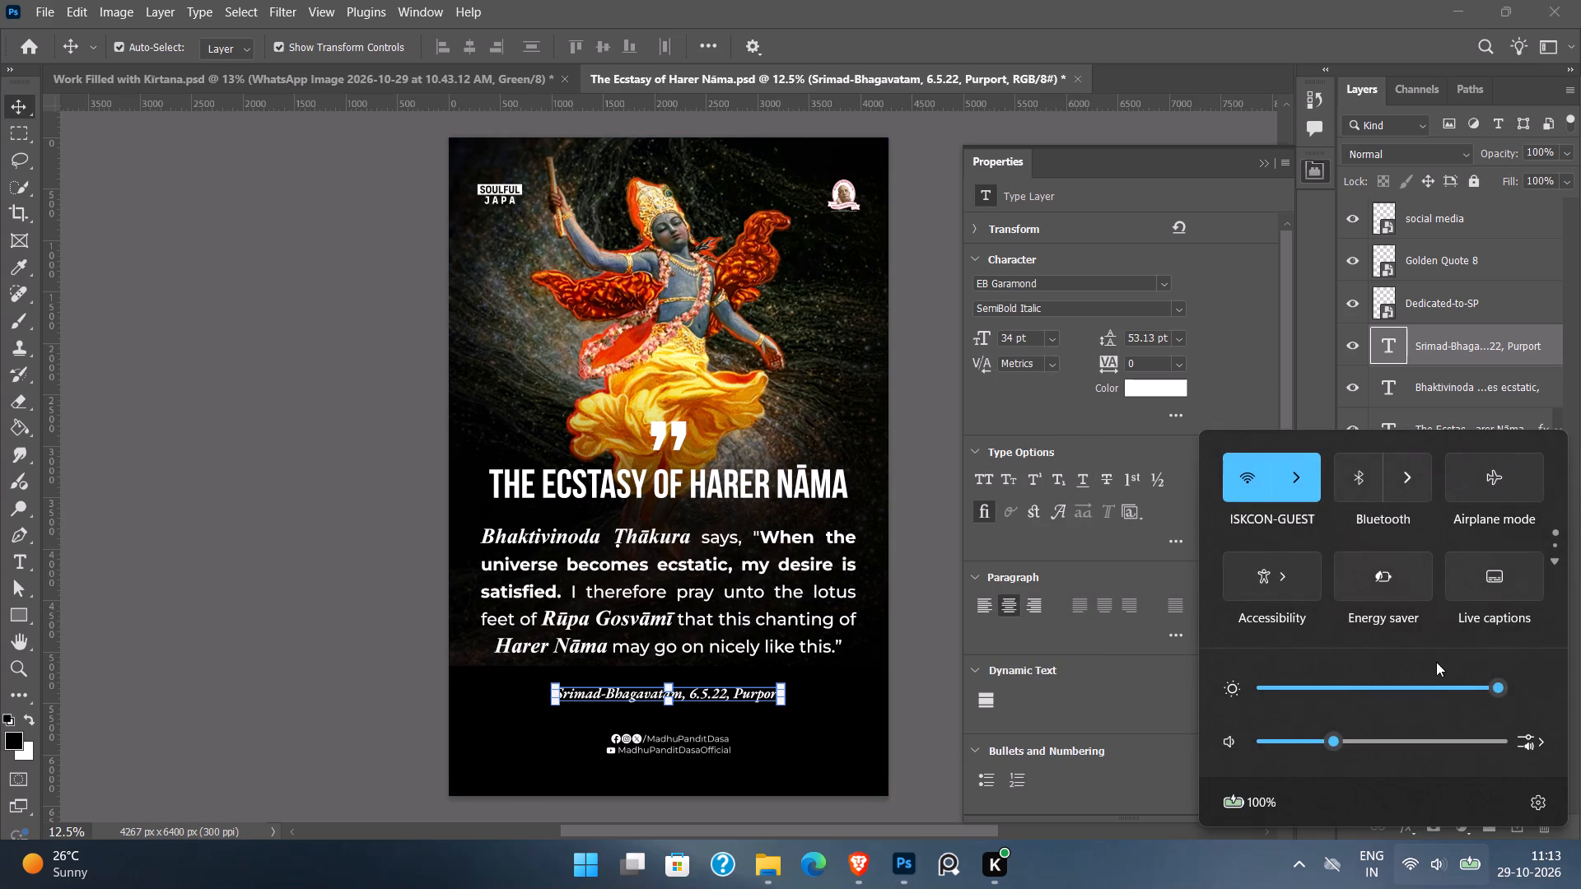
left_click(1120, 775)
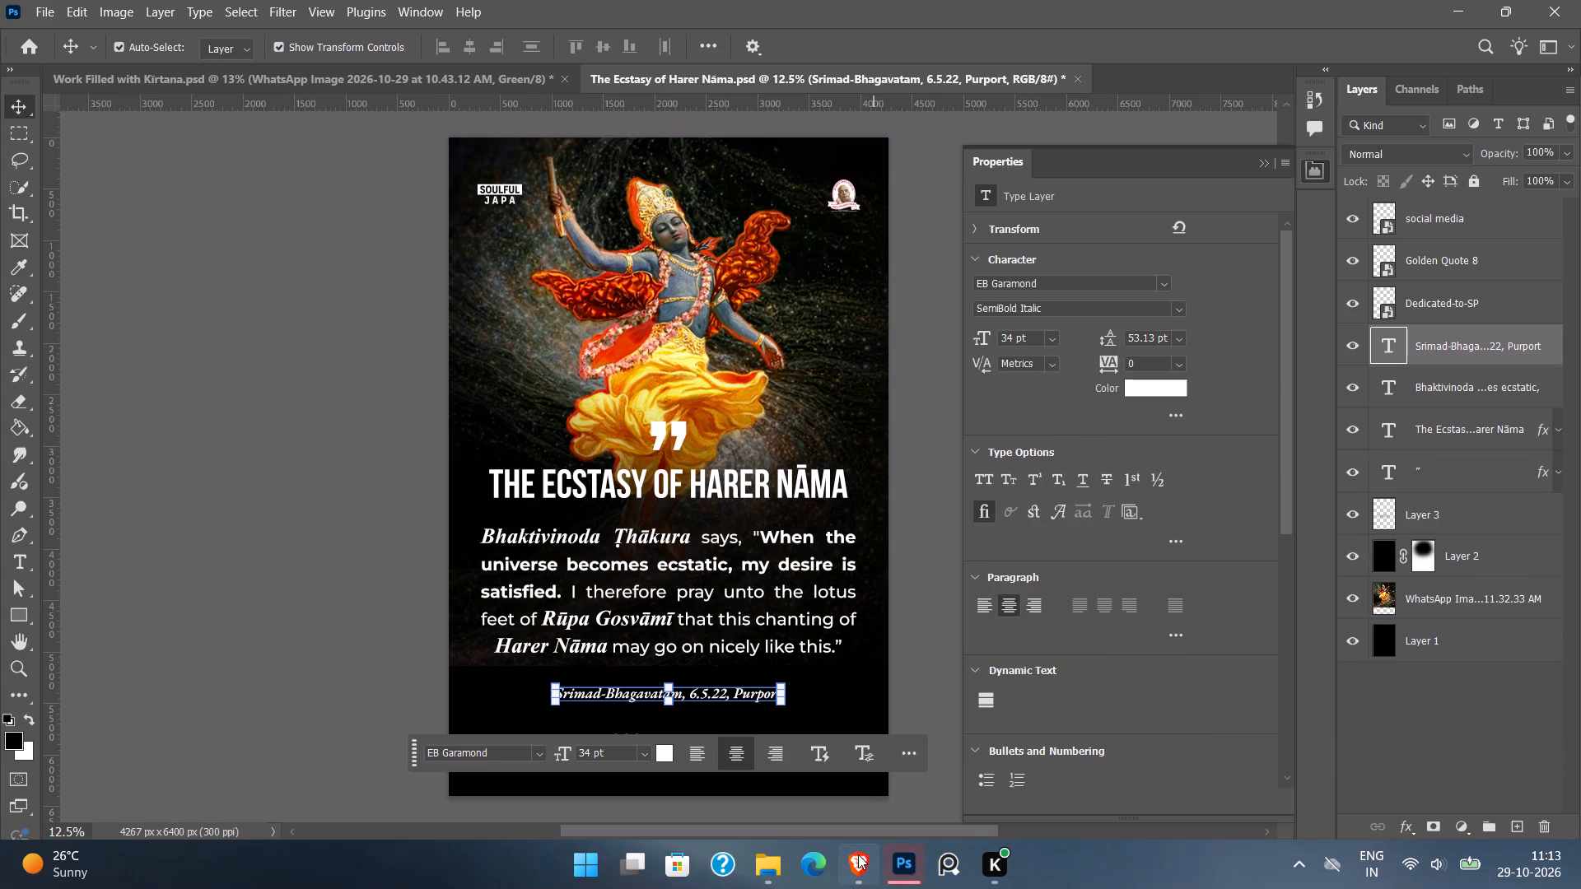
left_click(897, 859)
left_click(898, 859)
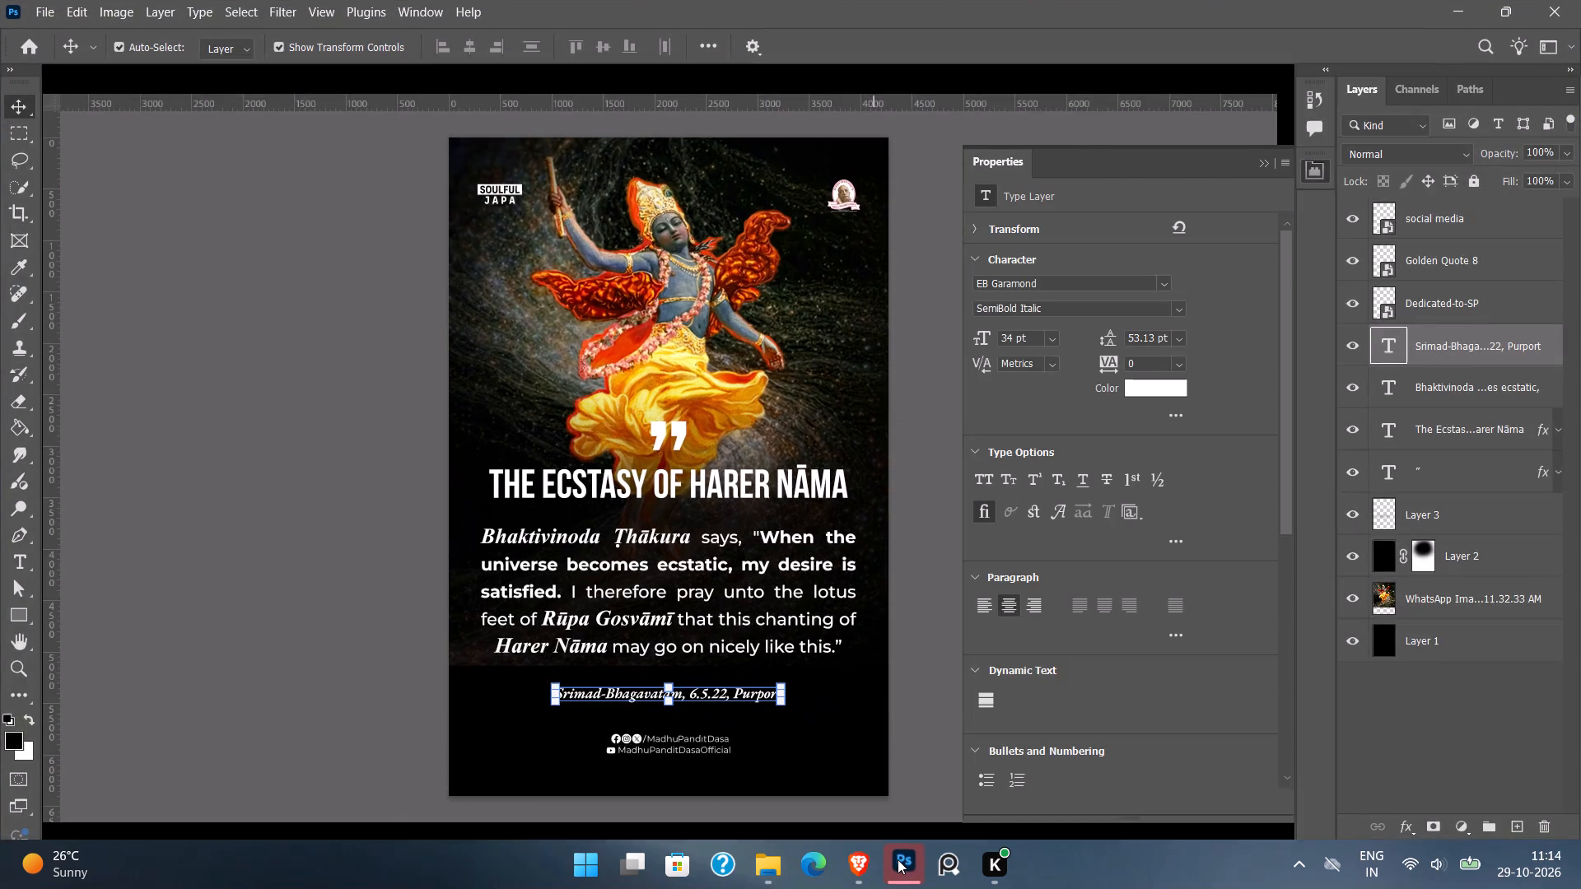
Switch to the quotes spreadsheet in Brave and review the Work Filled with Kīrtana entries at the end of the Srila Prabhupada quotes sheet.
left_click(898, 859)
left_click(1168, 655)
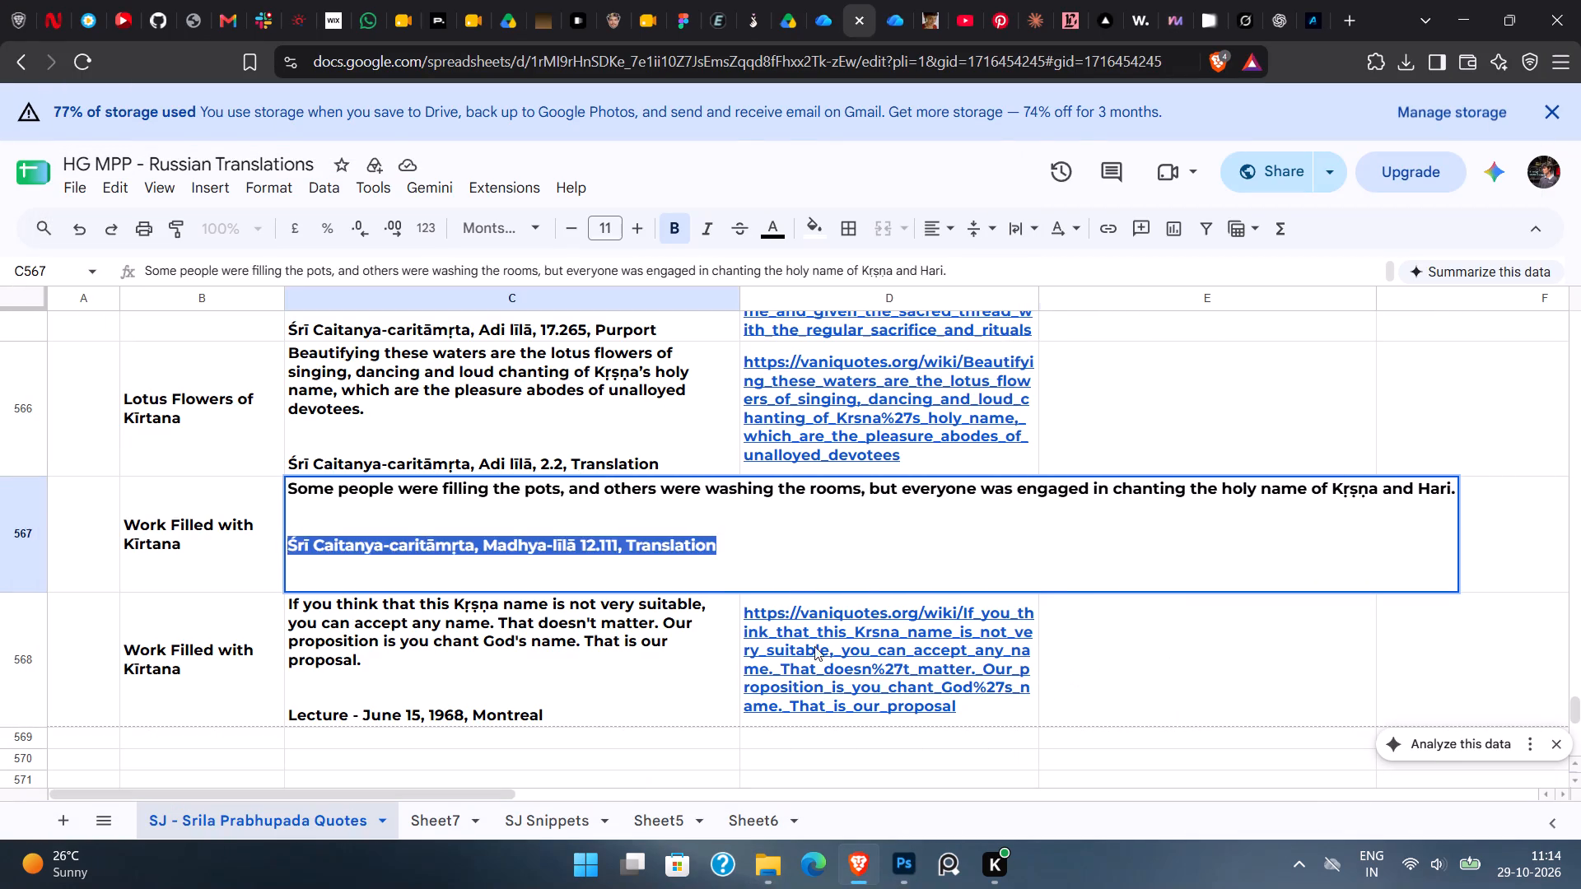
scroll(514, 678, "down", 3)
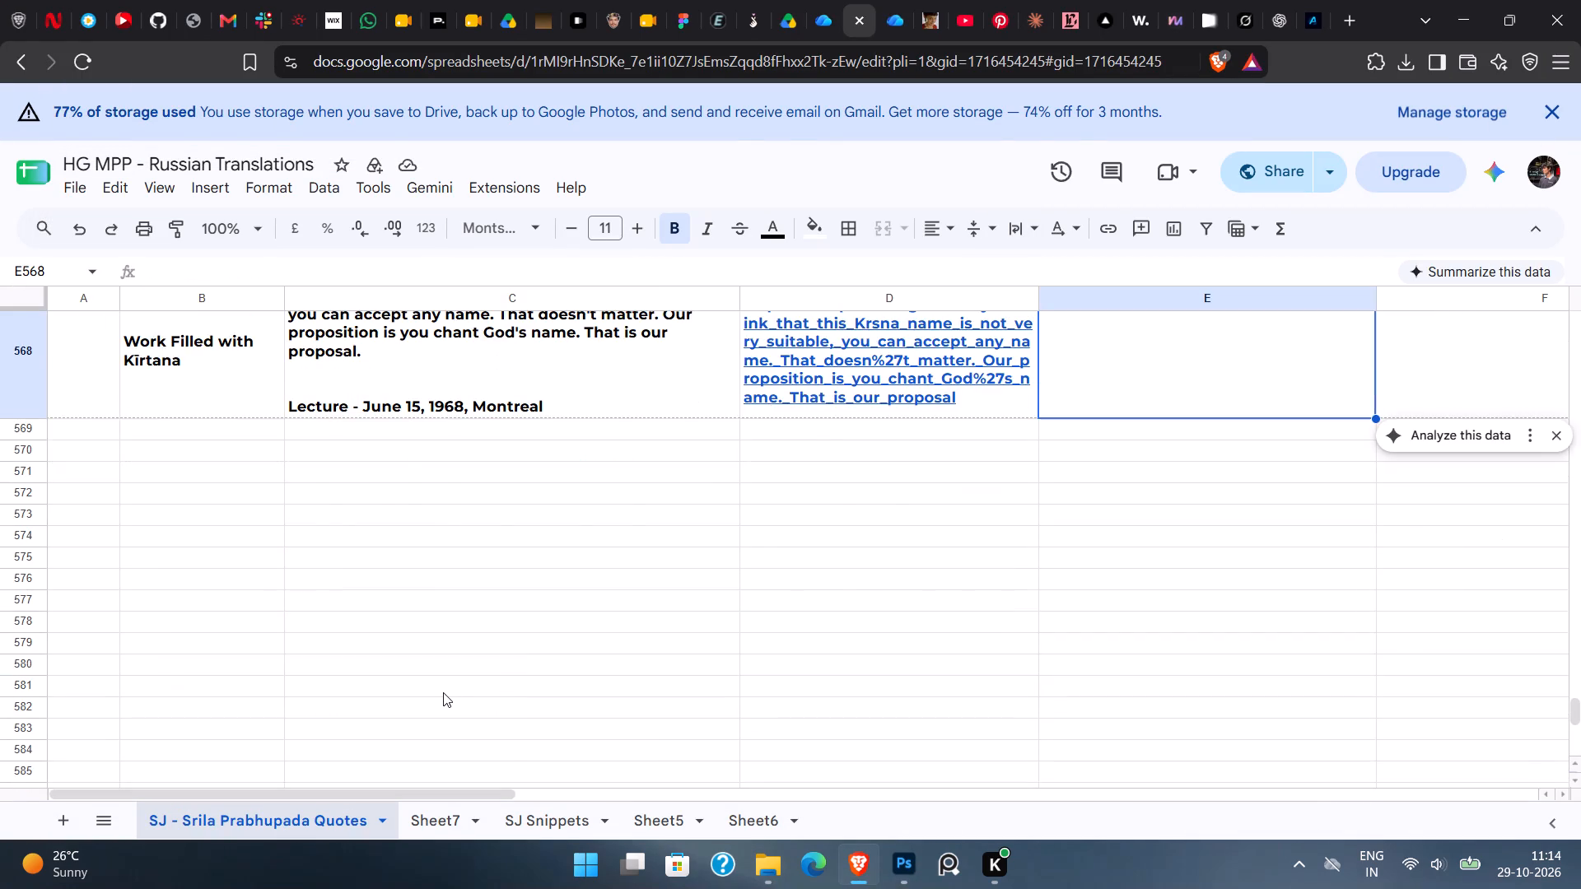
scroll(443, 692, "up", 2)
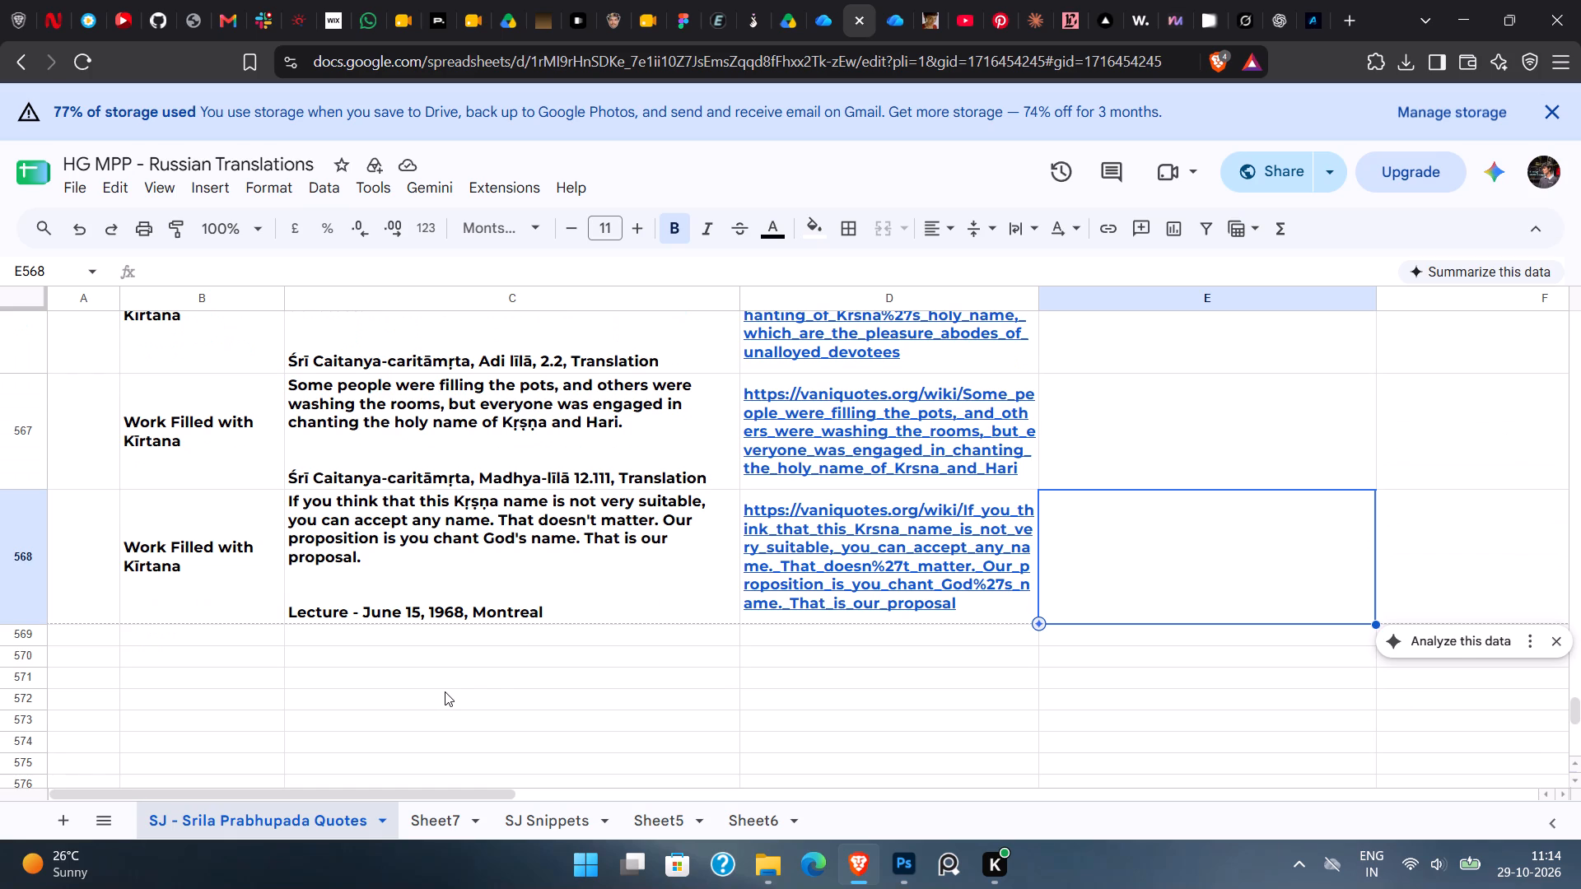
scroll(475, 639, "up", 2)
scroll(475, 639, "down", 2)
Switch to the browser and look over the website styles on the motionsites.ai Restyle page.
left_click(1173, 6)
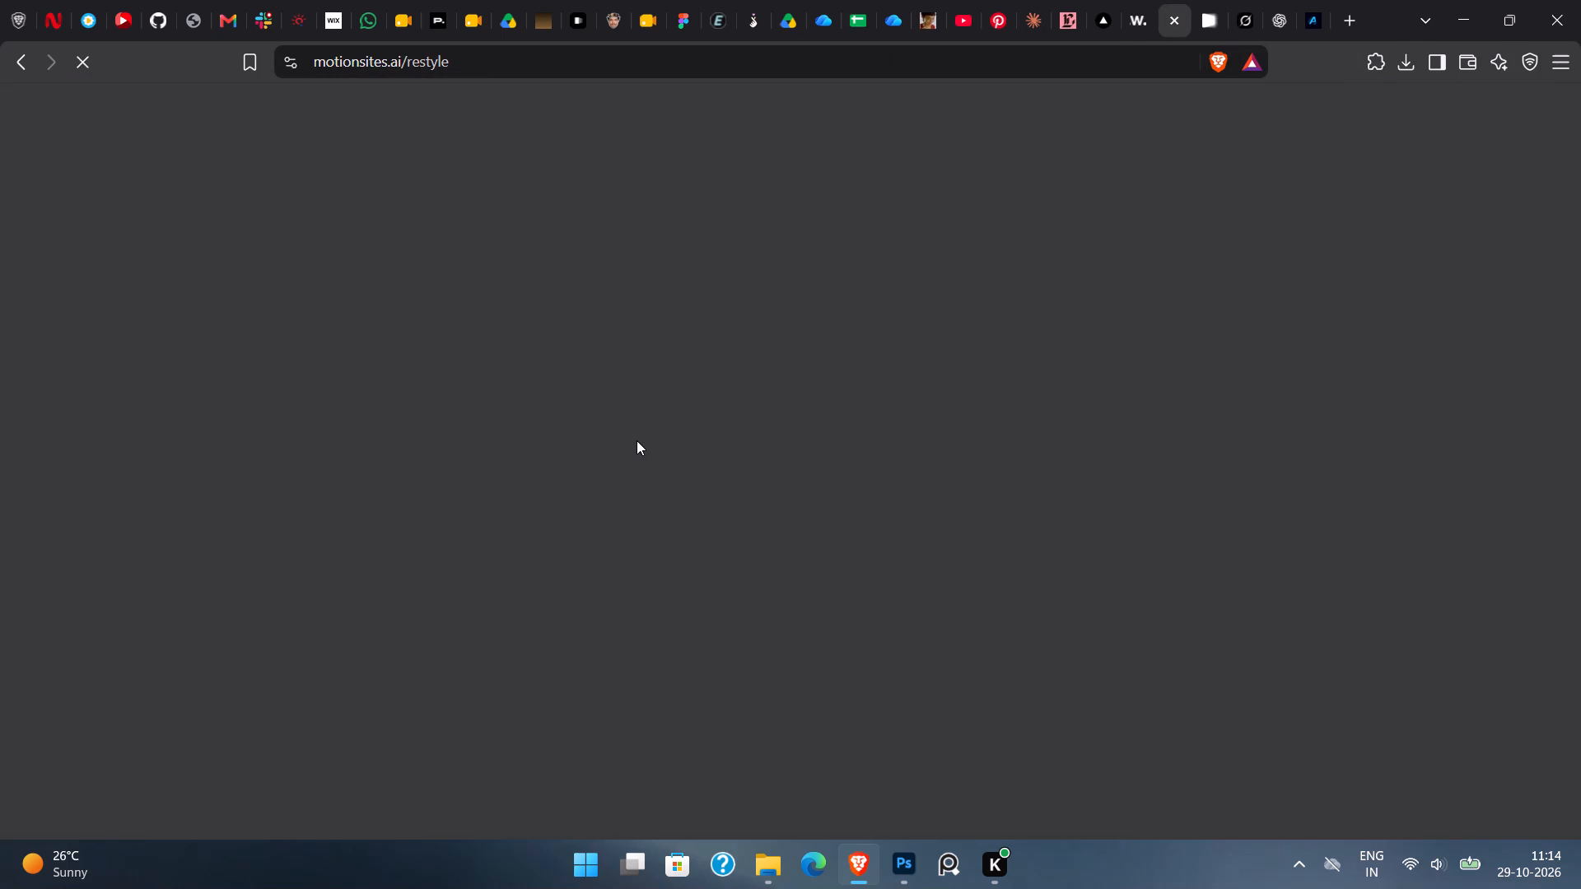
scroll(637, 440, "down", 1)
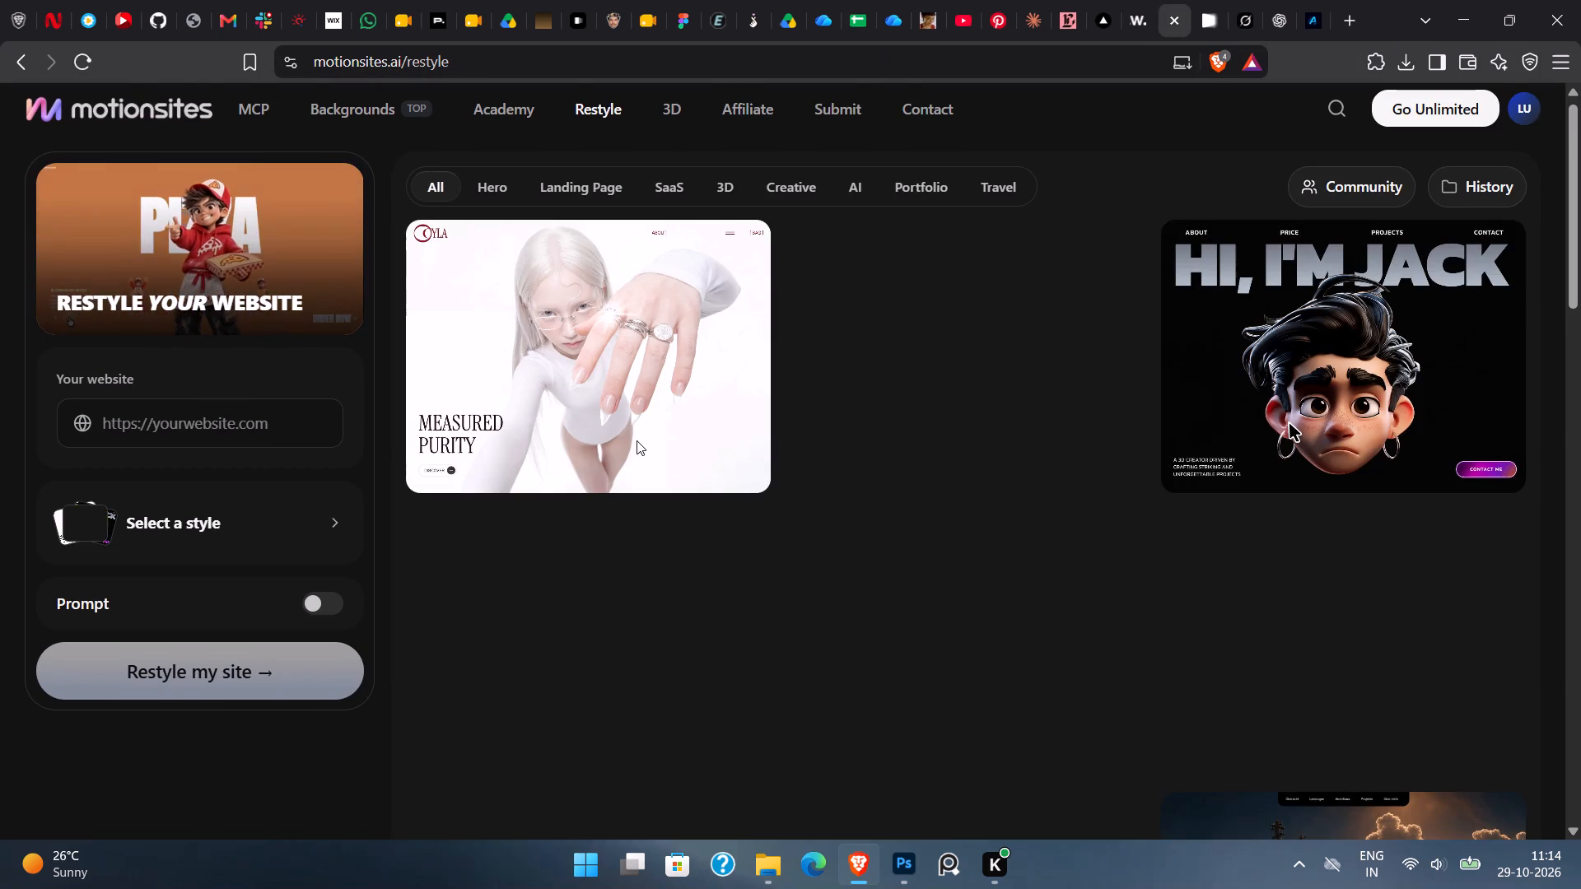
scroll(637, 440, "up", 3)
Open the motionsites.ai home page and browse its gallery of featured website templates.
left_click(143, 117)
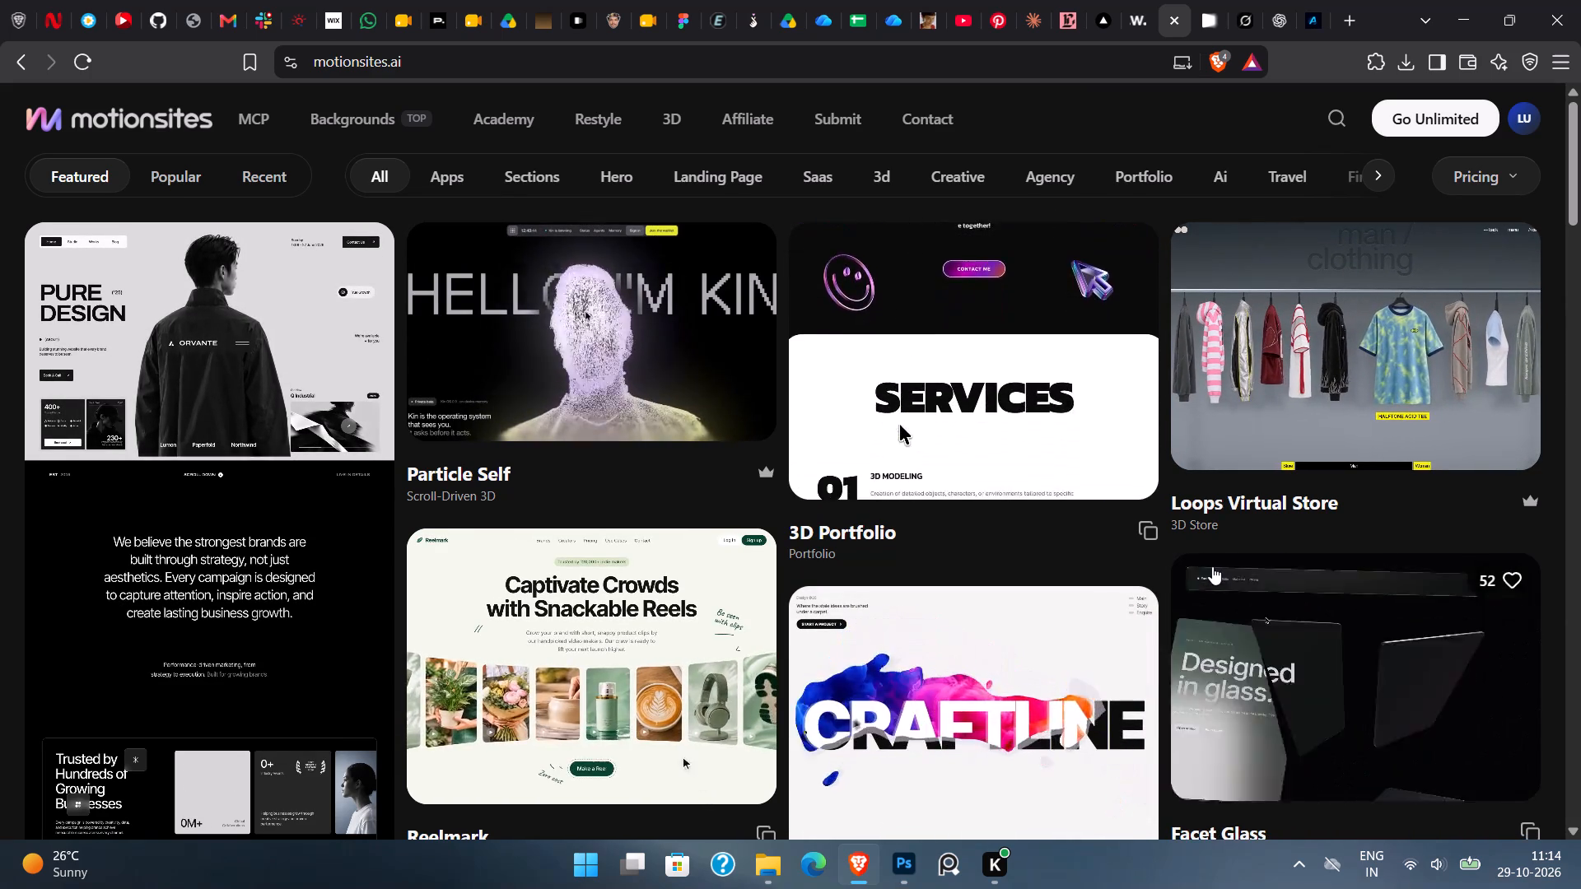
scroll(1212, 566, "down", 3)
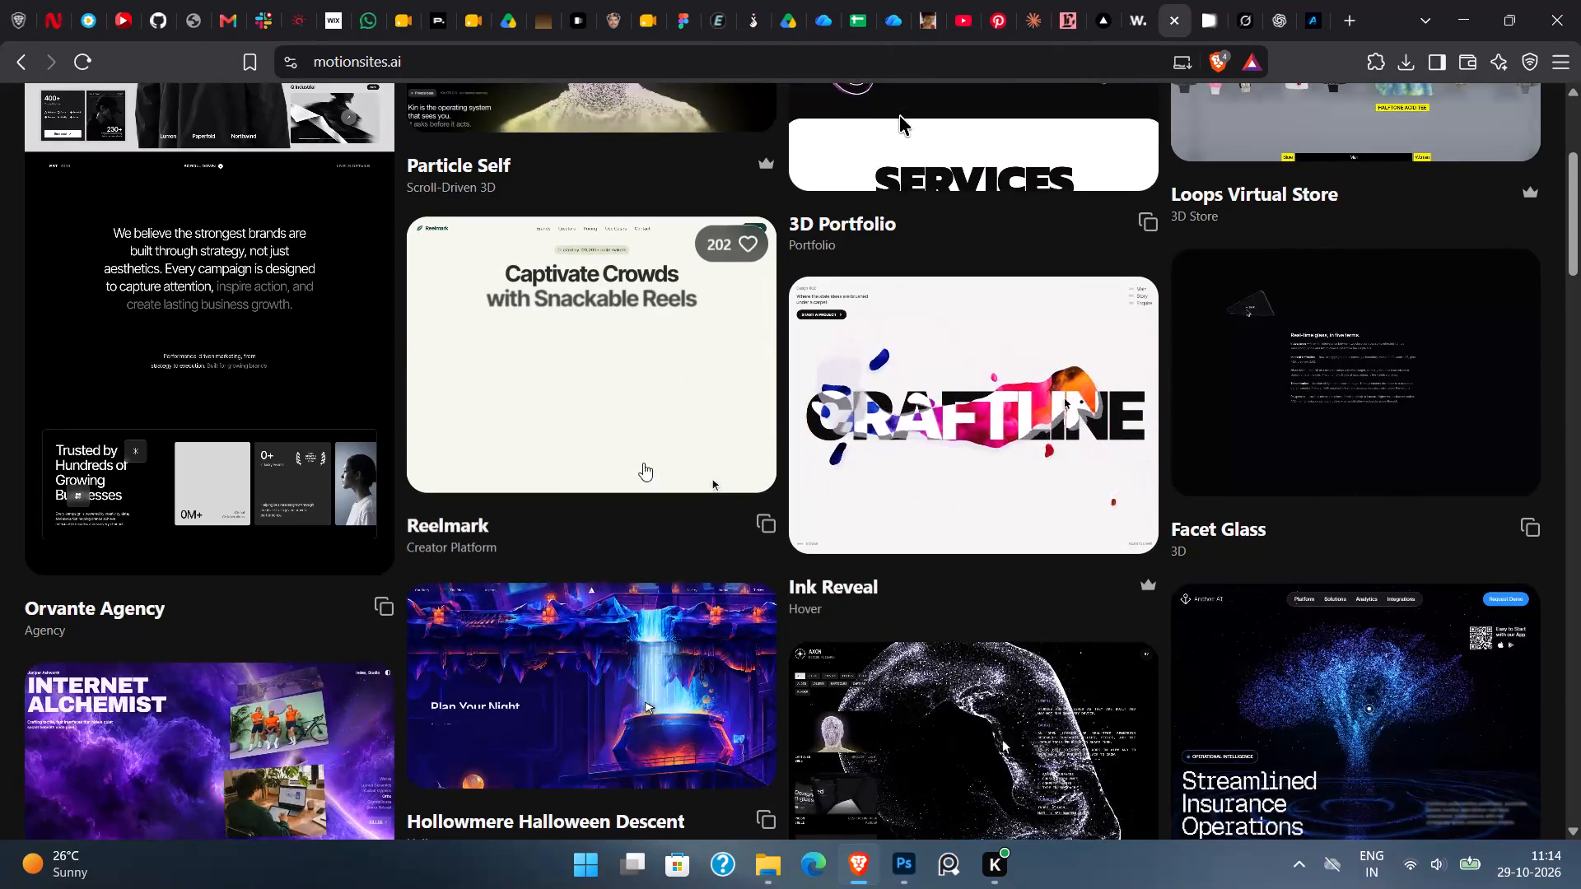
scroll(584, 447, "down", 2)
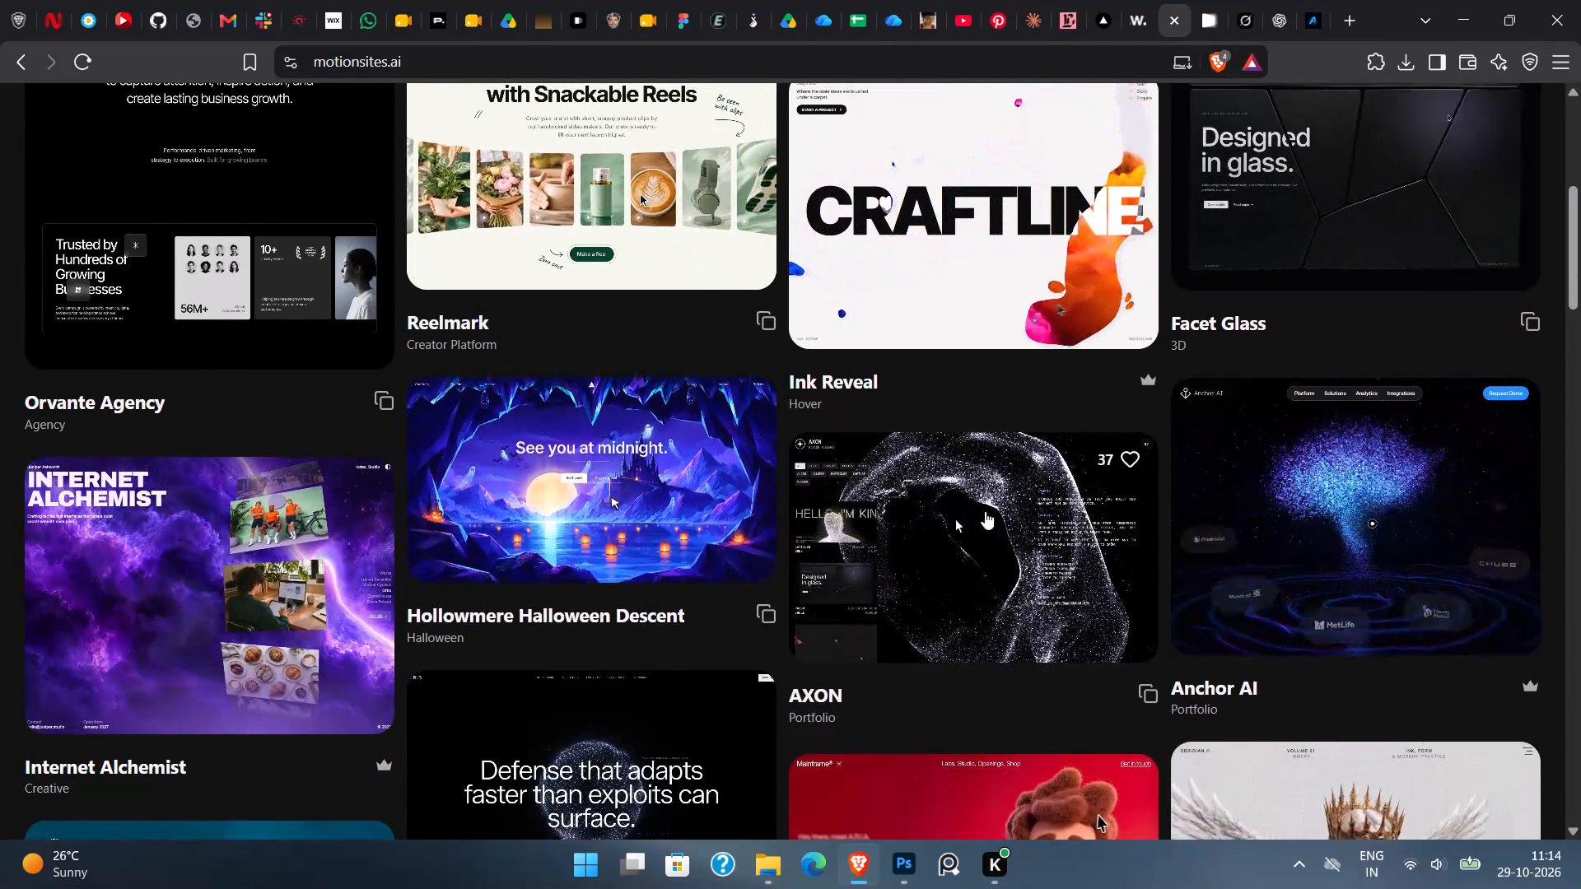
scroll(1352, 532, "down", 4)
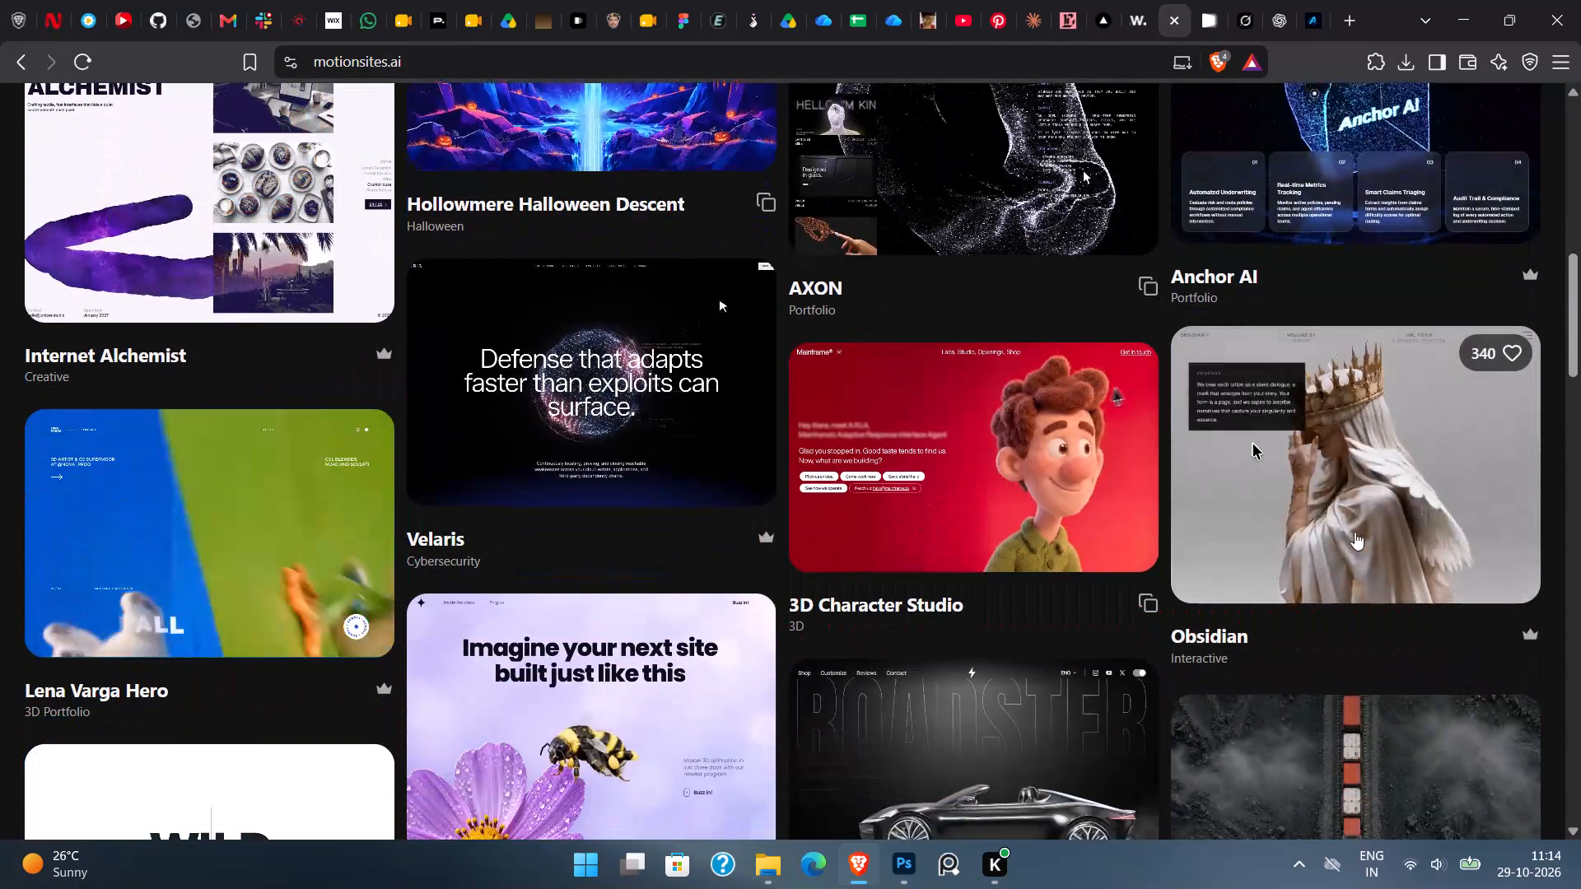
scroll(1089, 534, "down", 2)
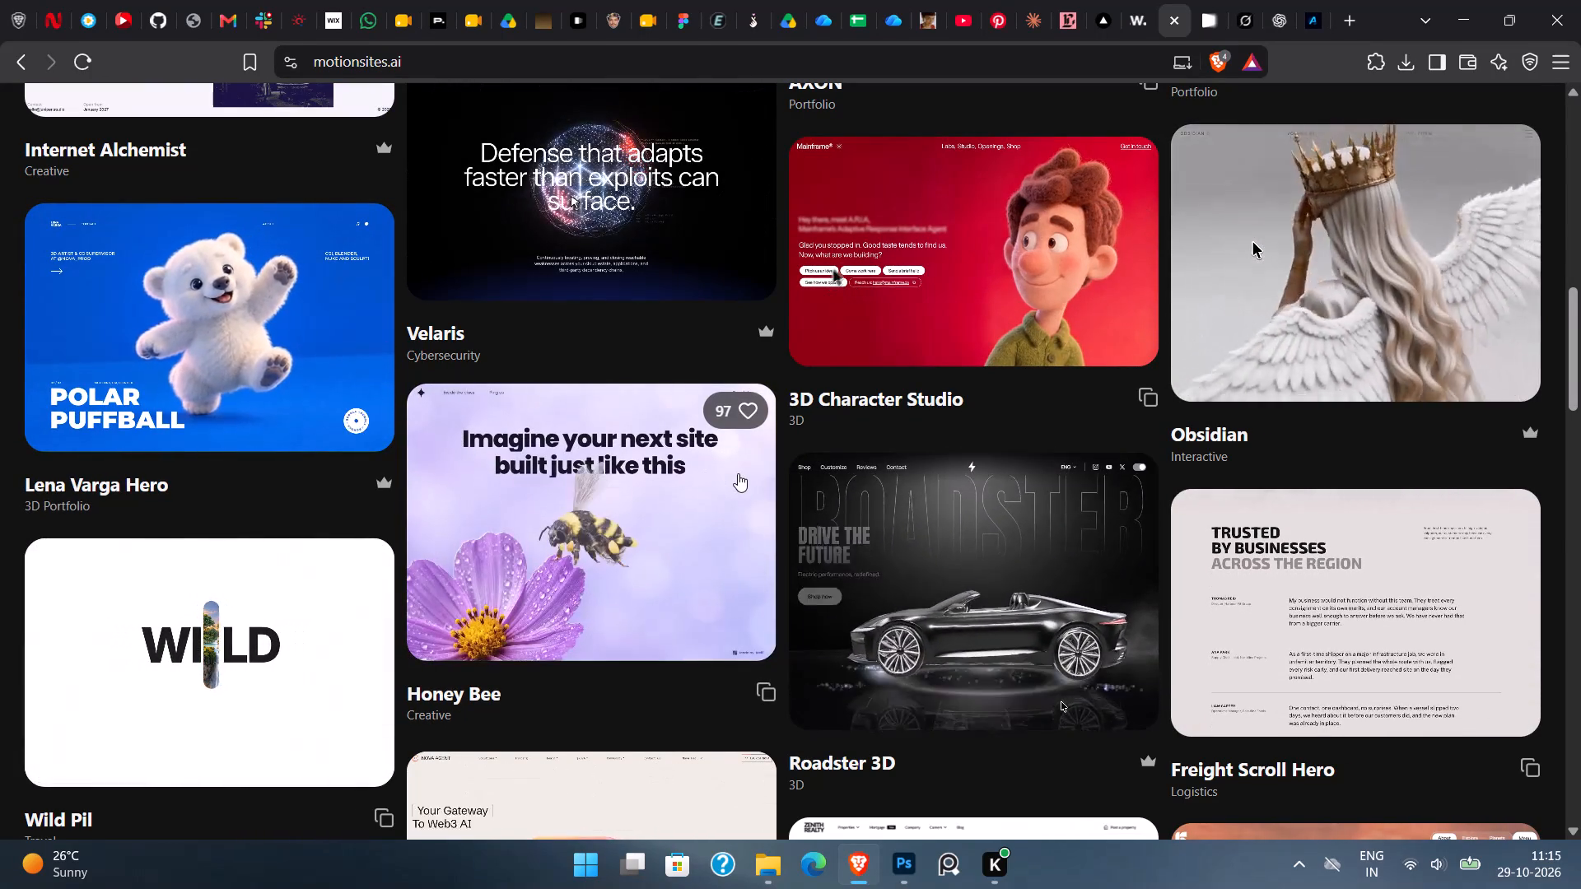
scroll(738, 473, "down", 2)
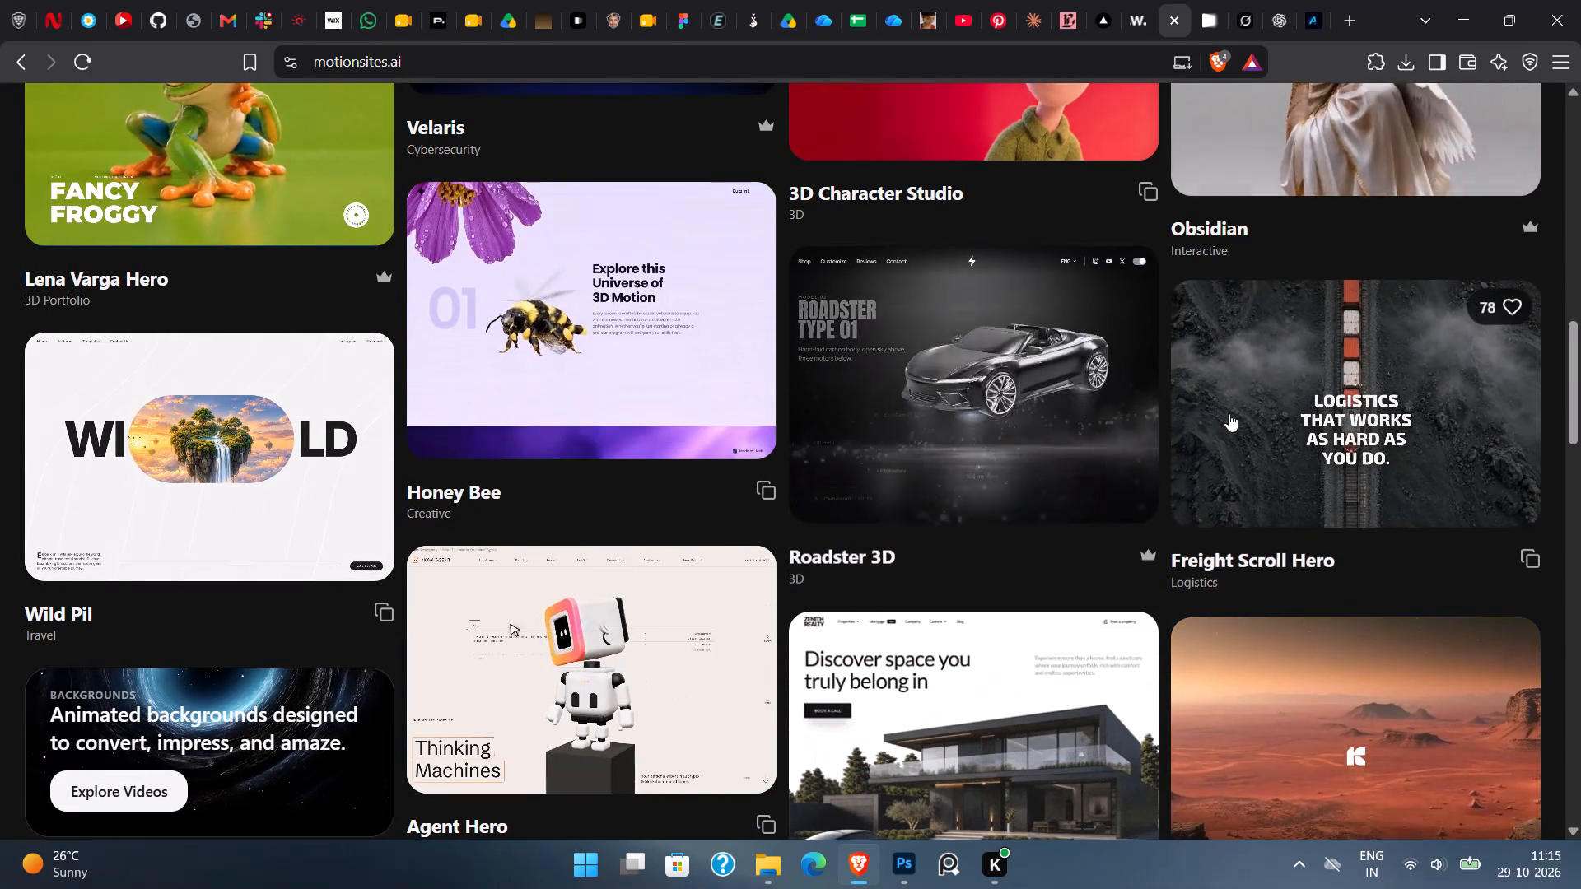
scroll(1307, 607, "down", 2)
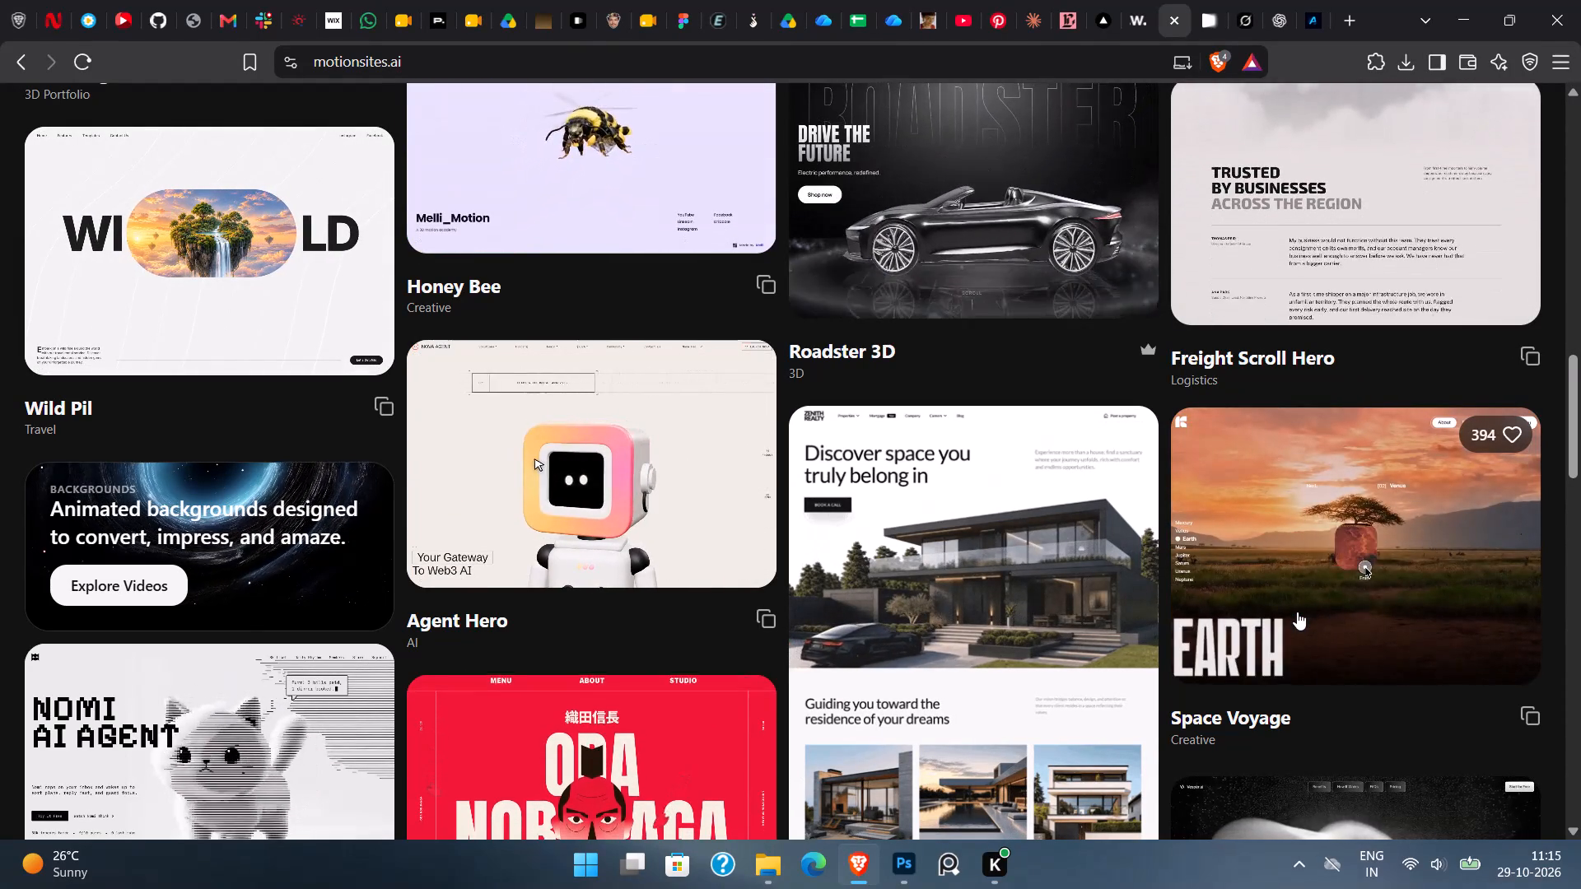
scroll(1236, 615, "down", 2)
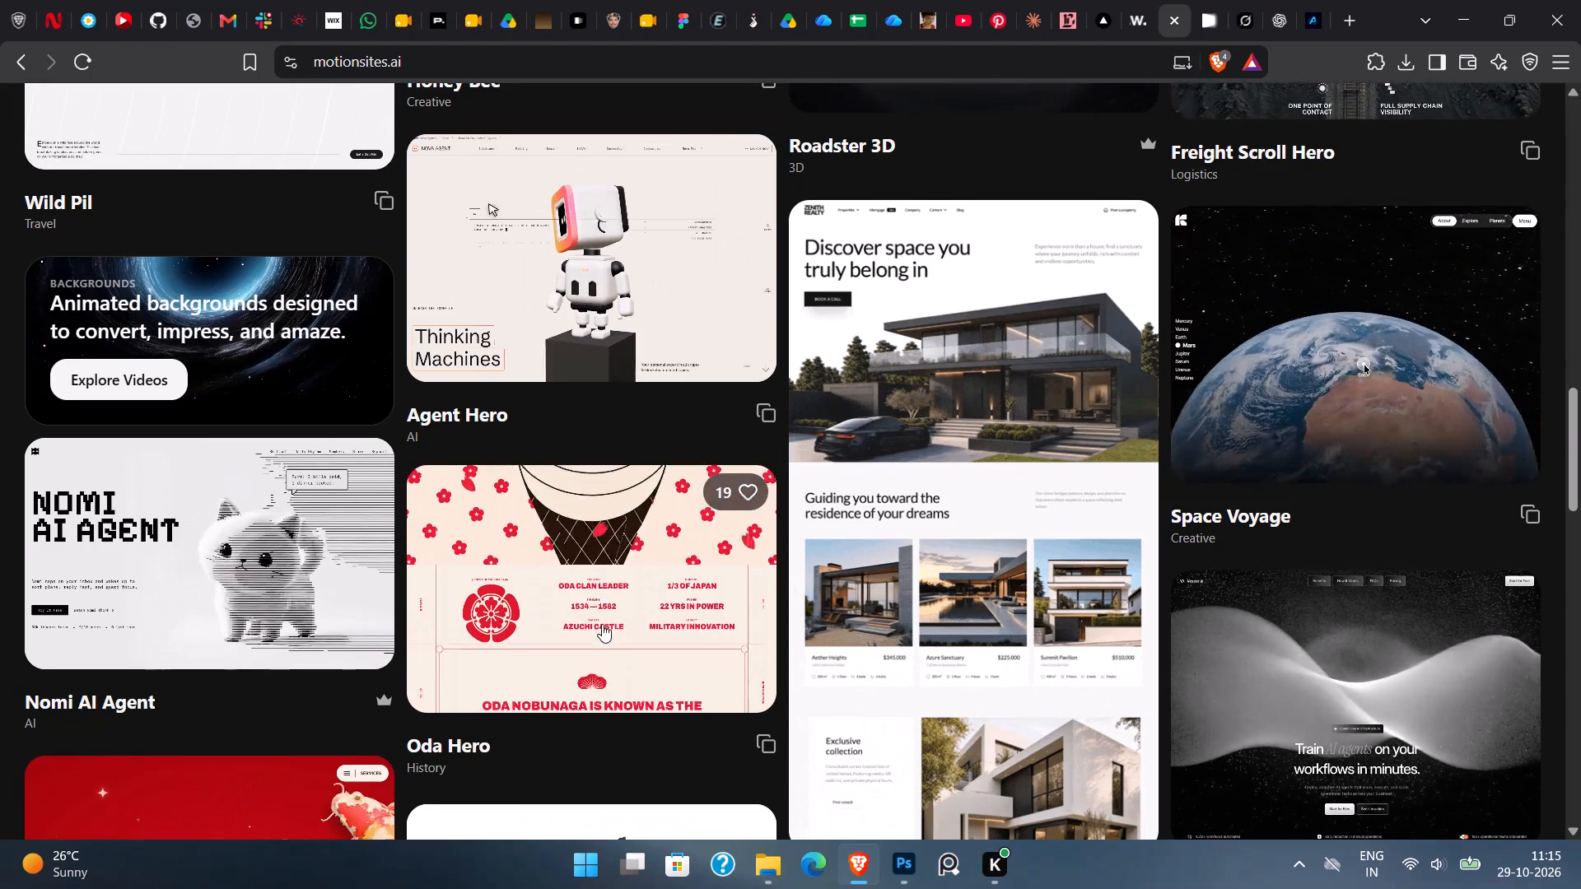
scroll(609, 619, "down", 7)
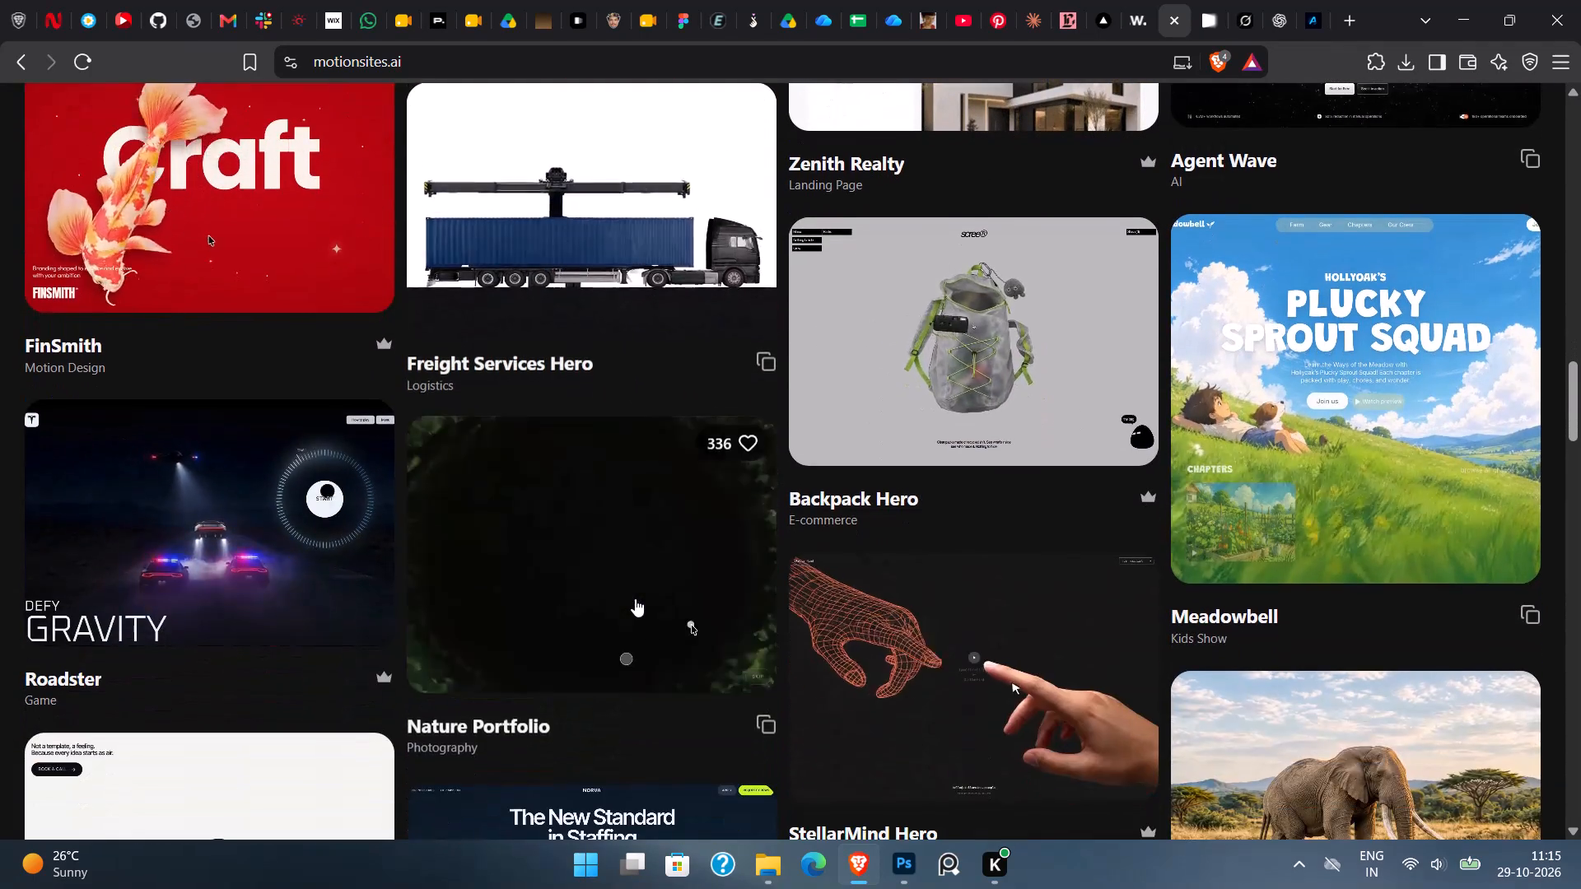
scroll(635, 598, "down", 2)
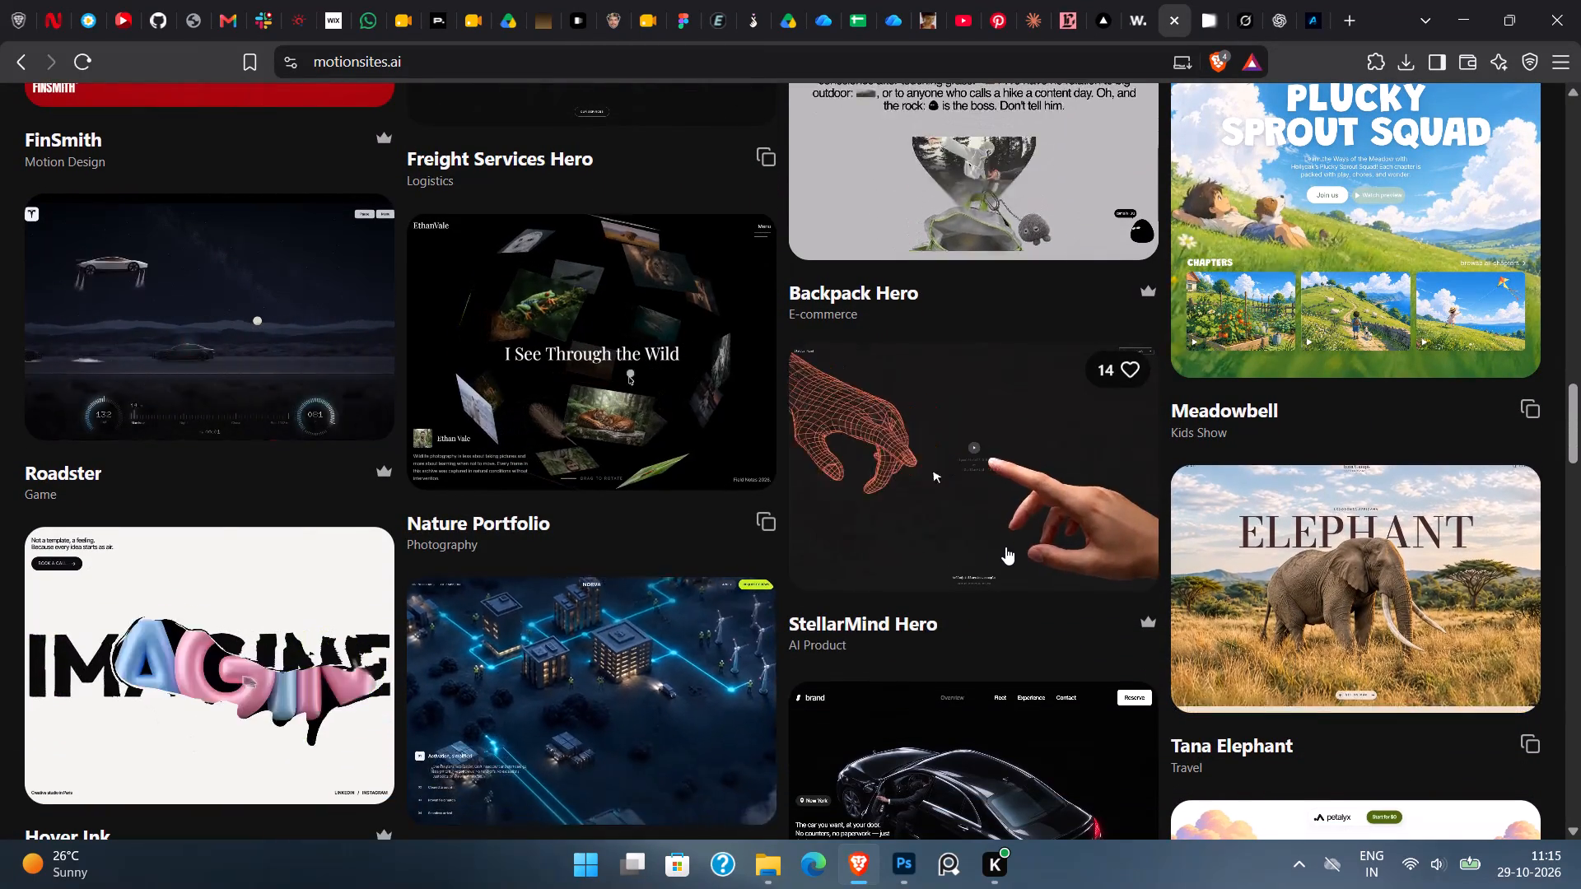
scroll(1280, 542, "down", 3)
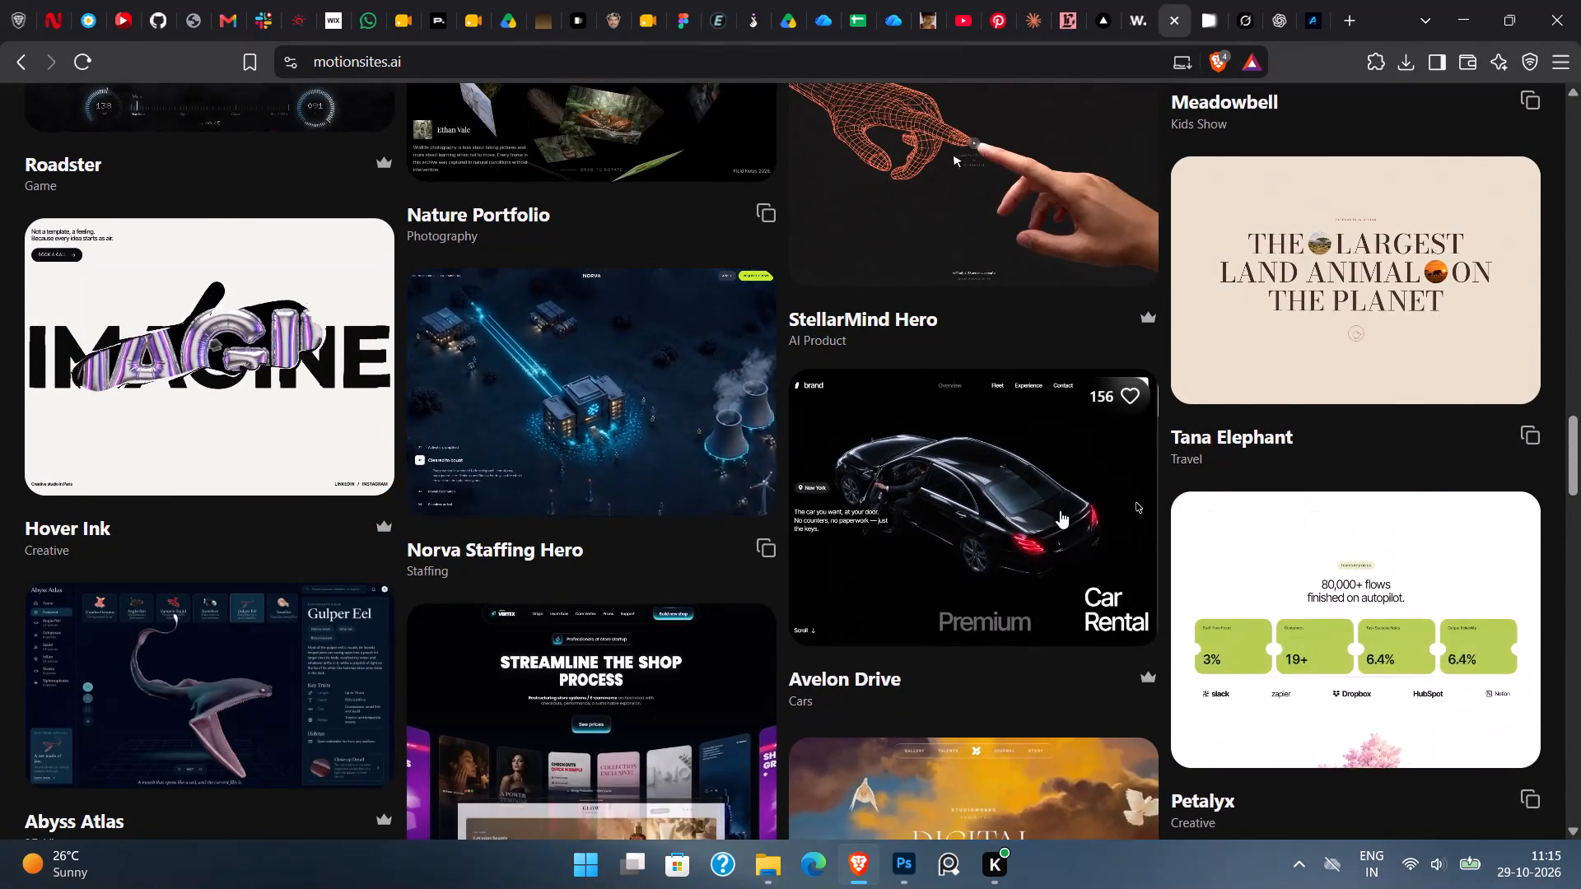
scroll(1015, 492, "down", 3)
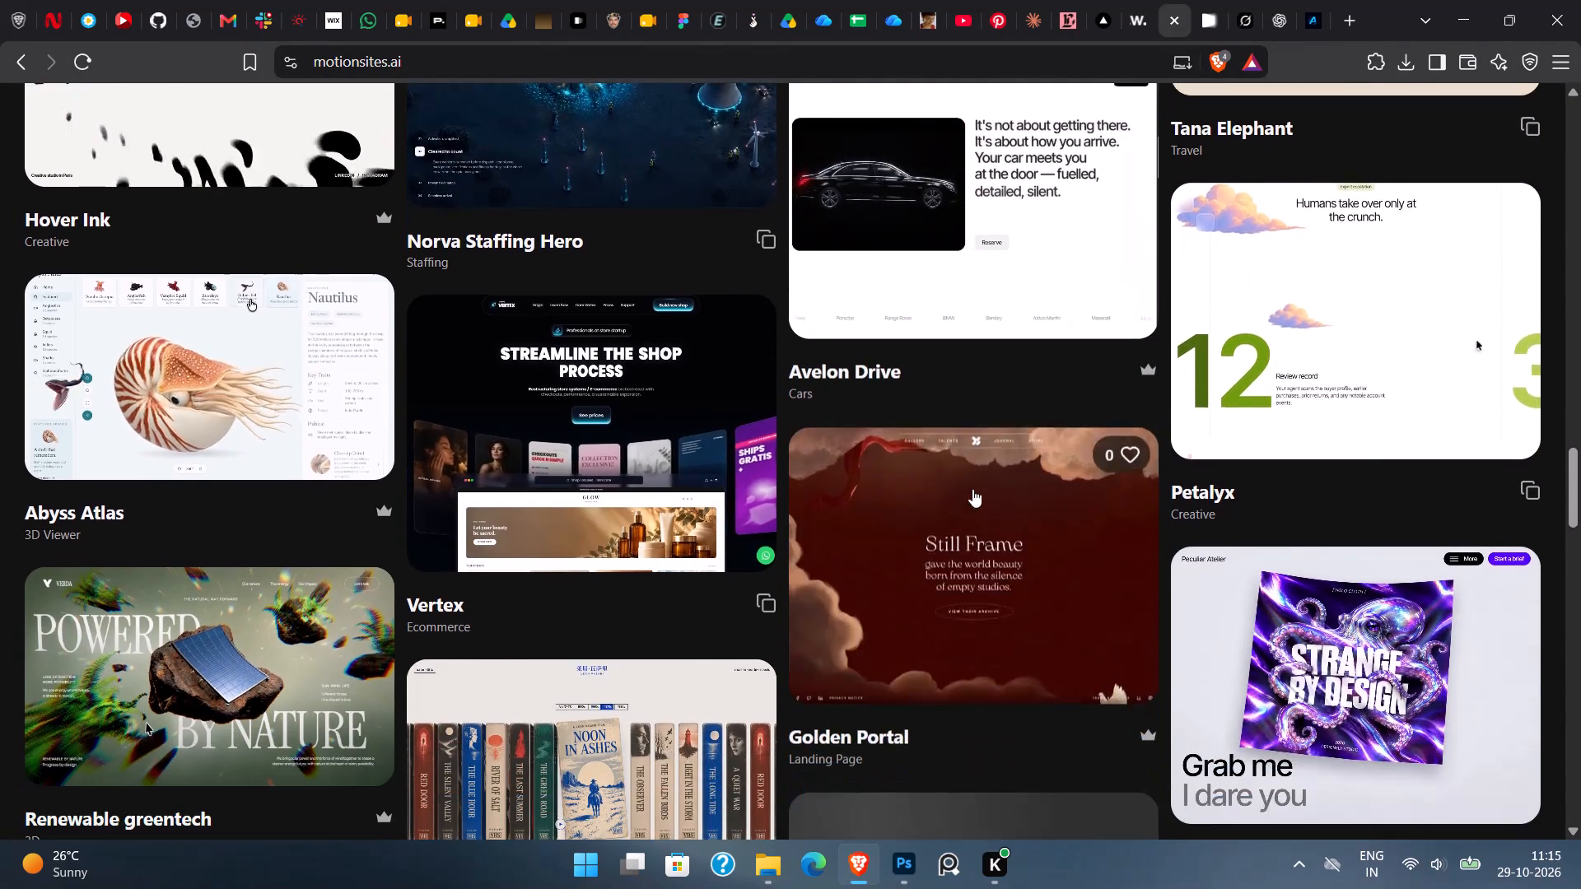
scroll(958, 491, "down", 3)
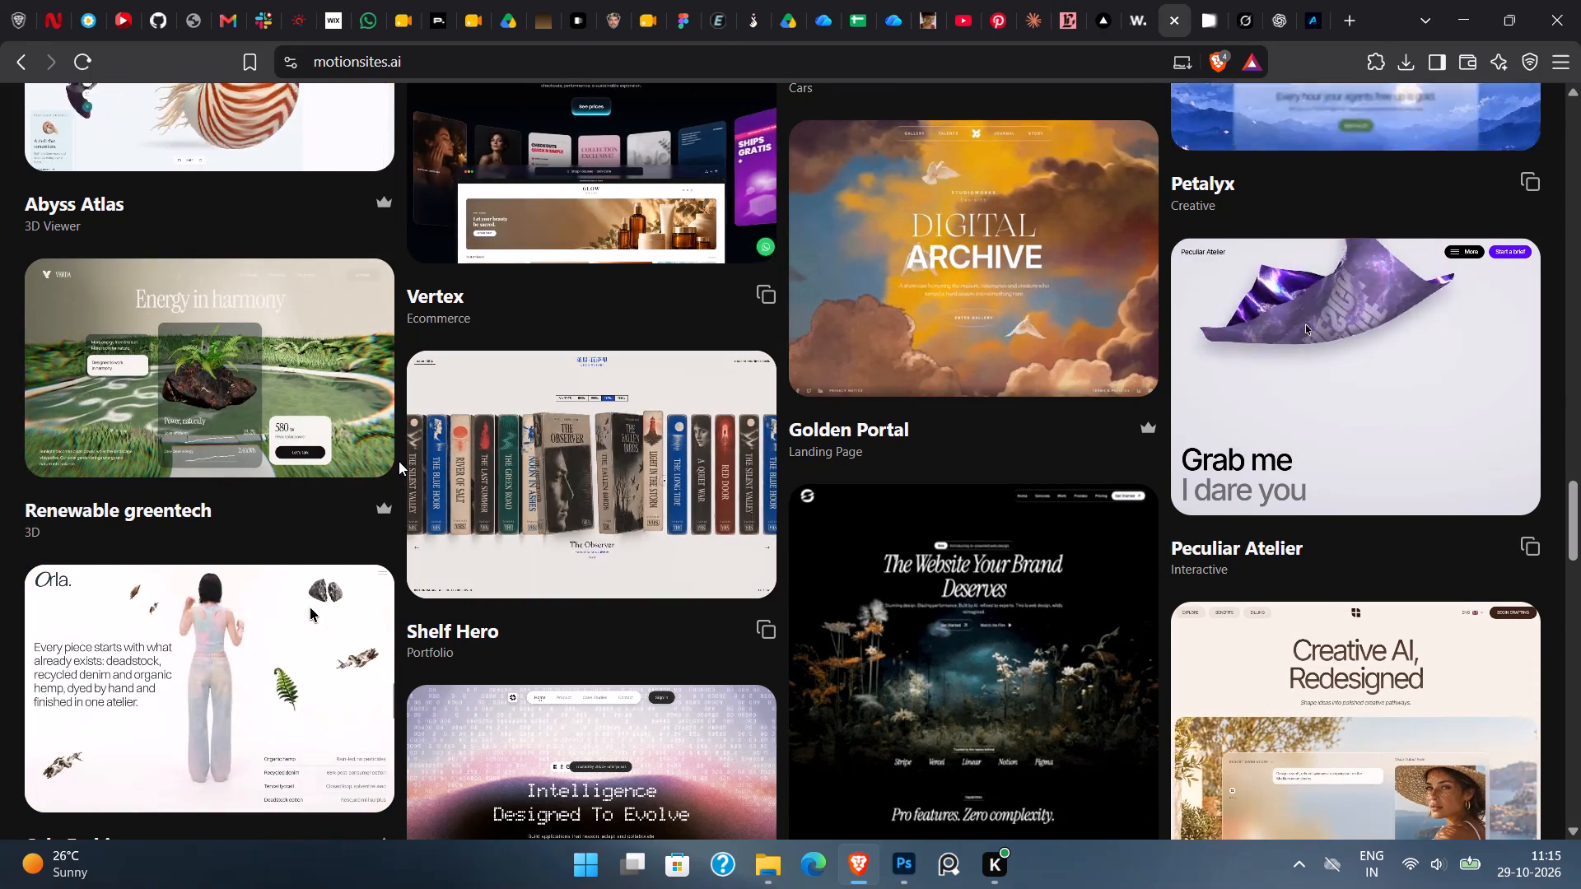
scroll(399, 461, "down", 2)
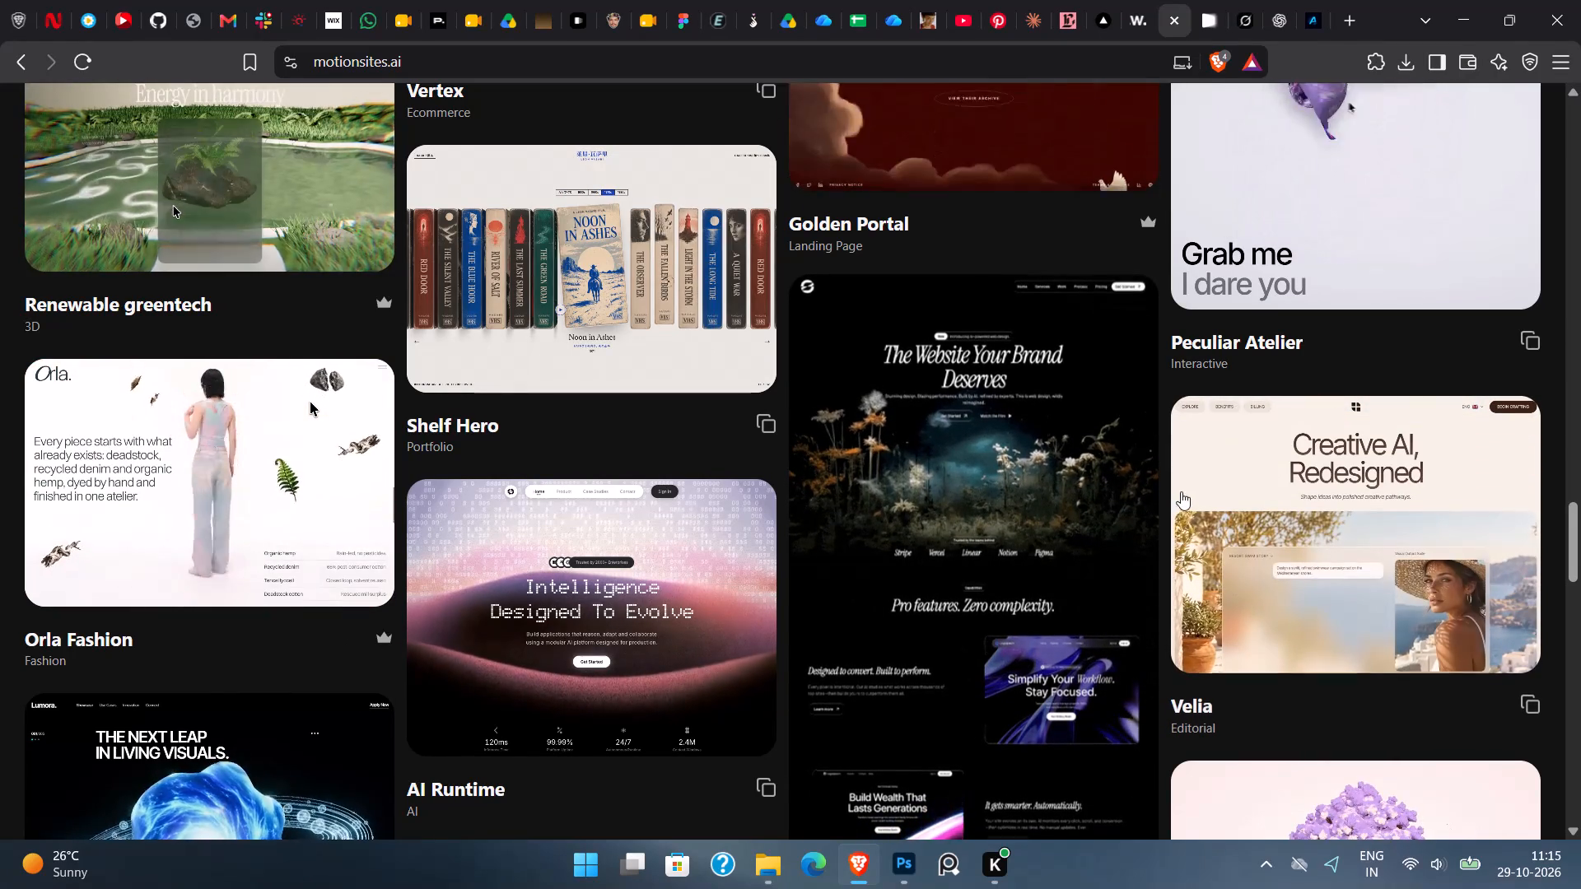
scroll(1201, 491, "down", 1)
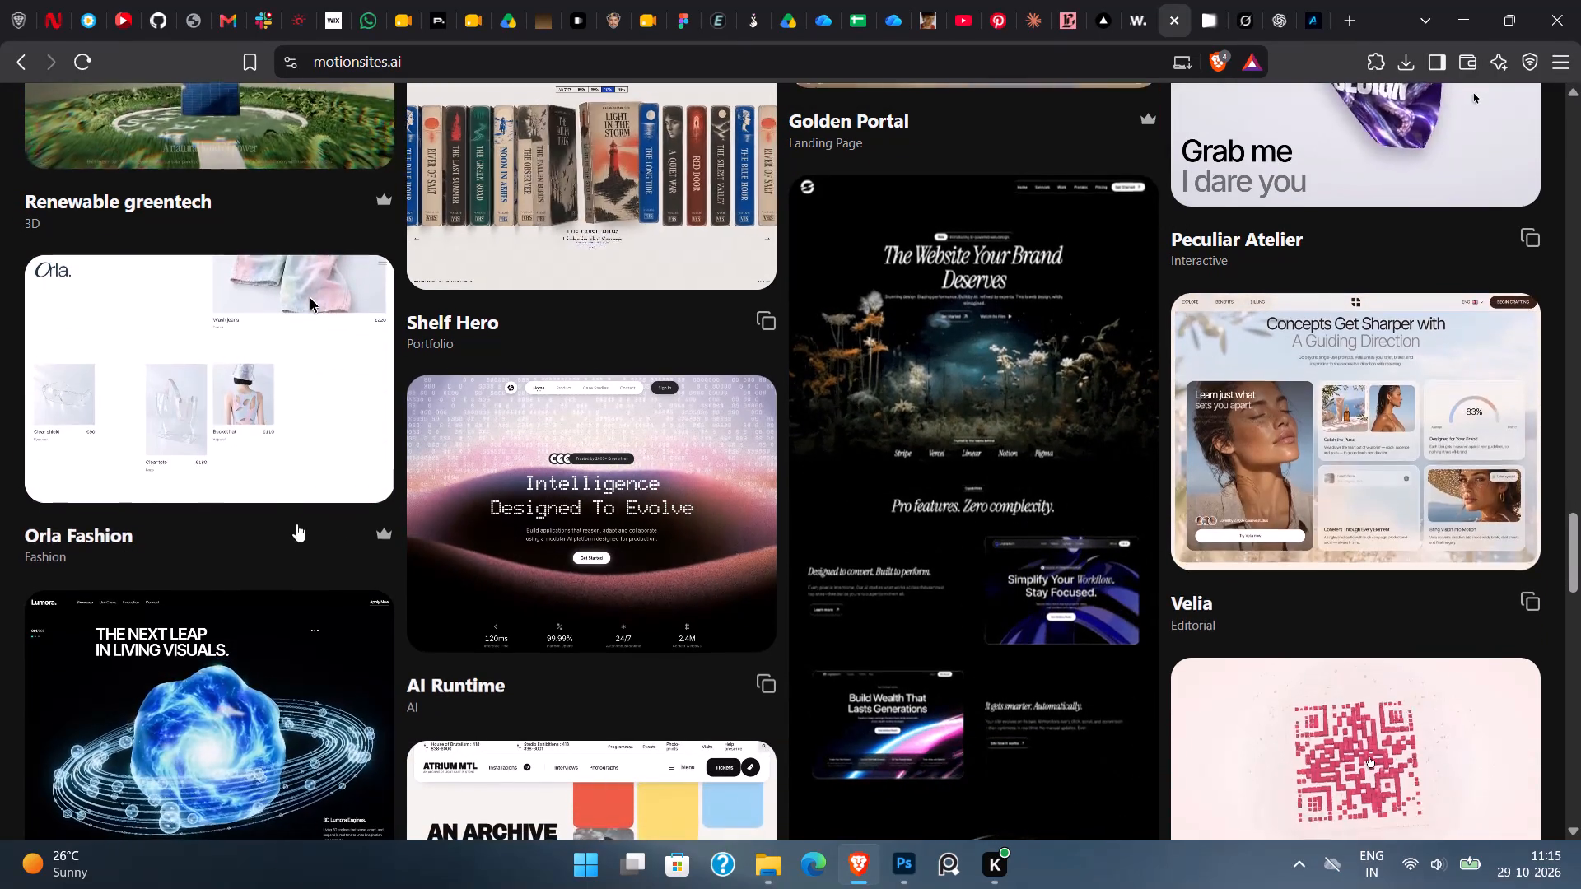
scroll(282, 556, "down", 2)
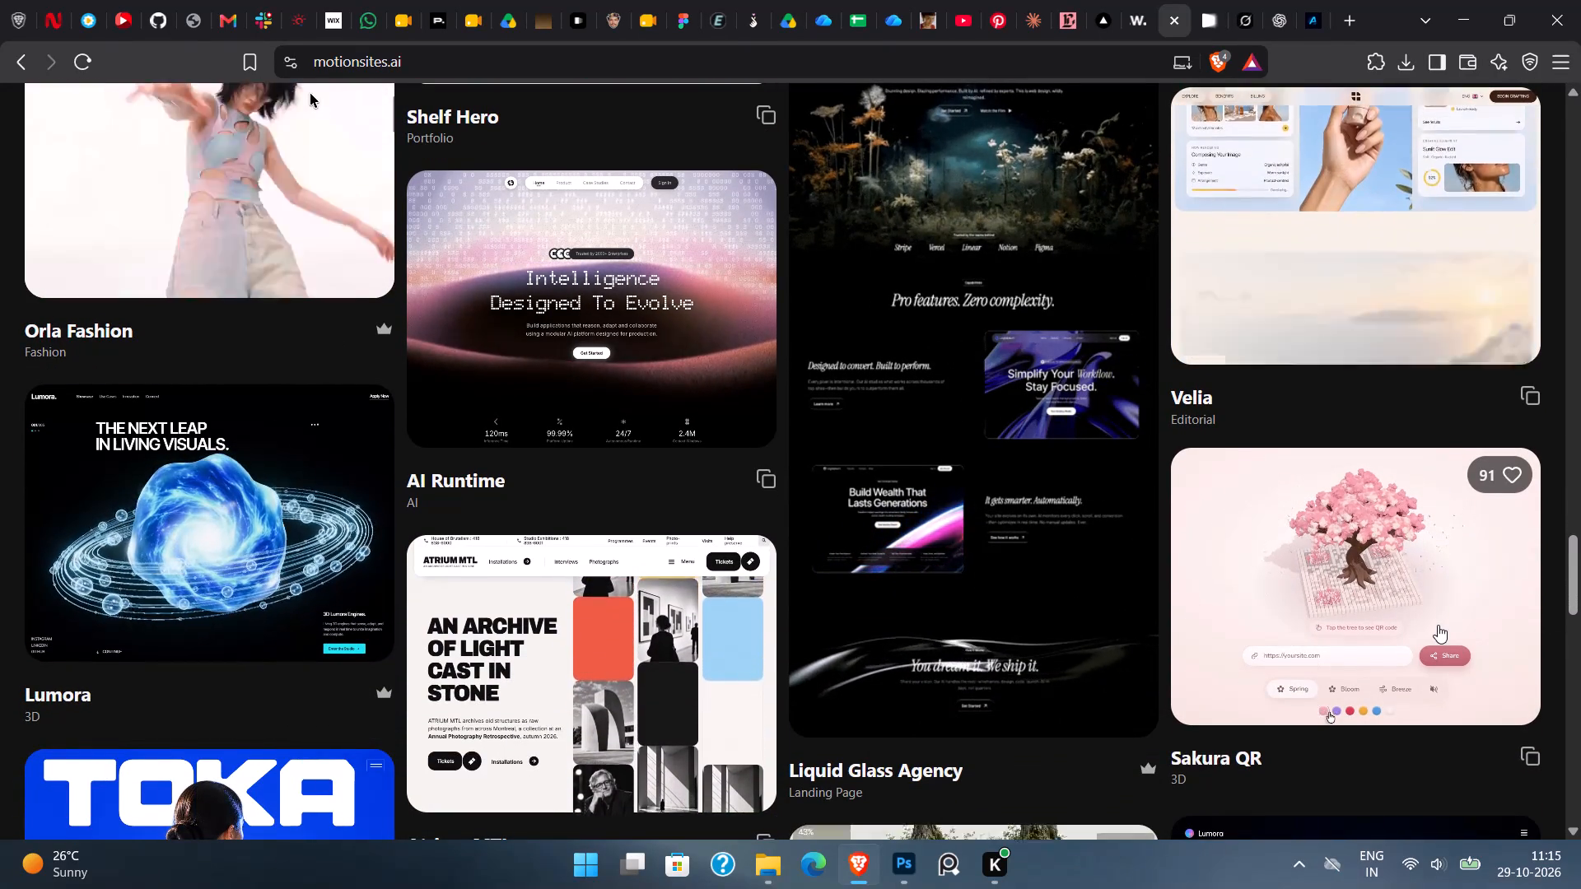
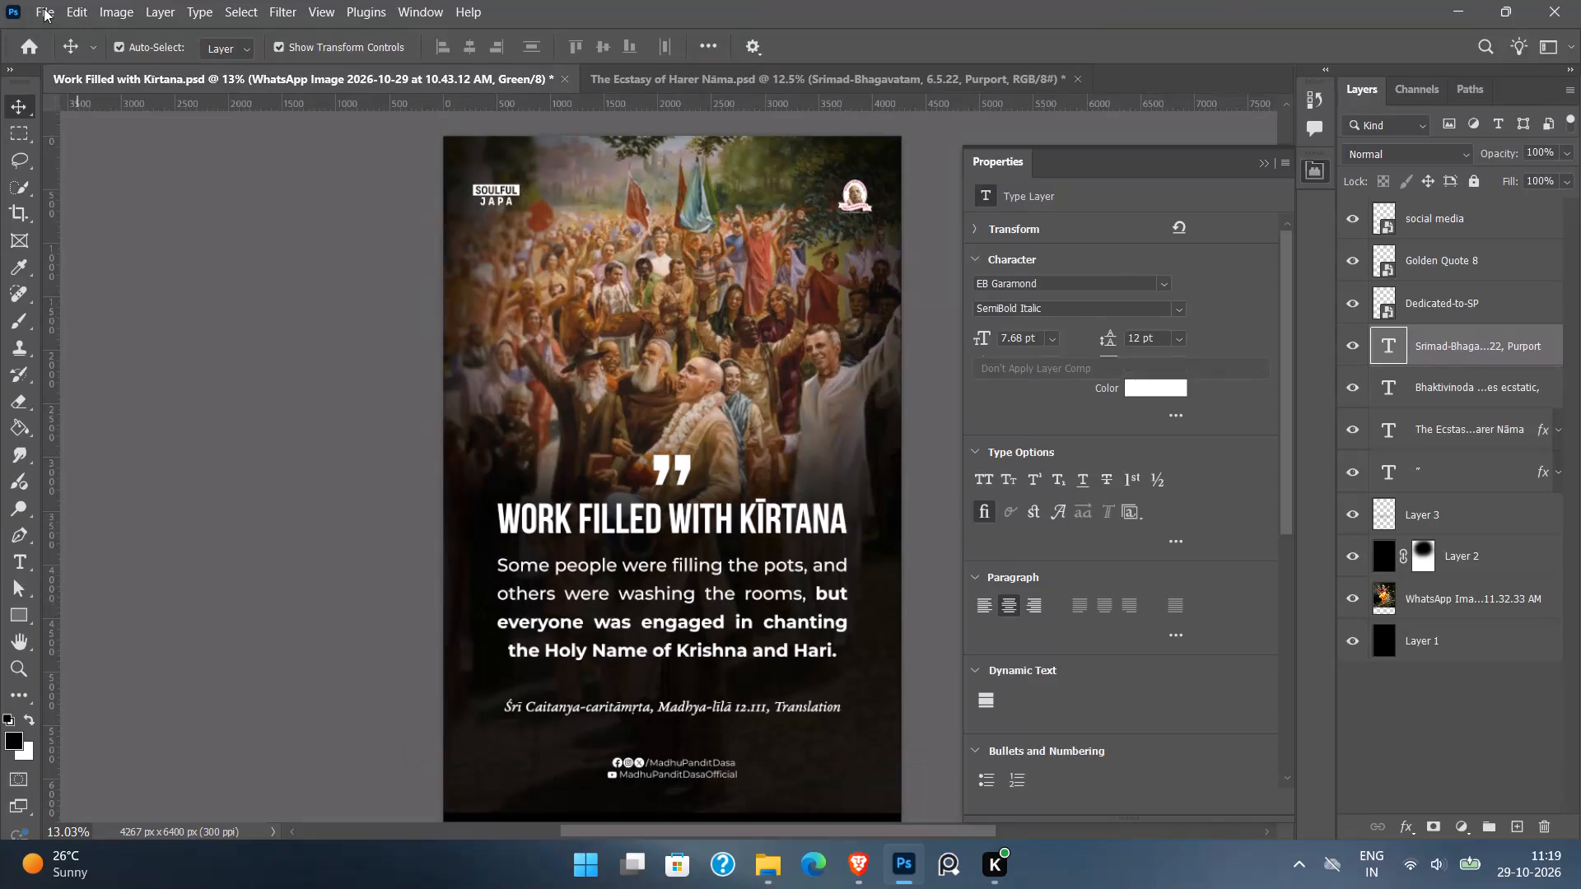
Export the Work Filled with Kīrtana poster as a JPG to the Office folder, overwriting the existing file Work Filled with Kīrtana 1.
left_click(128, 314)
left_click(382, 332)
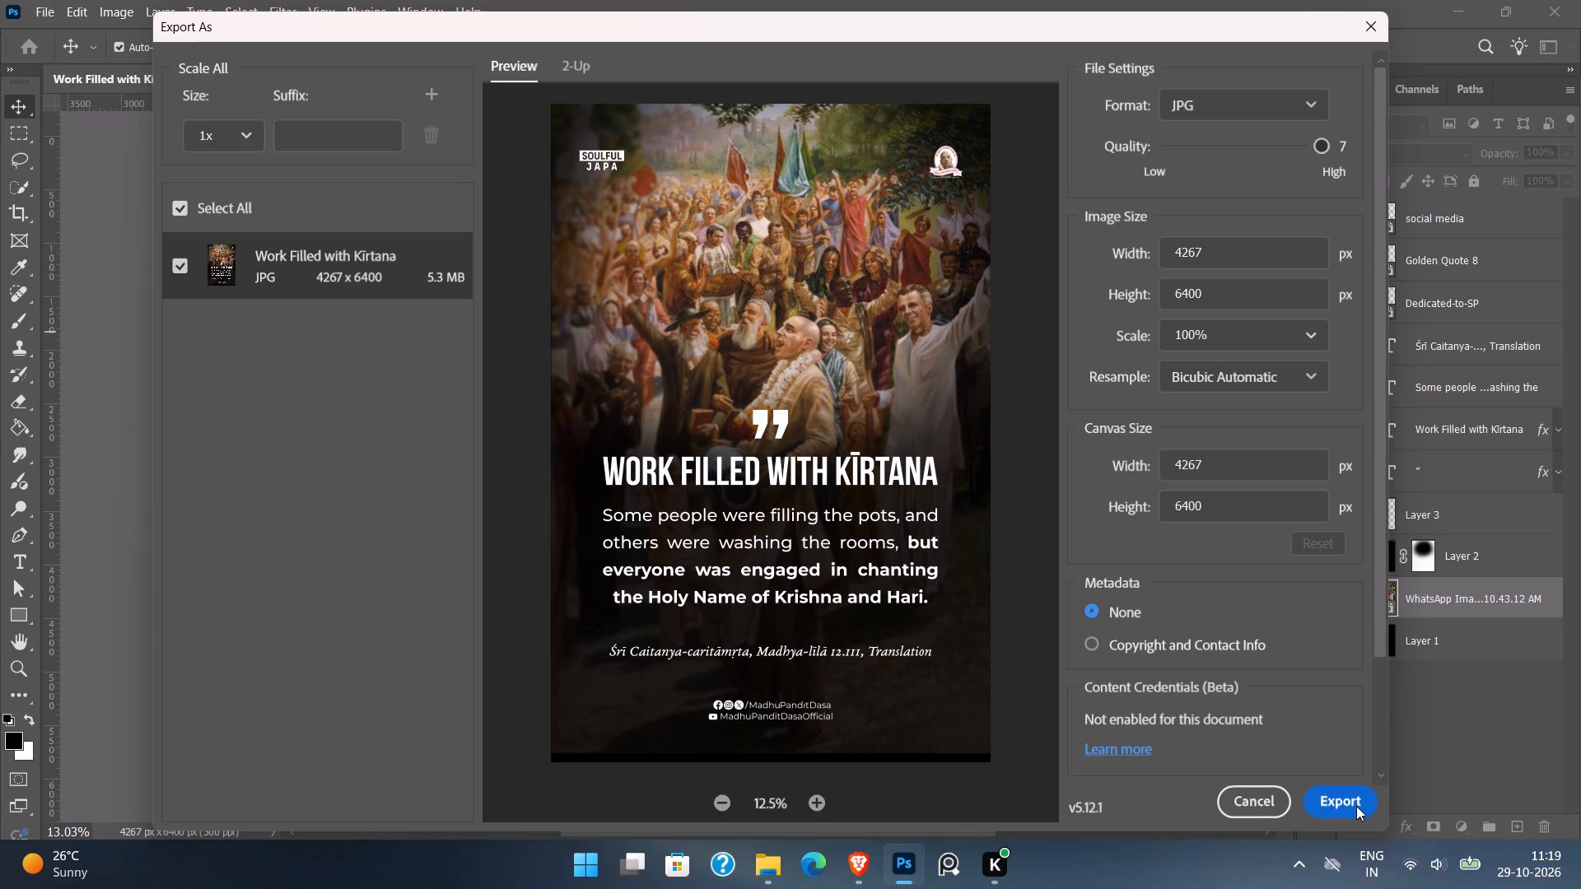
left_click(1356, 805)
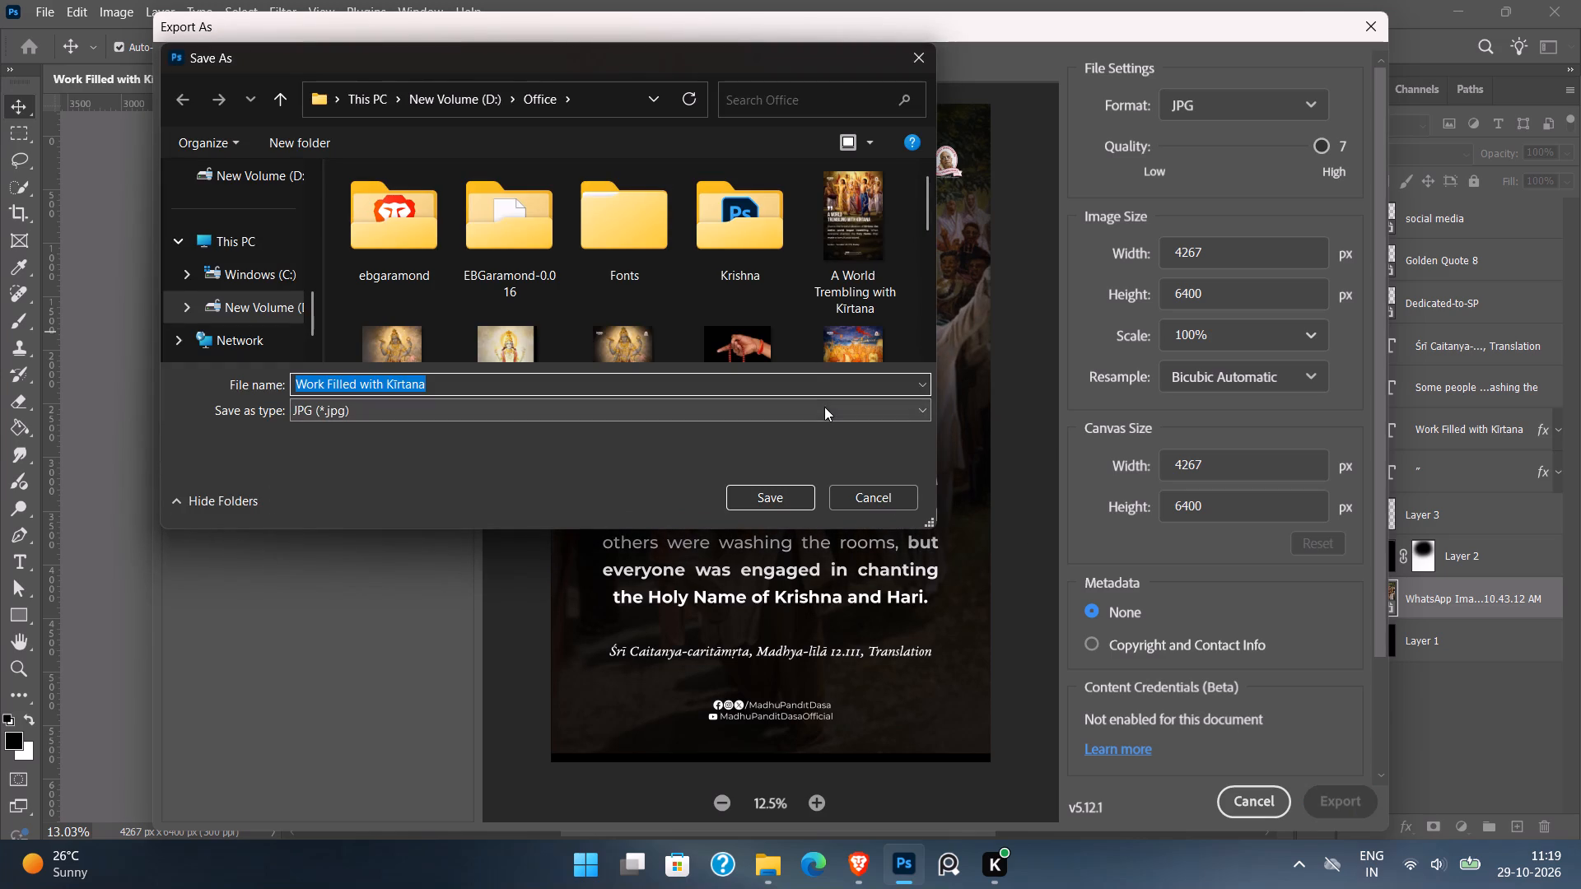
scroll(777, 299, "down", 2)
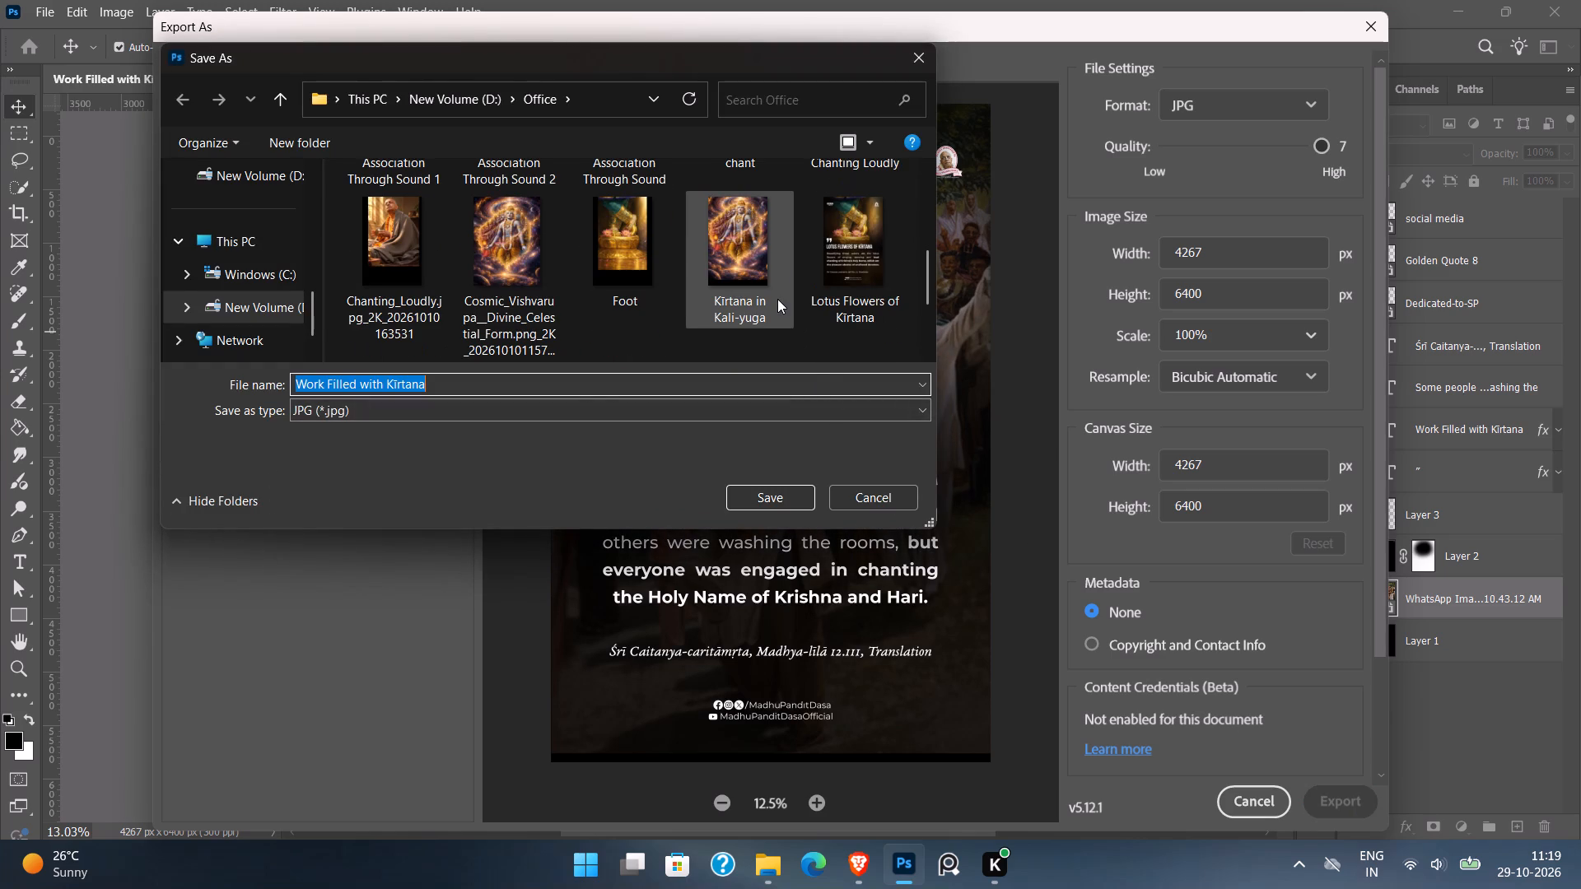
scroll(777, 299, "down", 2)
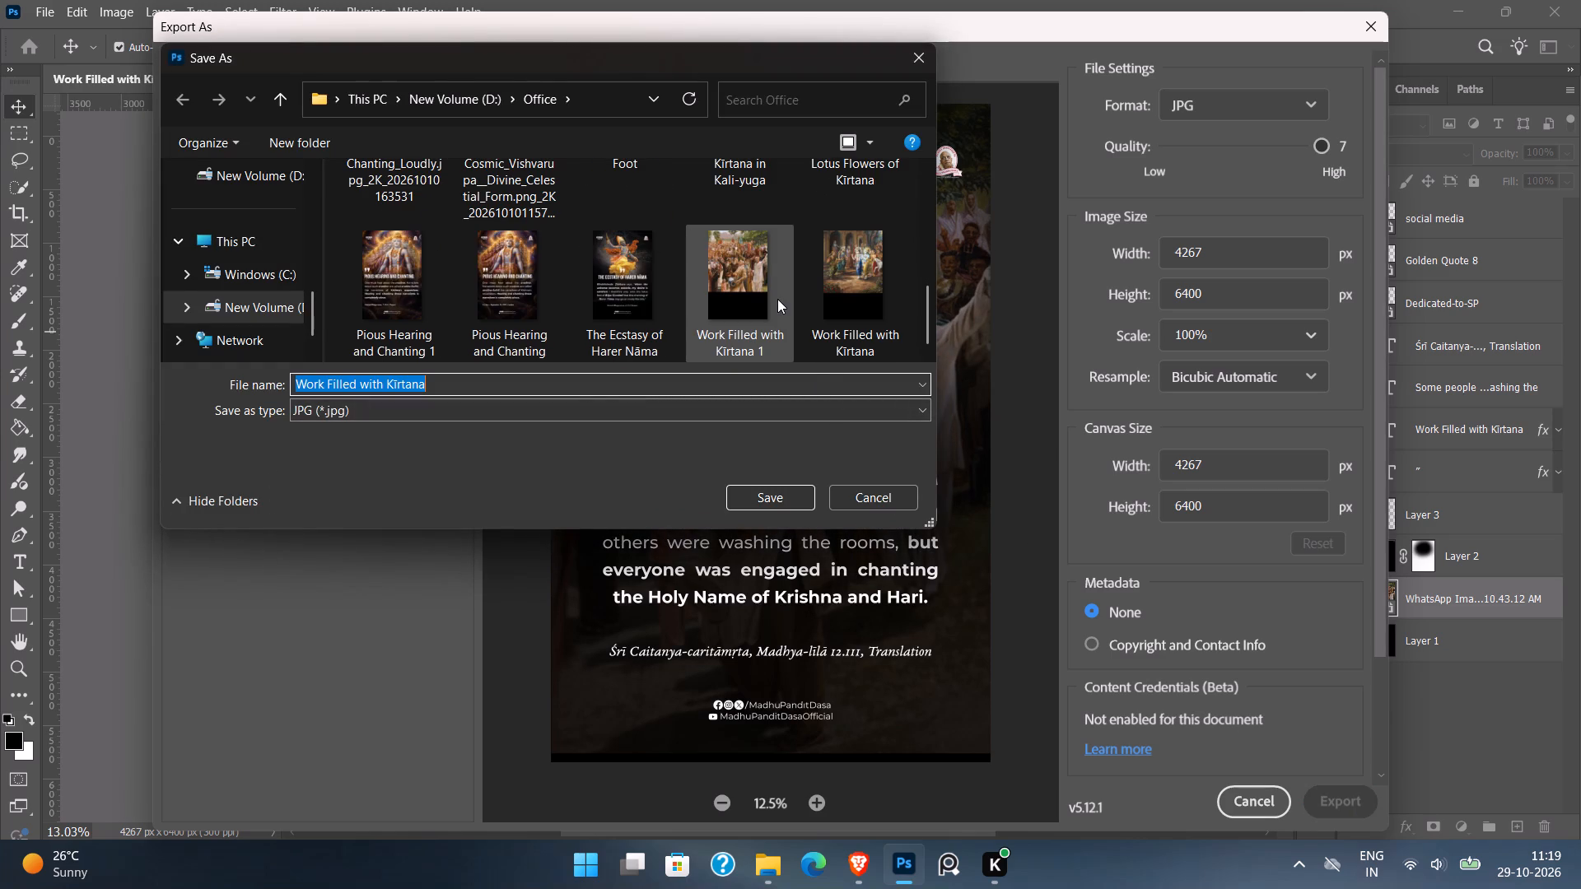
scroll(777, 299, "down", 1)
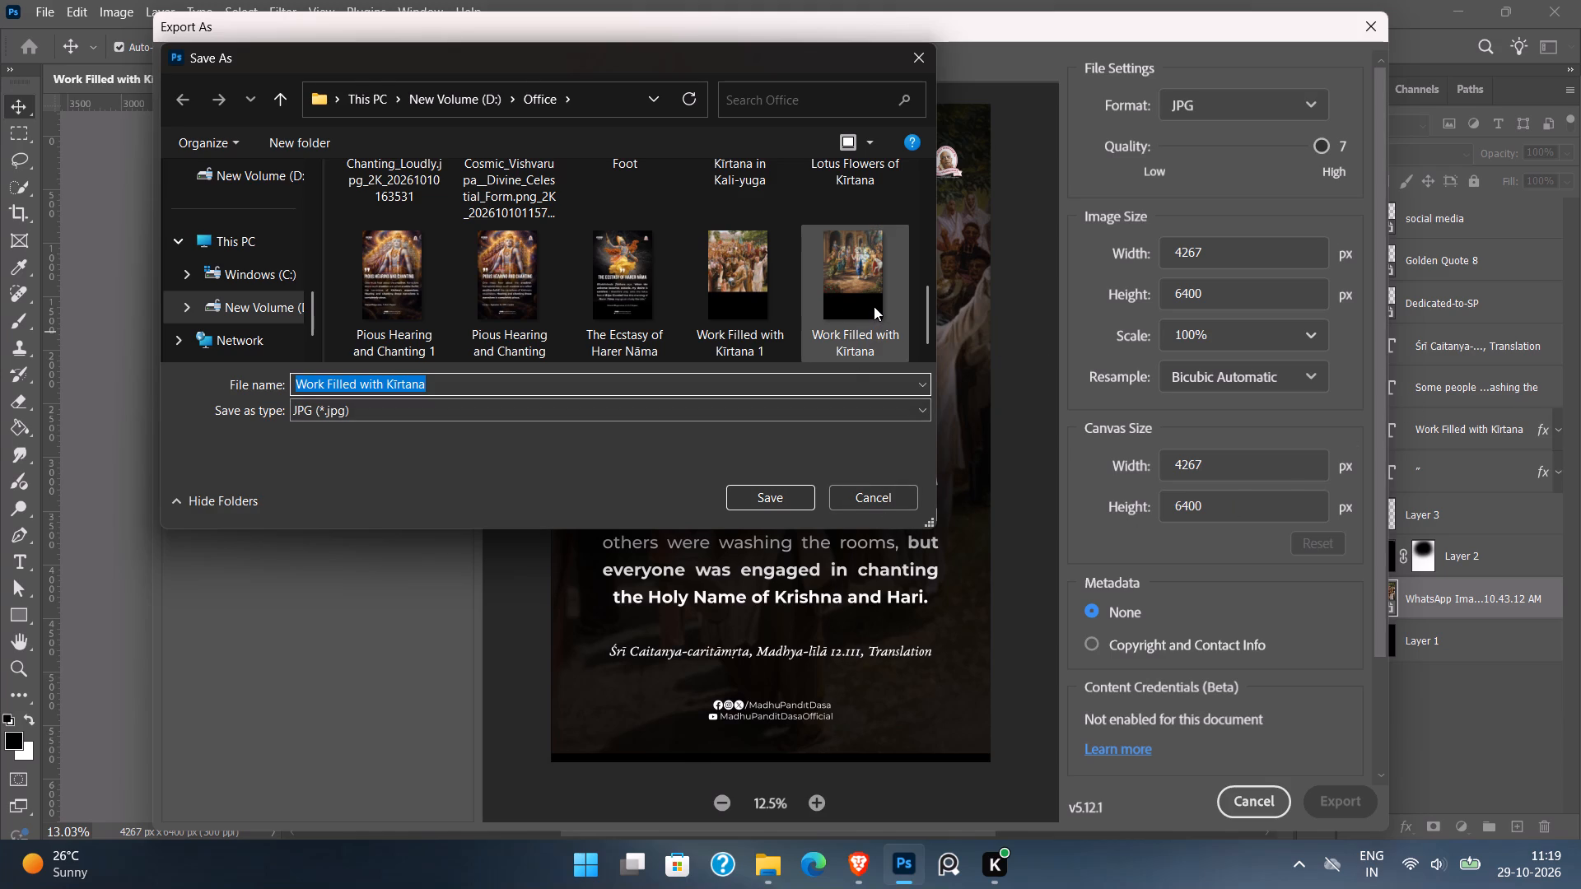
left_click(770, 313)
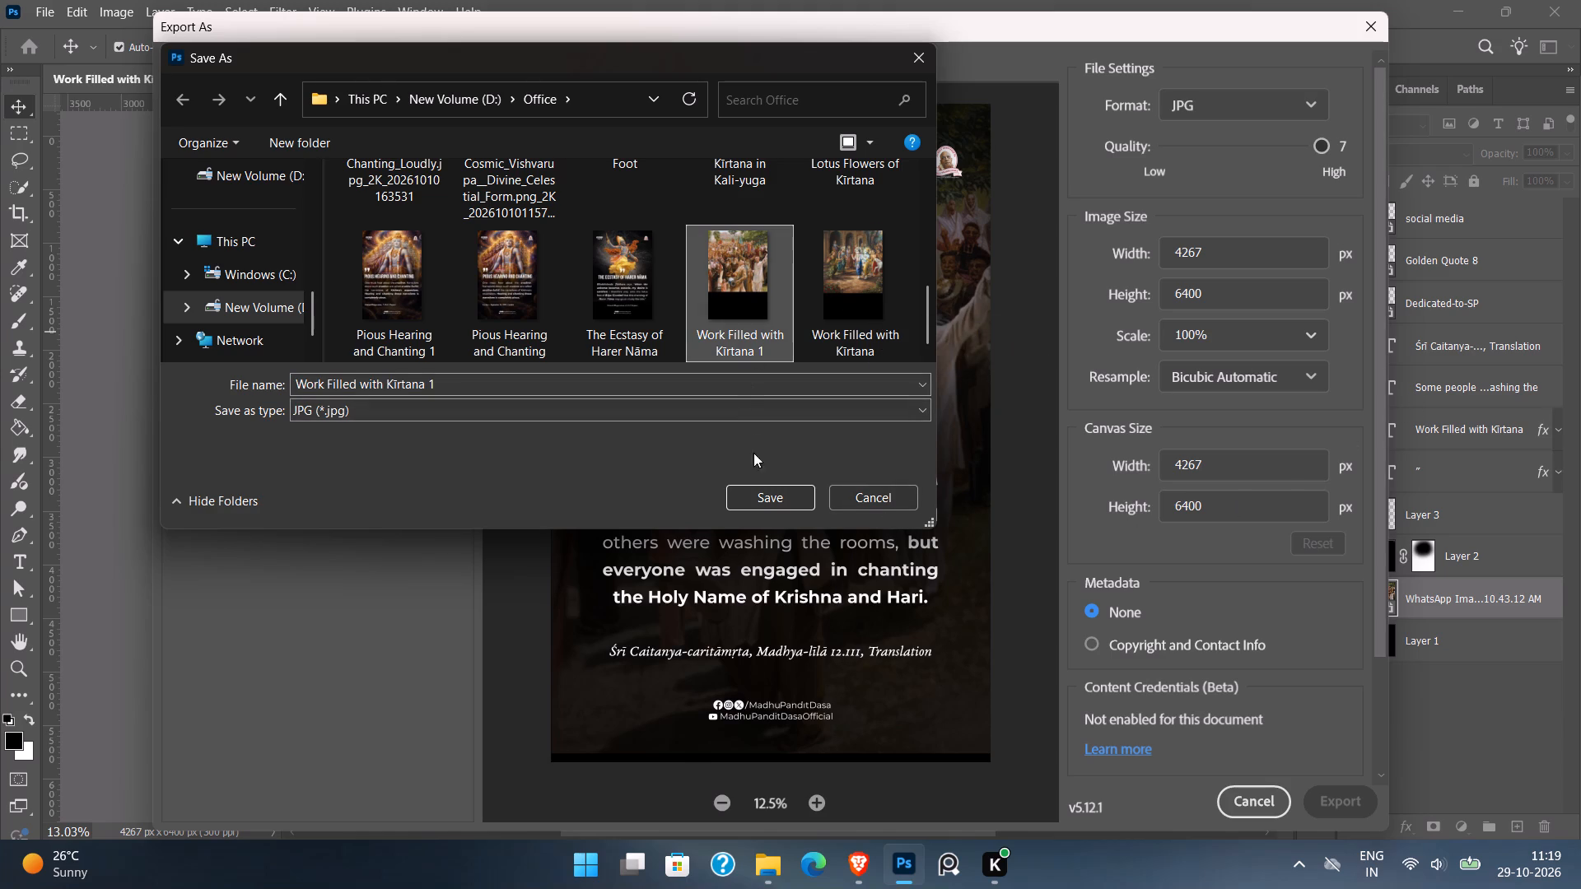
left_click(767, 506)
left_click(837, 437)
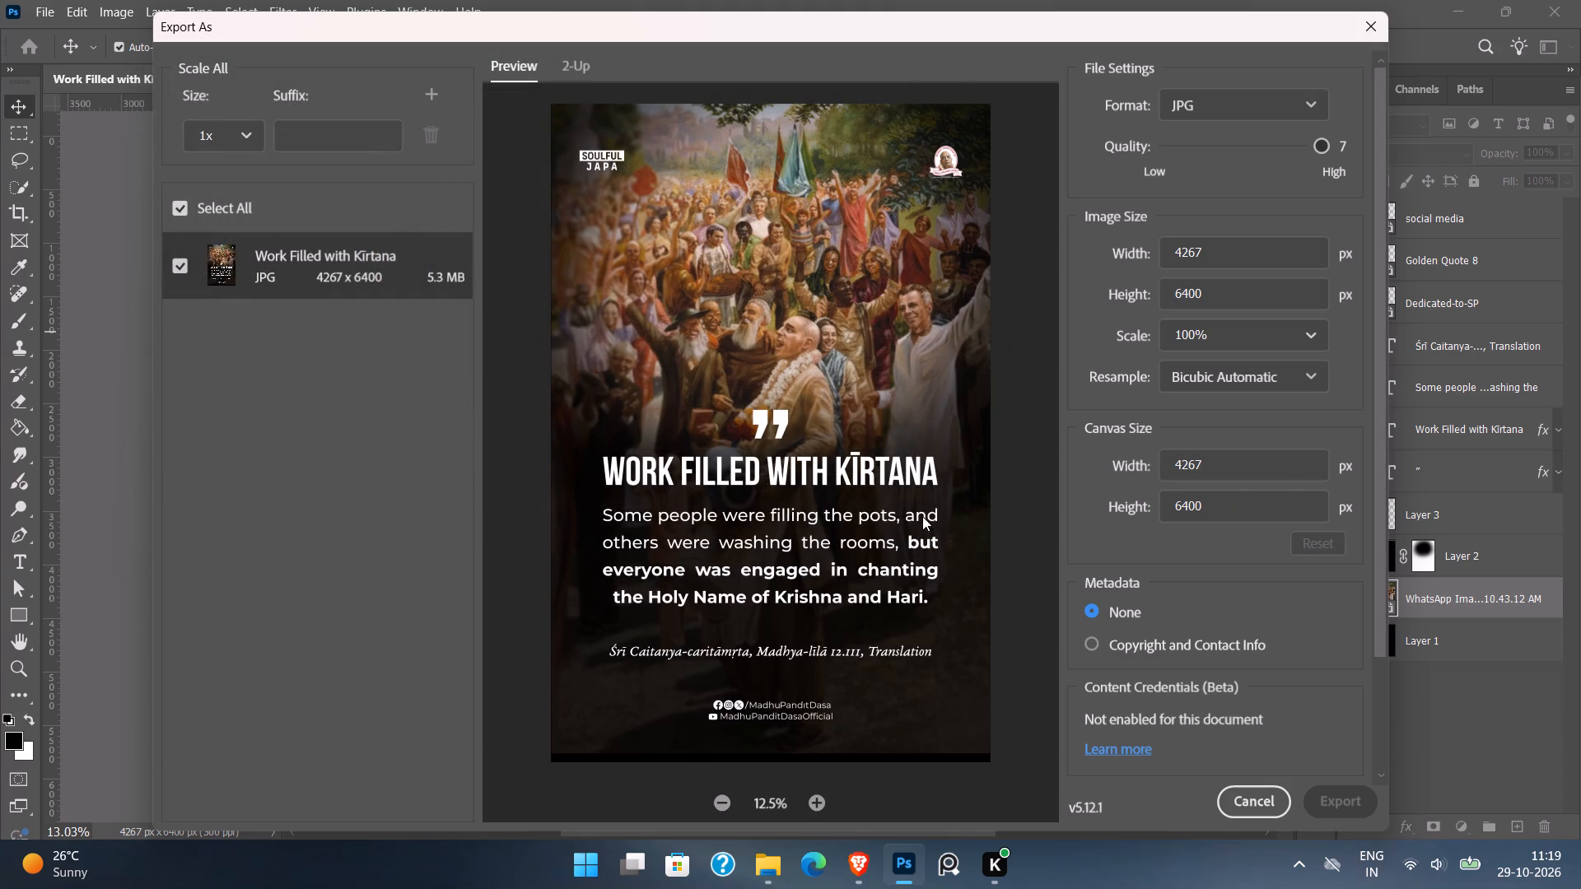